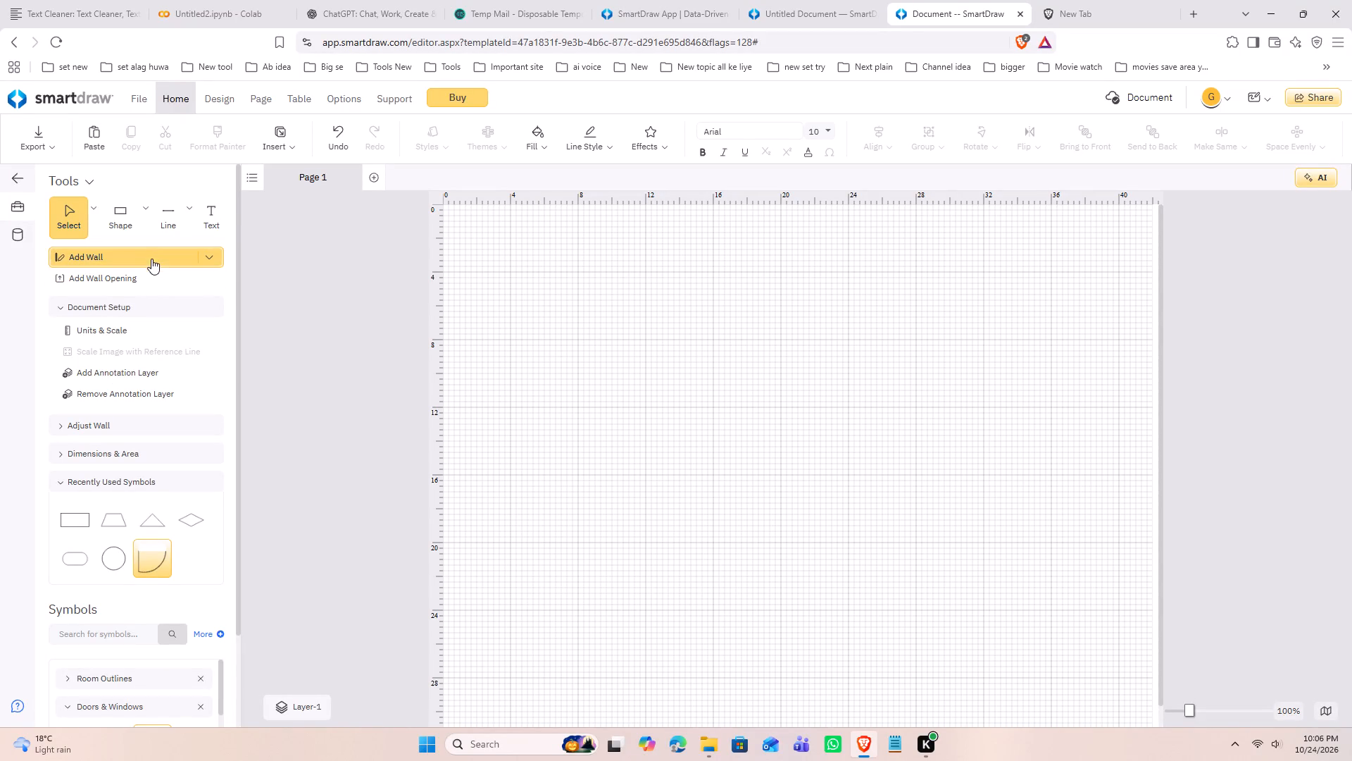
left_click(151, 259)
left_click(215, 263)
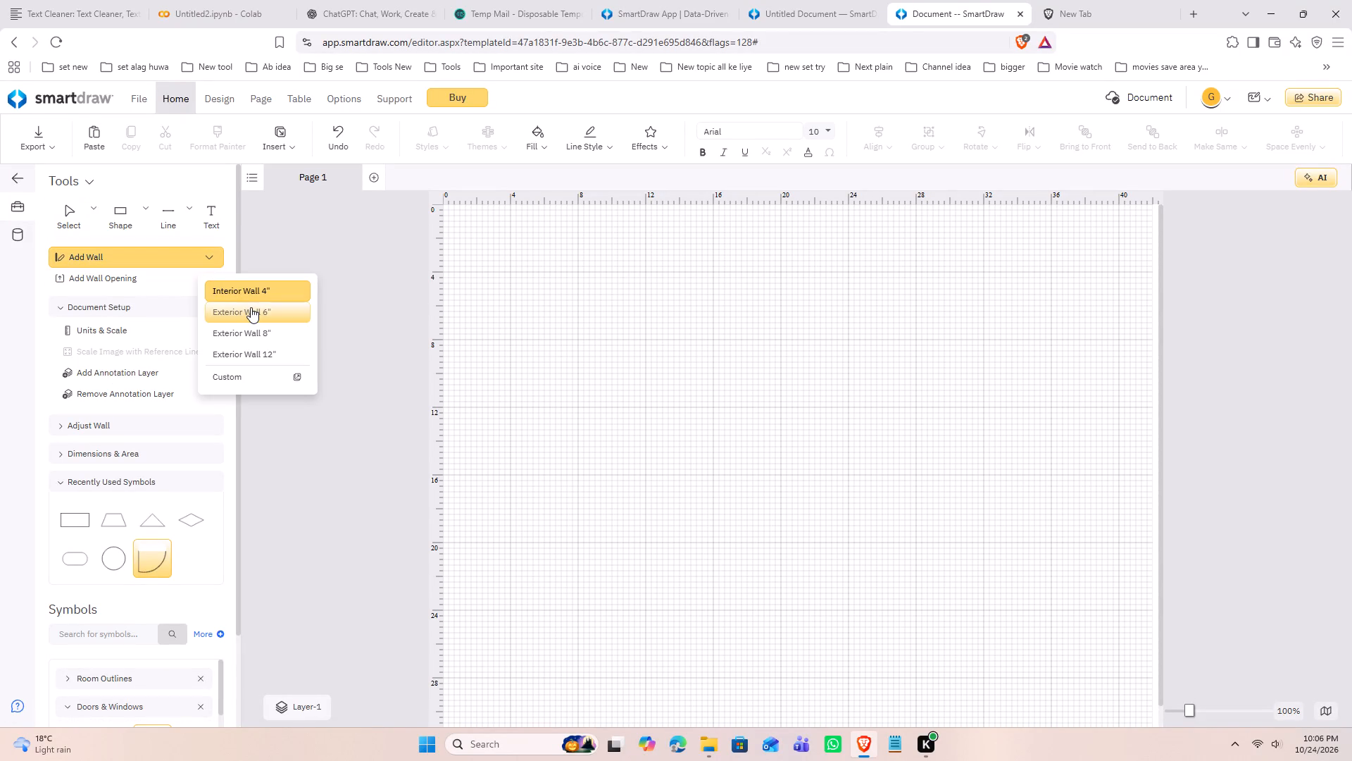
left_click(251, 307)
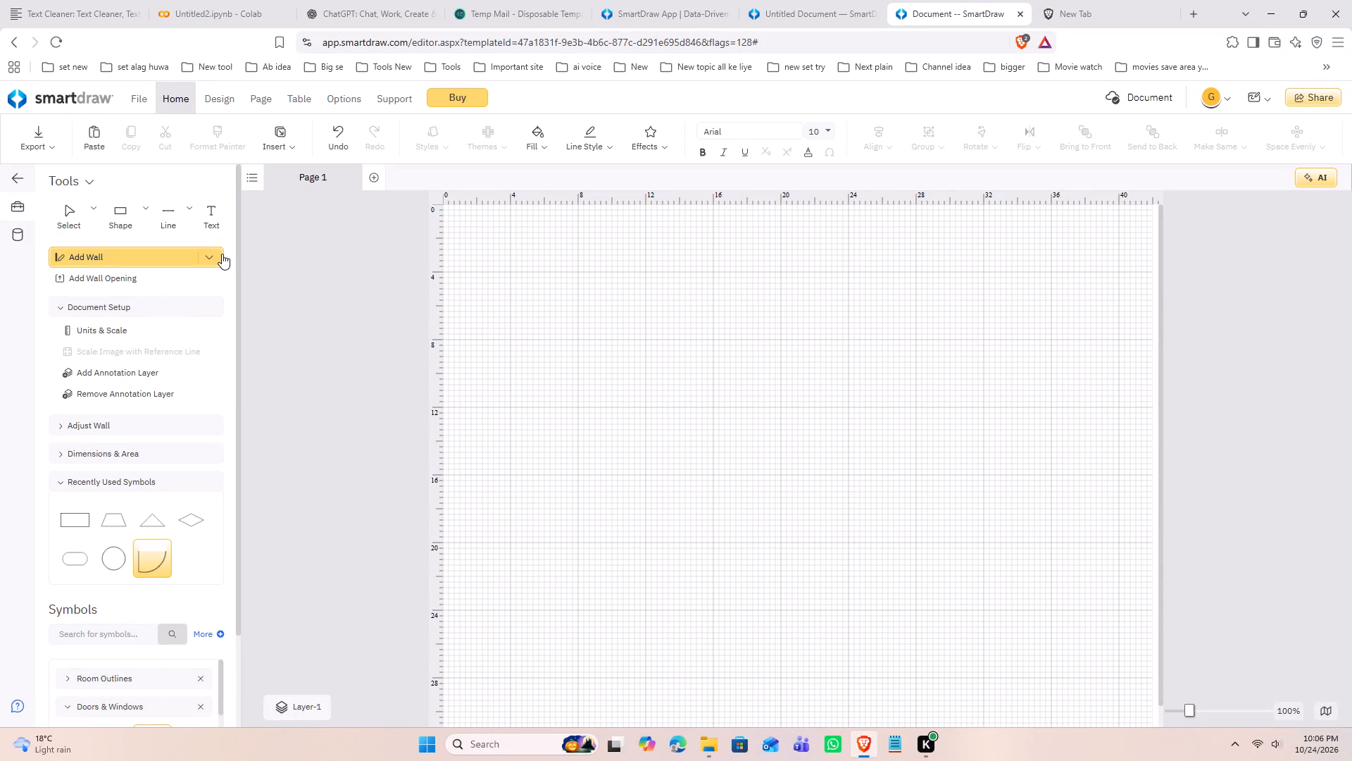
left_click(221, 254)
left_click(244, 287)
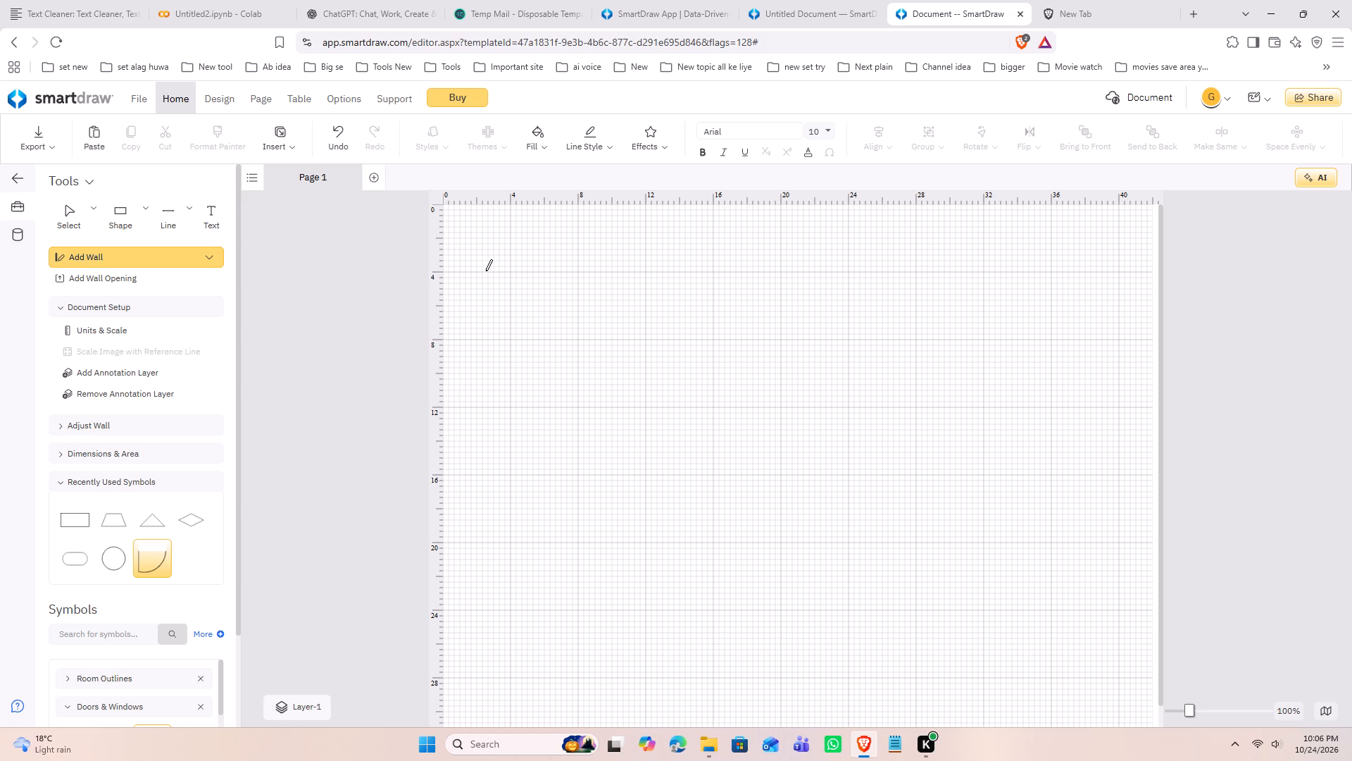
Draw a 37' horizontal top line starting at Left 3', Top 4', and a 16' vertical line down from its left end.
left_click(174, 228)
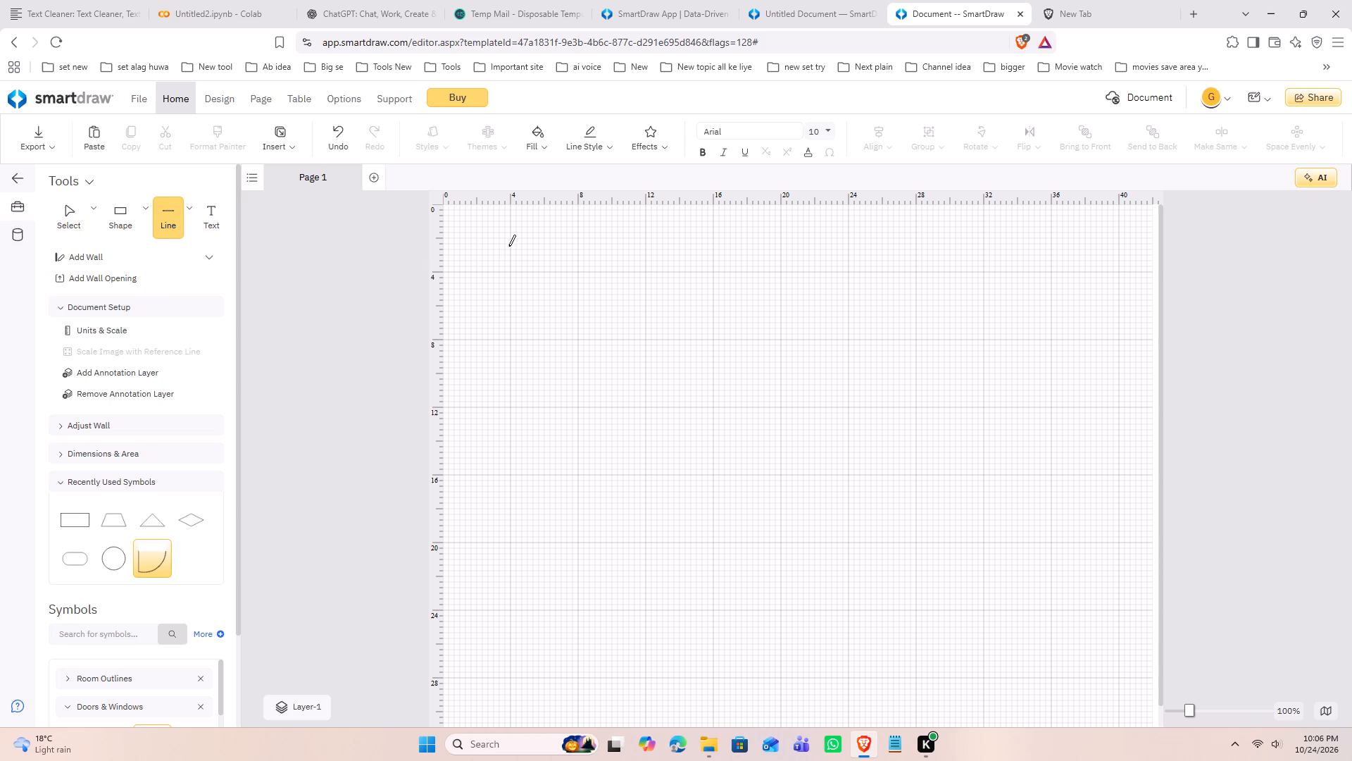
left_click_drag(491, 272, 726, 279)
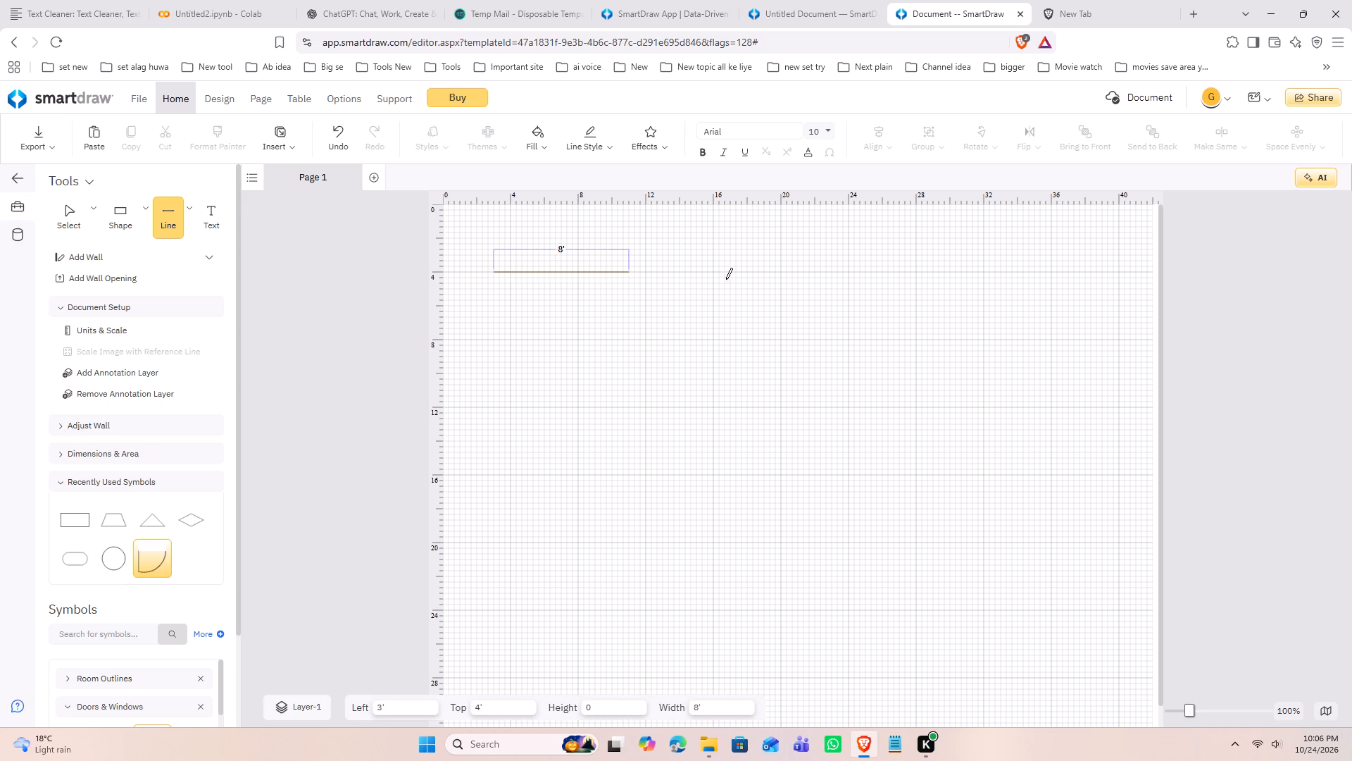
left_click_drag(726, 279, 1108, 271)
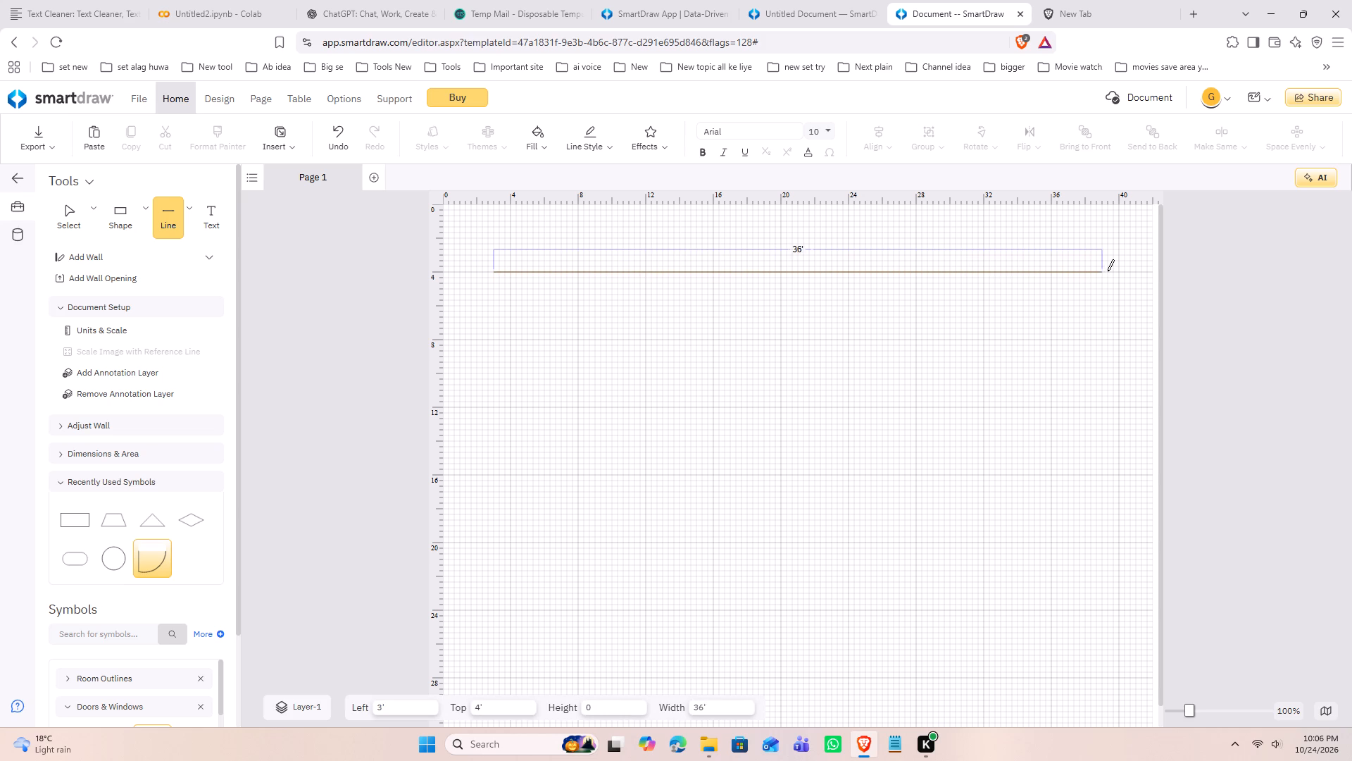
left_click_drag(1108, 271, 1120, 273)
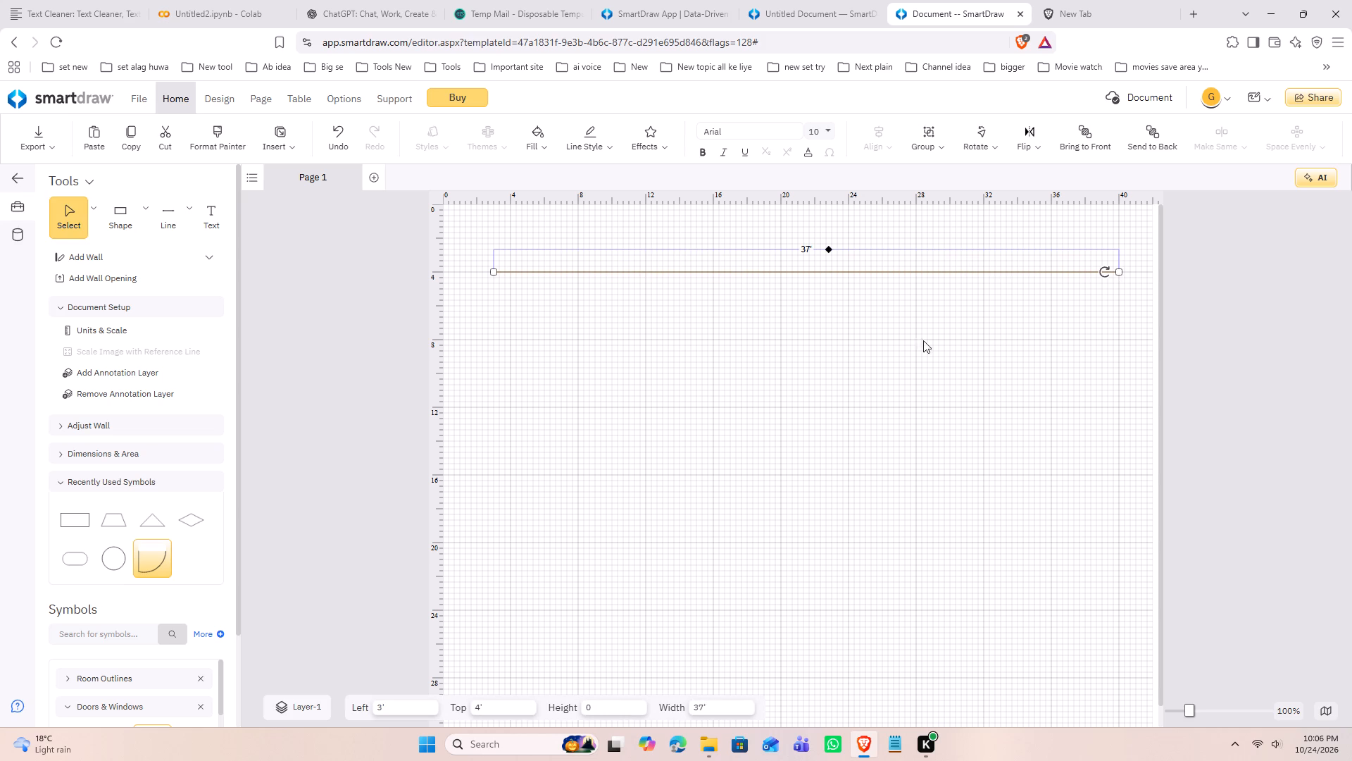
left_click(168, 214)
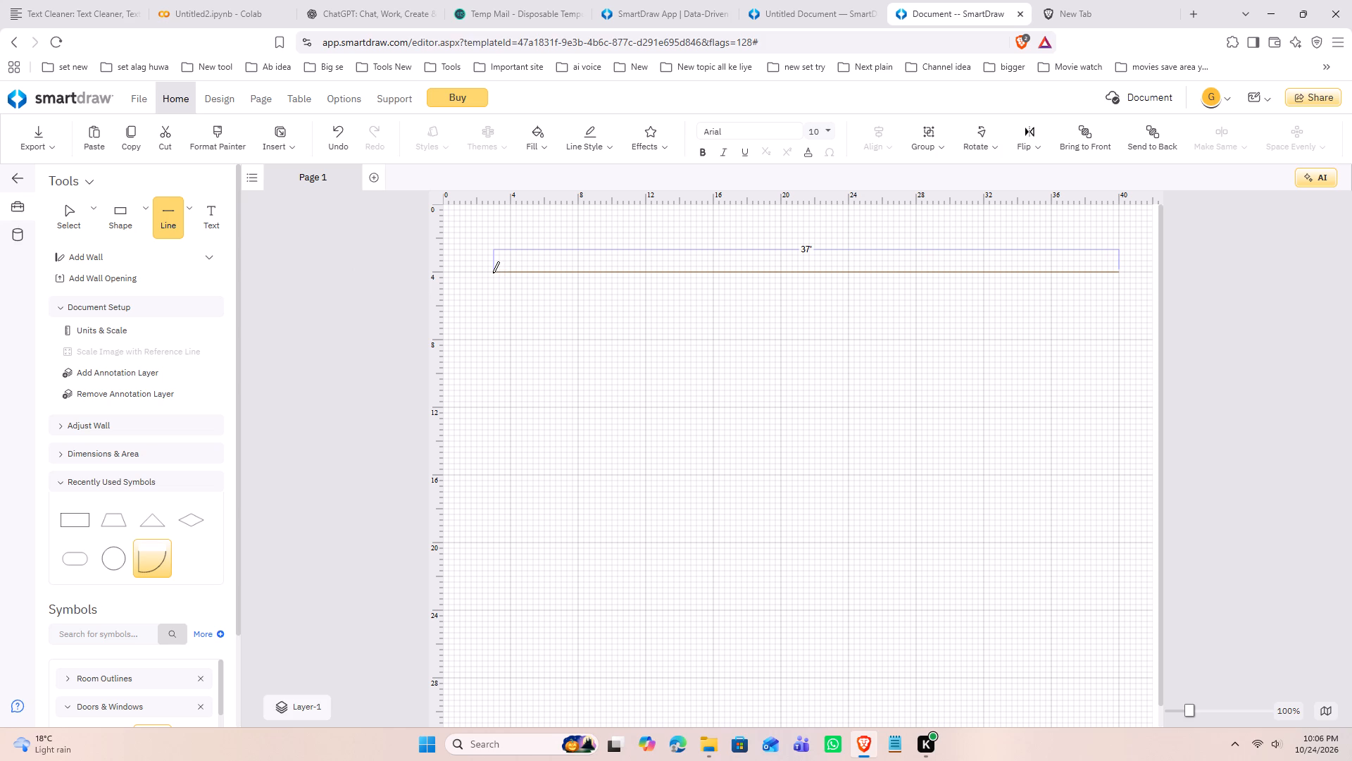
left_click_drag(494, 271, 496, 531)
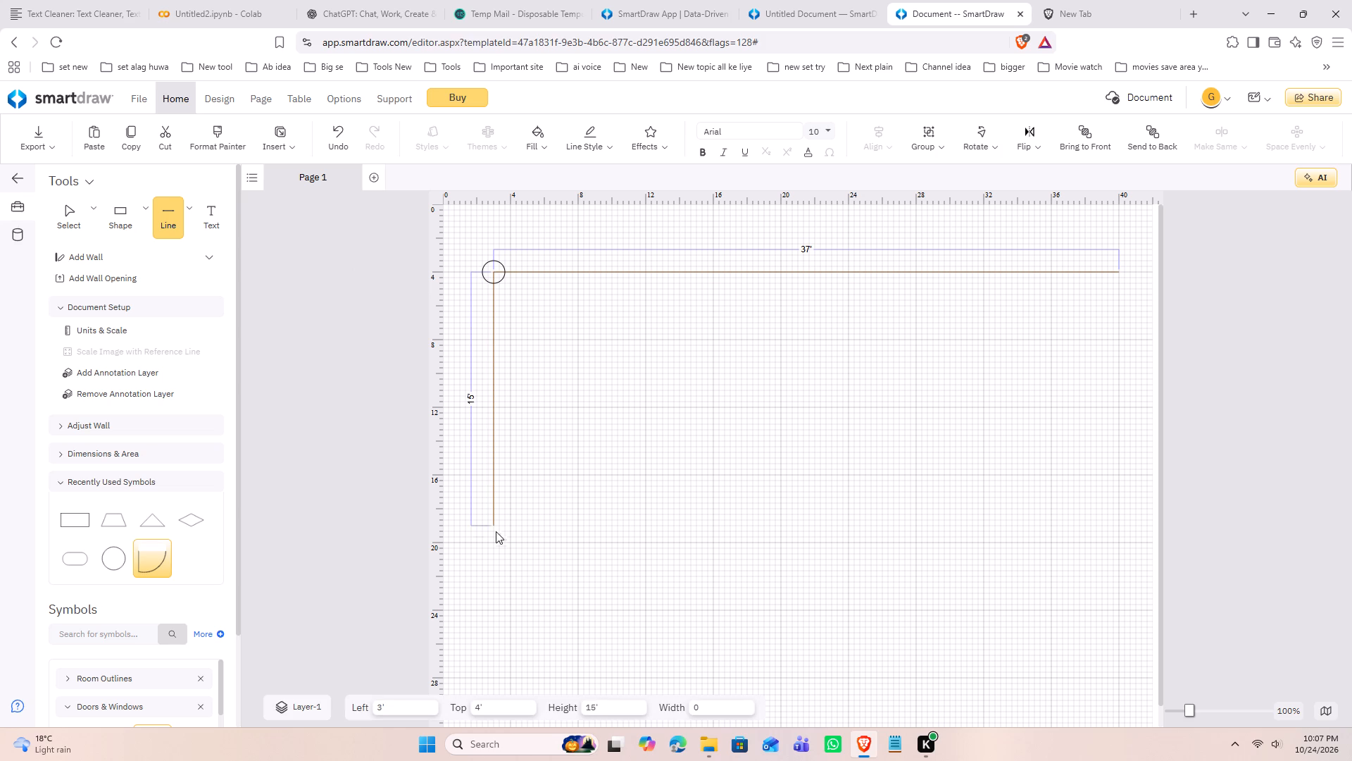
left_click_drag(496, 531, 496, 541)
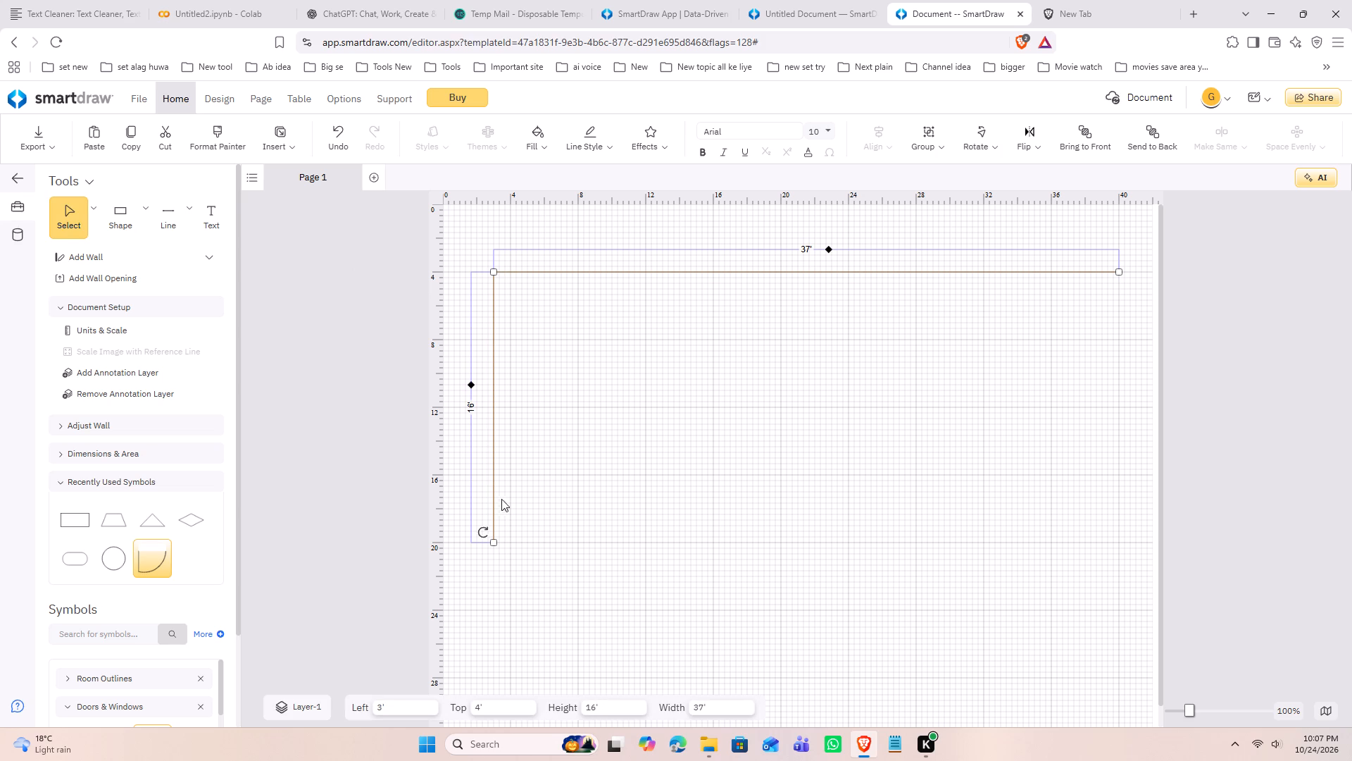
Complete the rectangle with a 37' bottom line and a 16' line joining the right ends of the top and bottom lines.
left_click(164, 218)
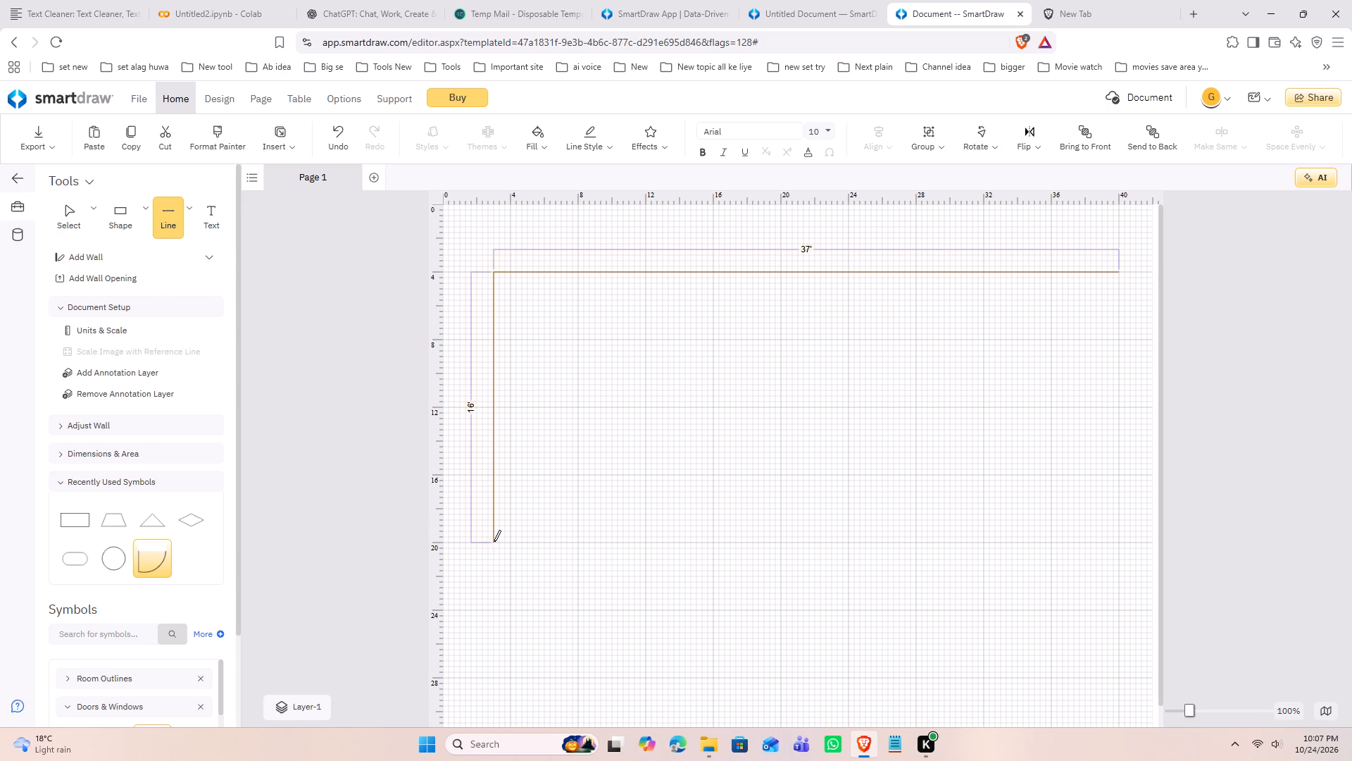
left_click_drag(494, 541, 1097, 550)
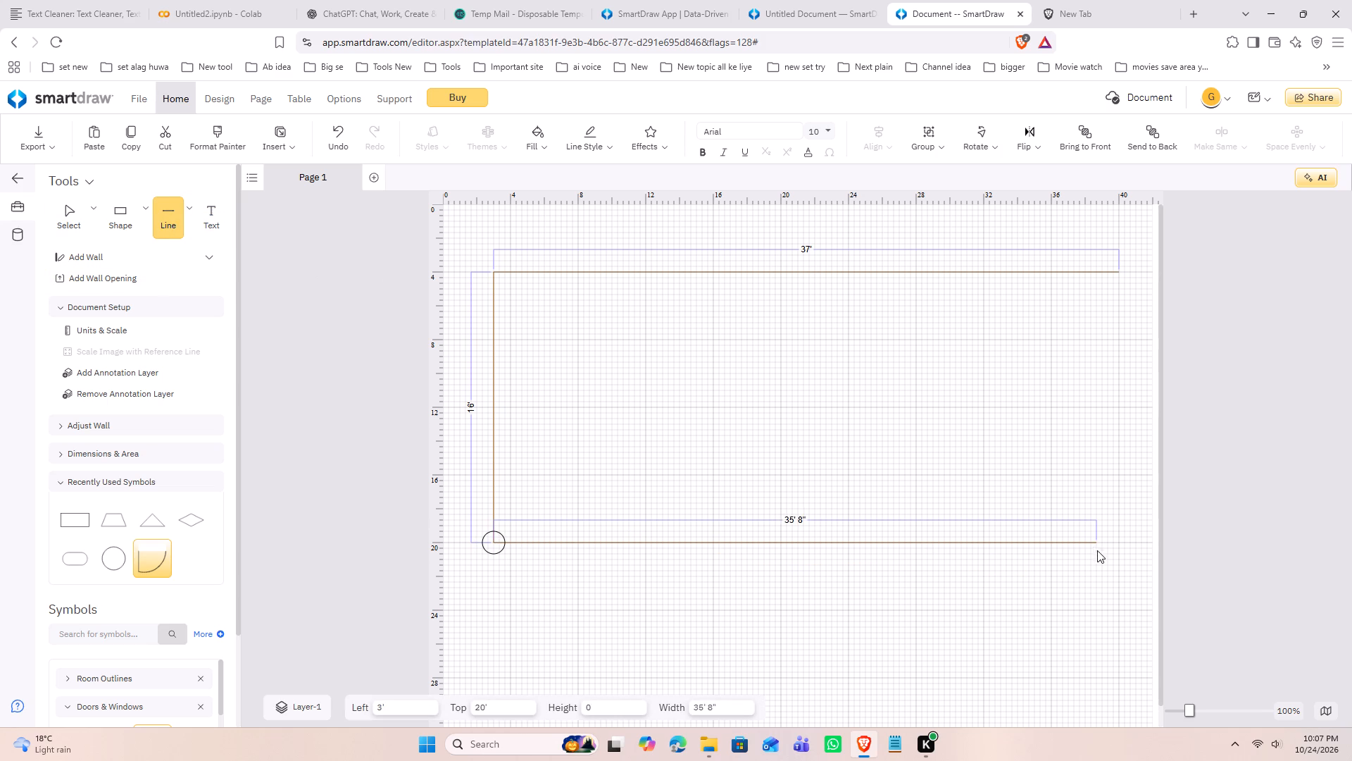
left_click_drag(1097, 550, 1120, 545)
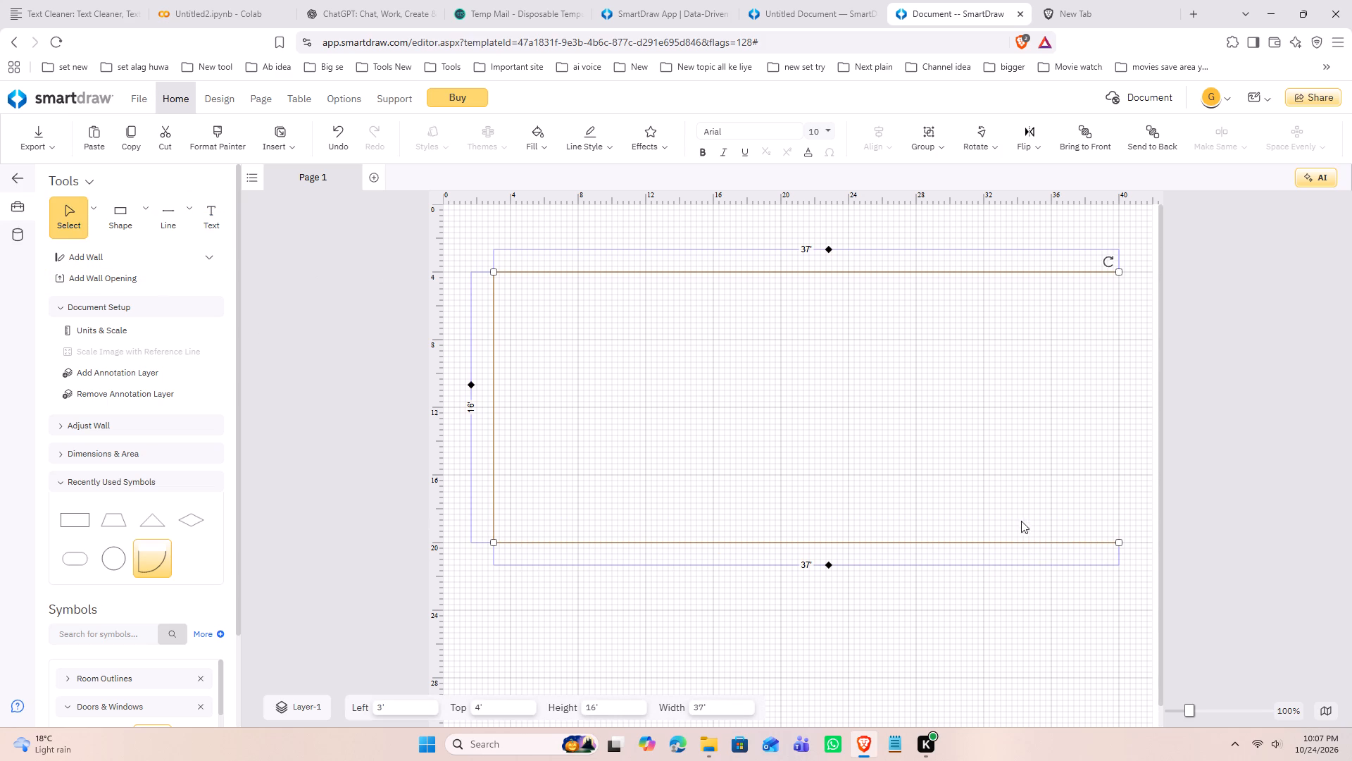
left_click(186, 221)
left_click(215, 262)
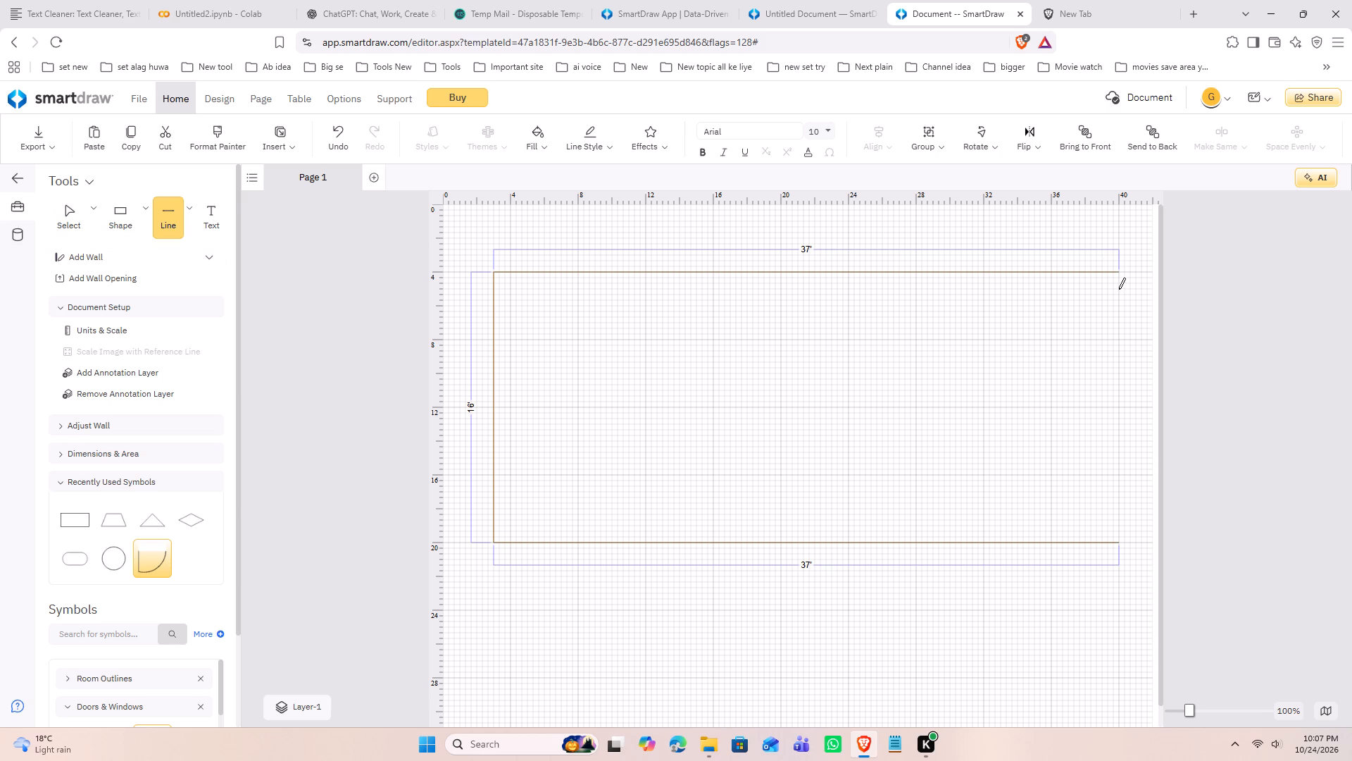
left_click_drag(1118, 271, 1118, 272)
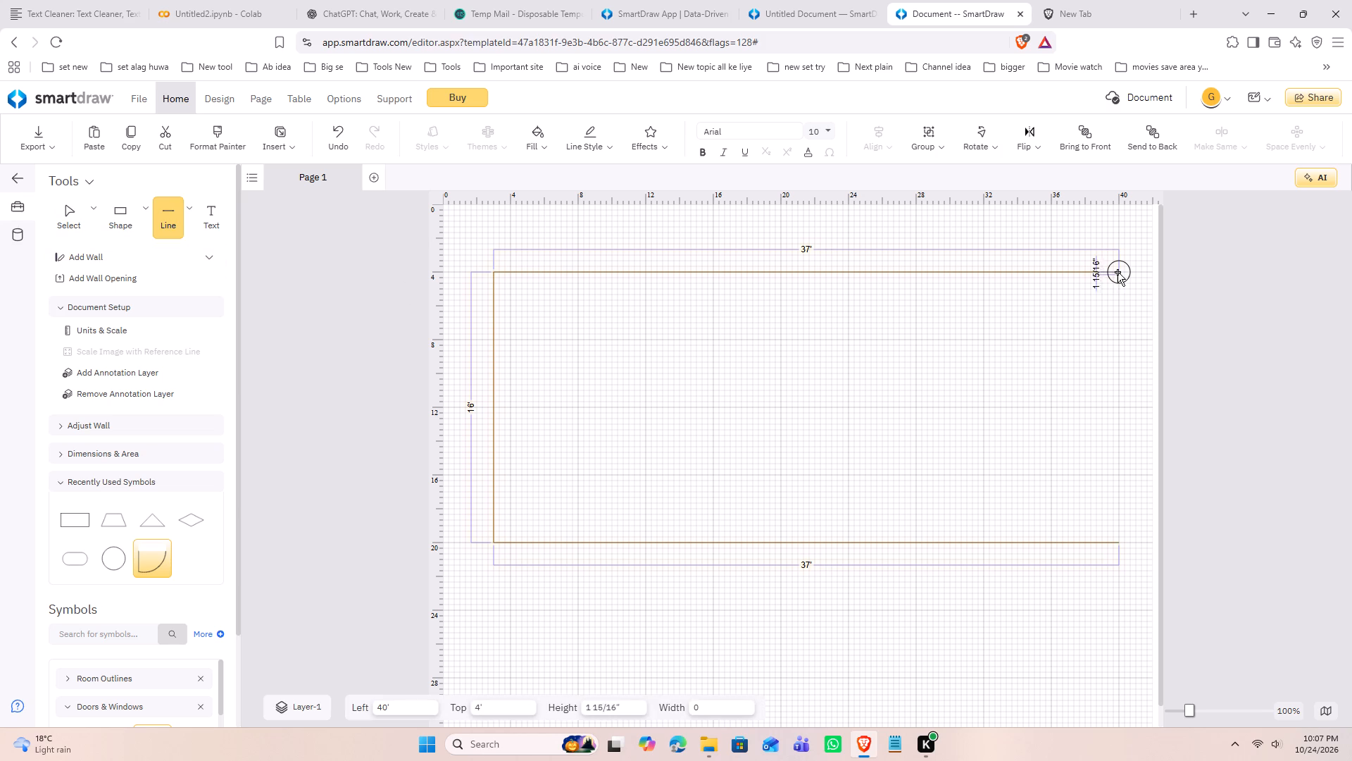
left_click_drag(1118, 272, 1120, 540)
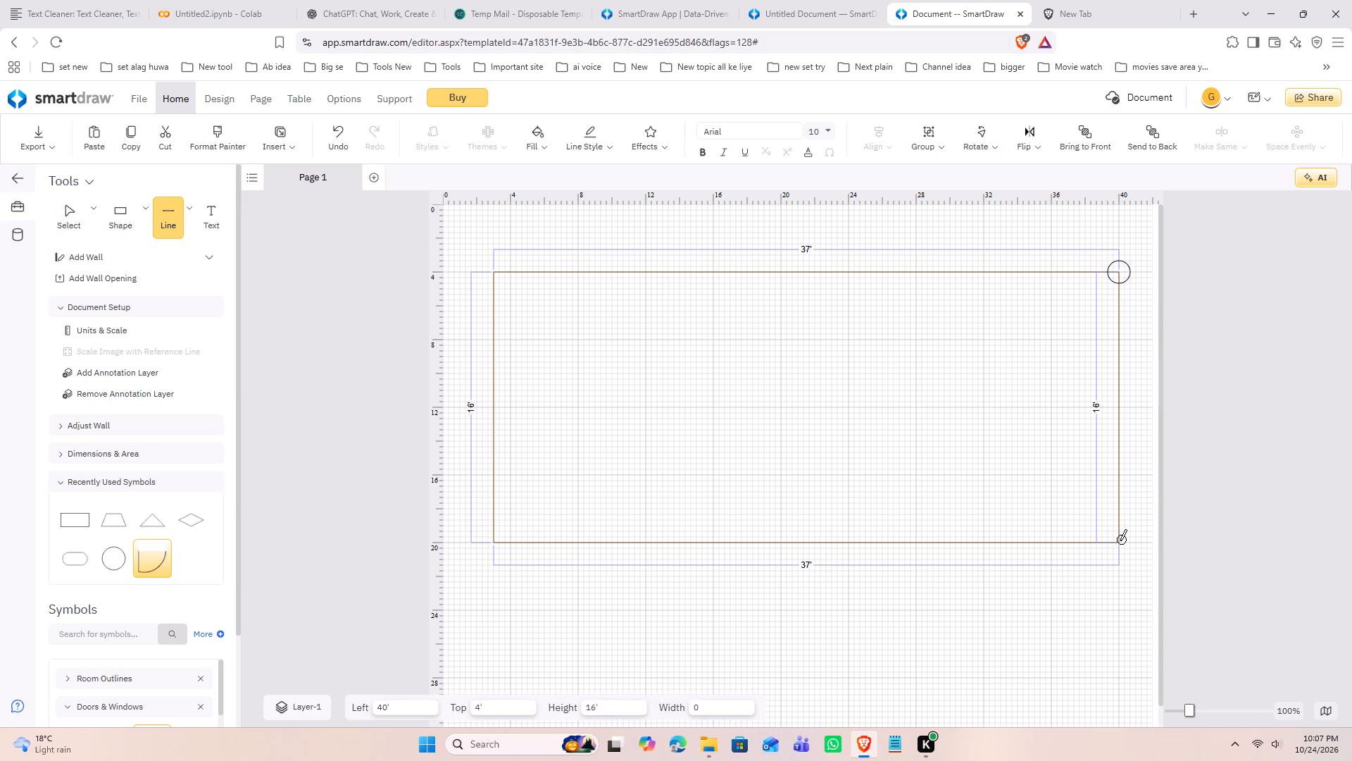
left_click_drag(1120, 540, 1120, 541)
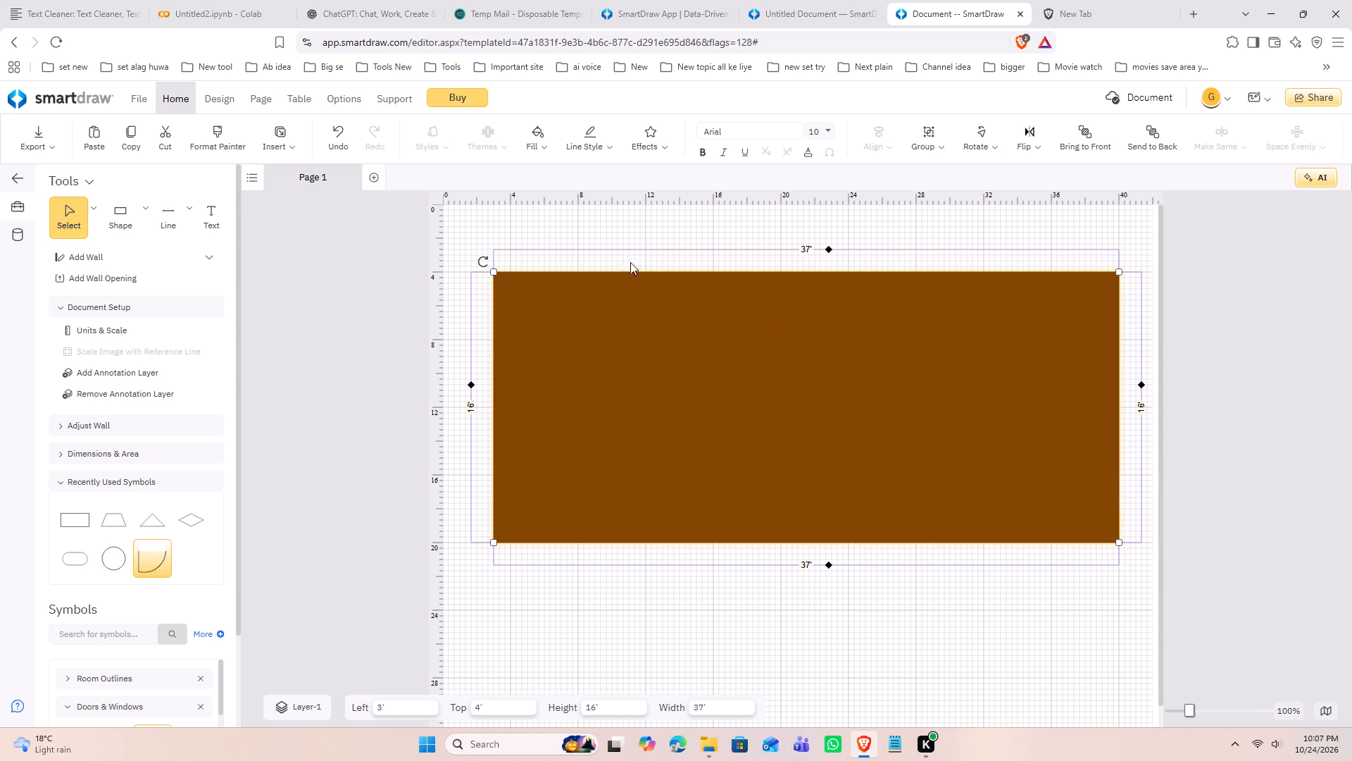
Change the closed rectangle's fill to white.
left_click(551, 151)
left_click(558, 209)
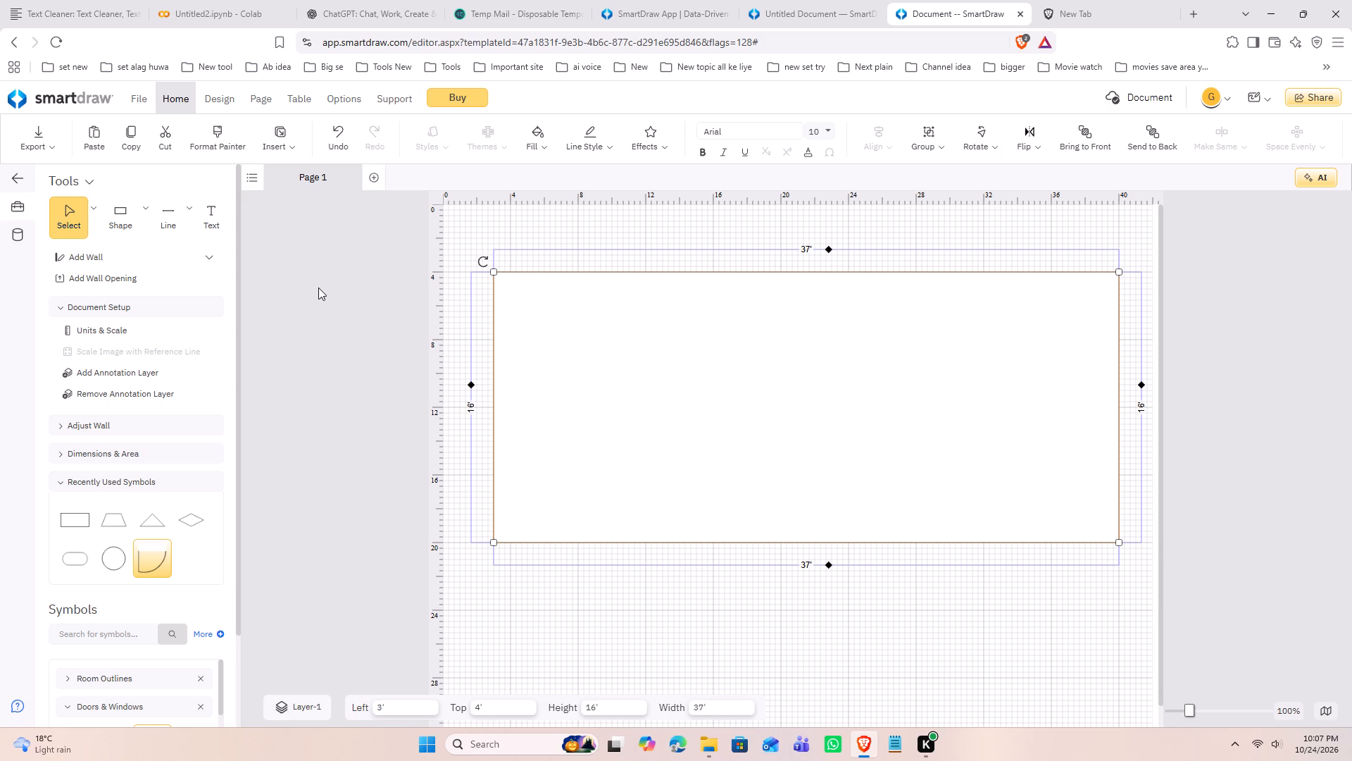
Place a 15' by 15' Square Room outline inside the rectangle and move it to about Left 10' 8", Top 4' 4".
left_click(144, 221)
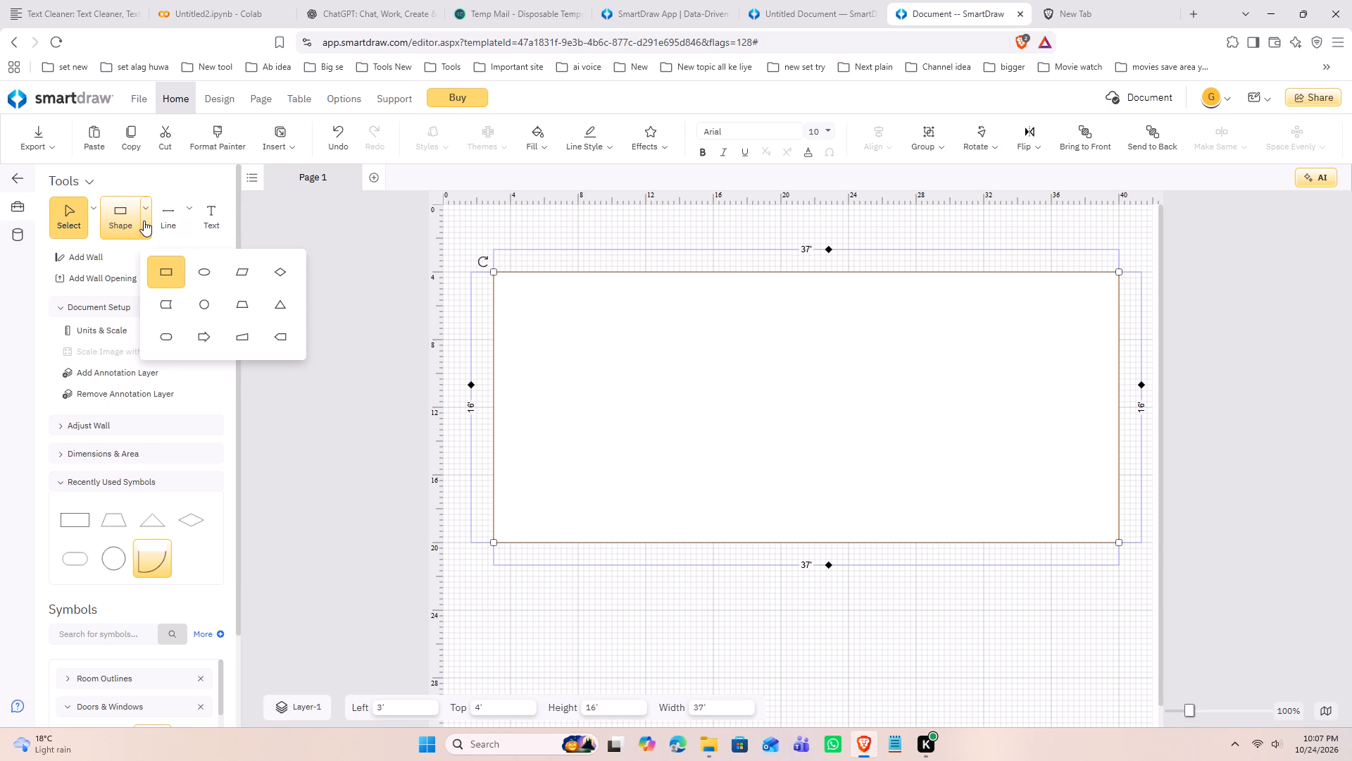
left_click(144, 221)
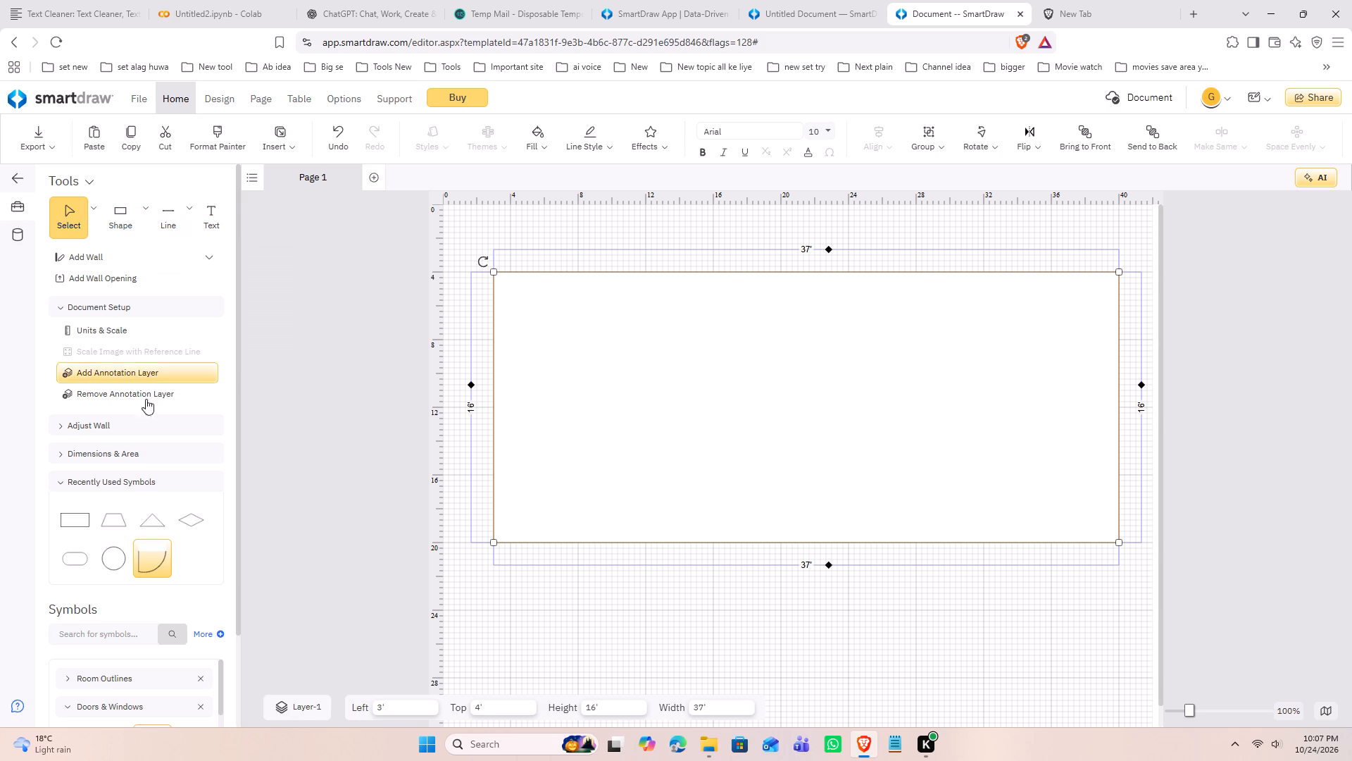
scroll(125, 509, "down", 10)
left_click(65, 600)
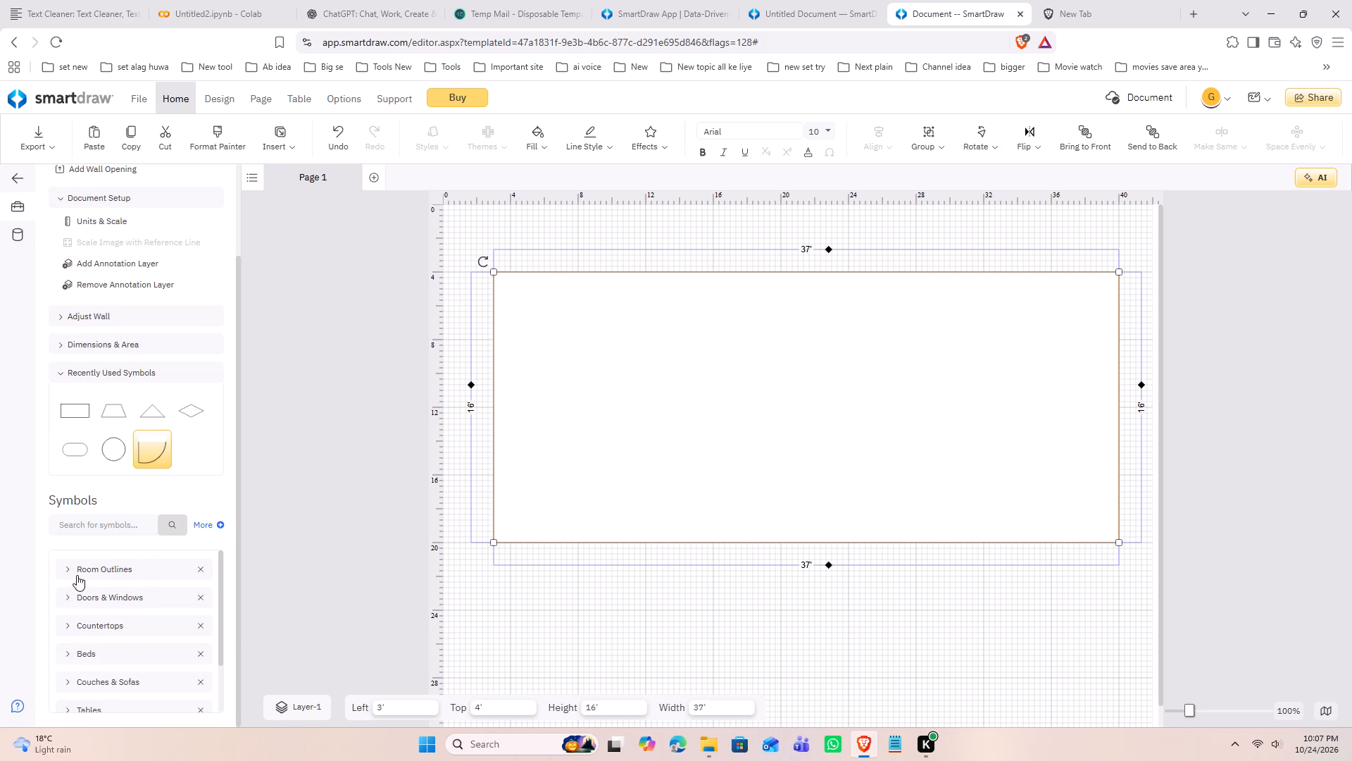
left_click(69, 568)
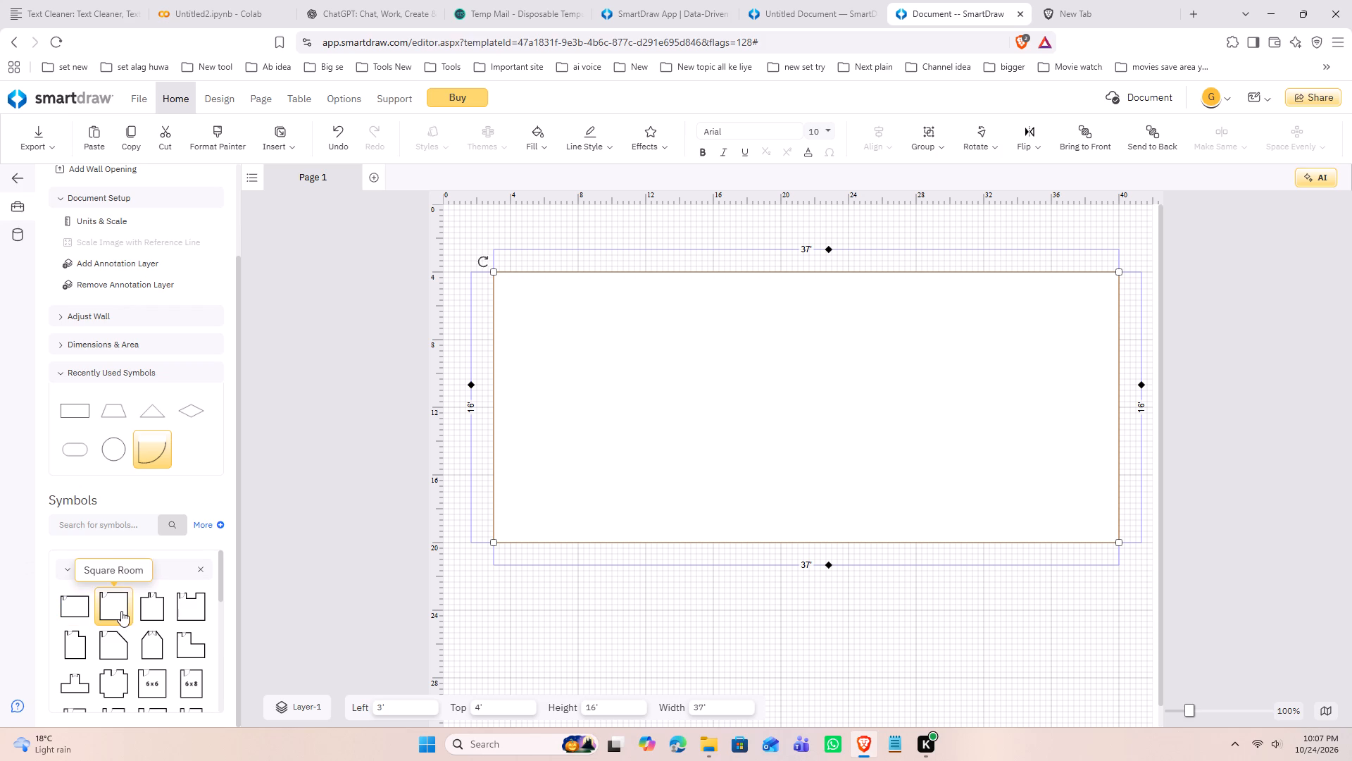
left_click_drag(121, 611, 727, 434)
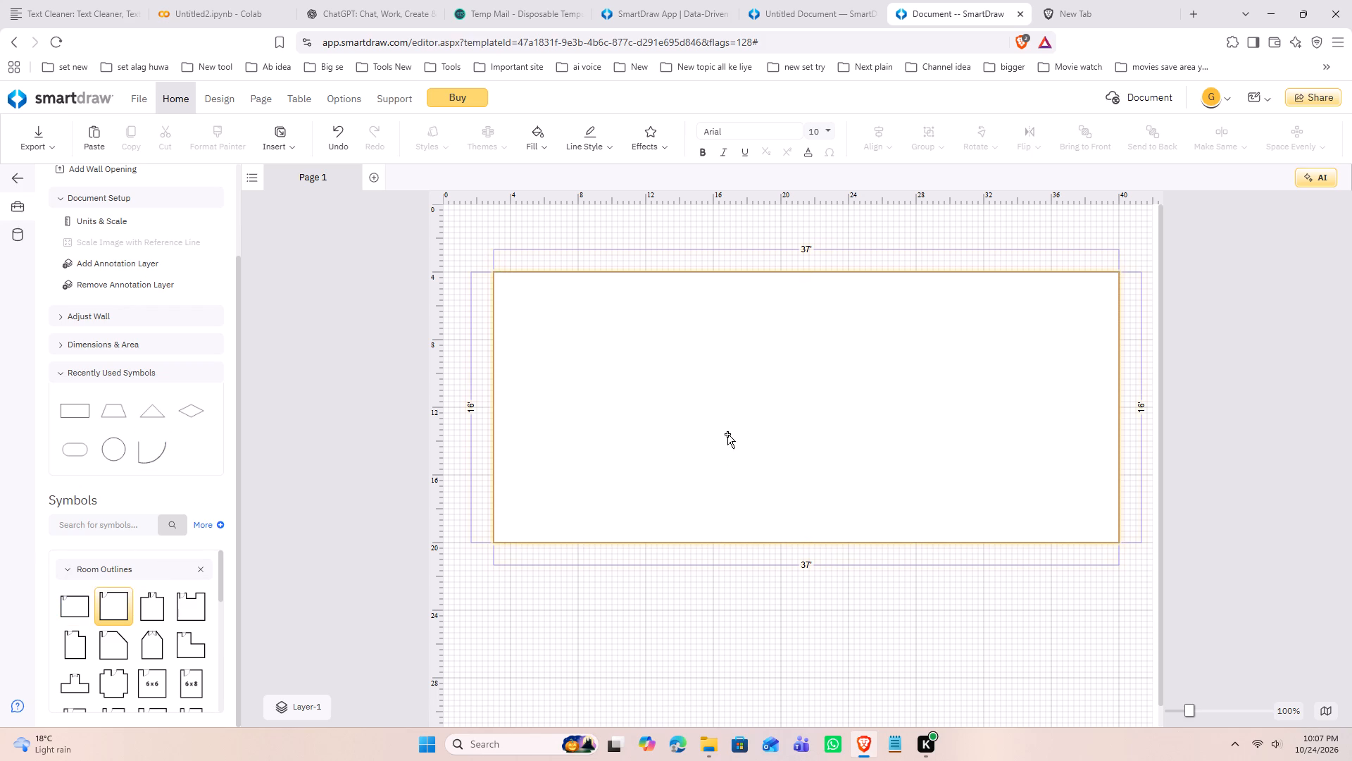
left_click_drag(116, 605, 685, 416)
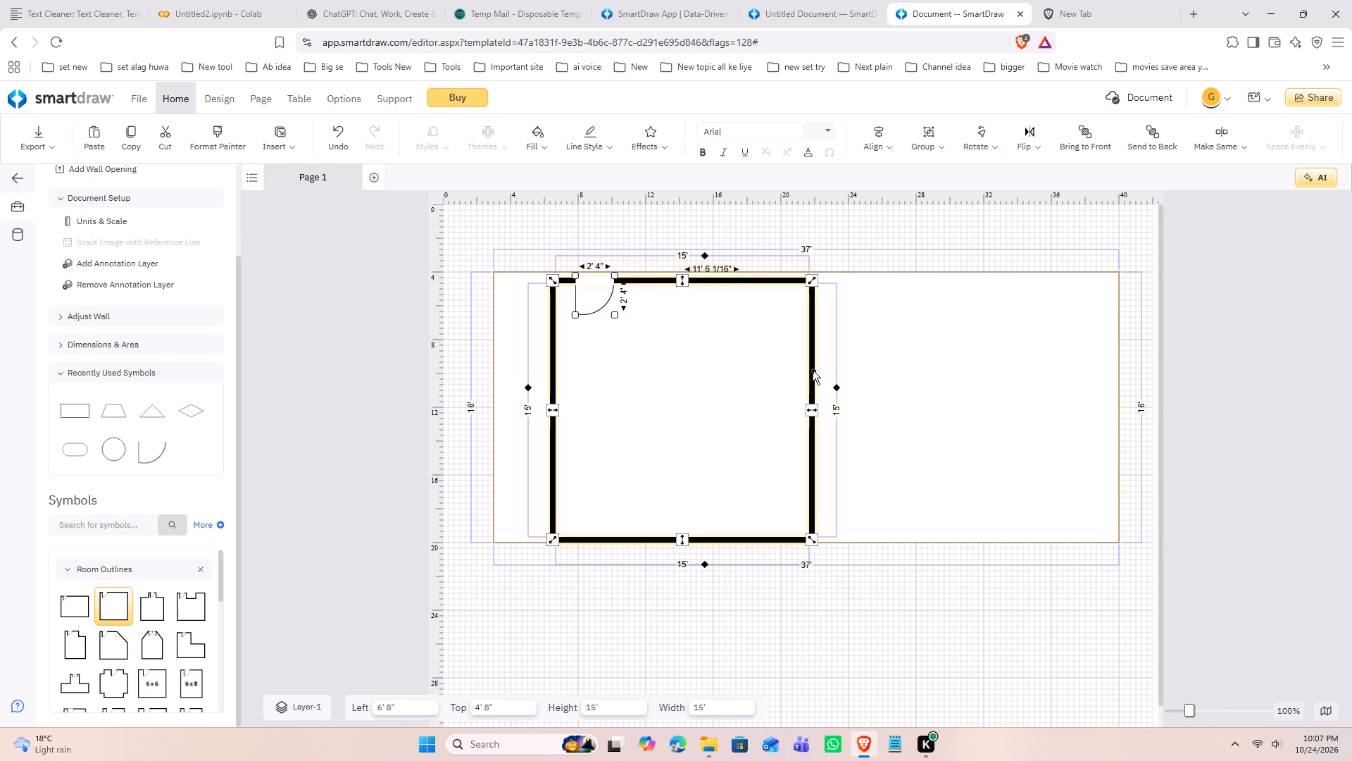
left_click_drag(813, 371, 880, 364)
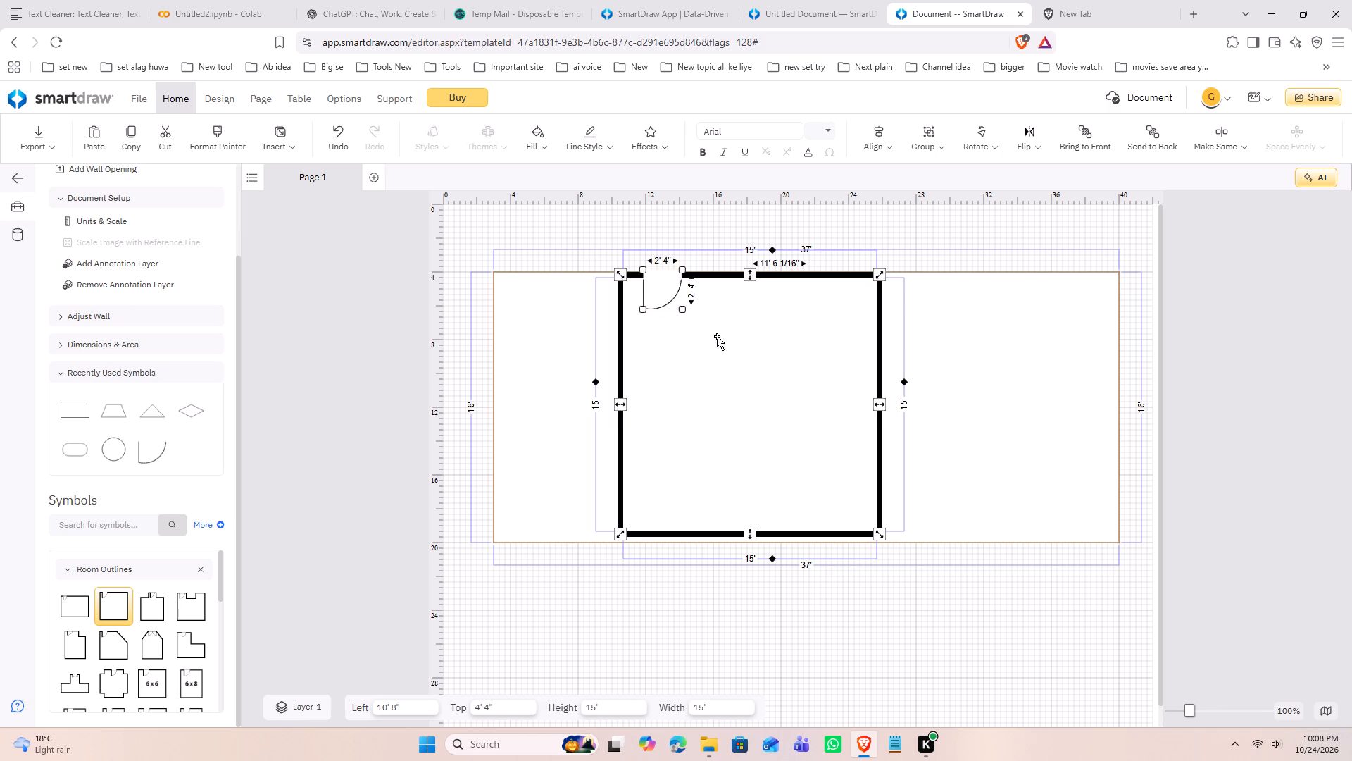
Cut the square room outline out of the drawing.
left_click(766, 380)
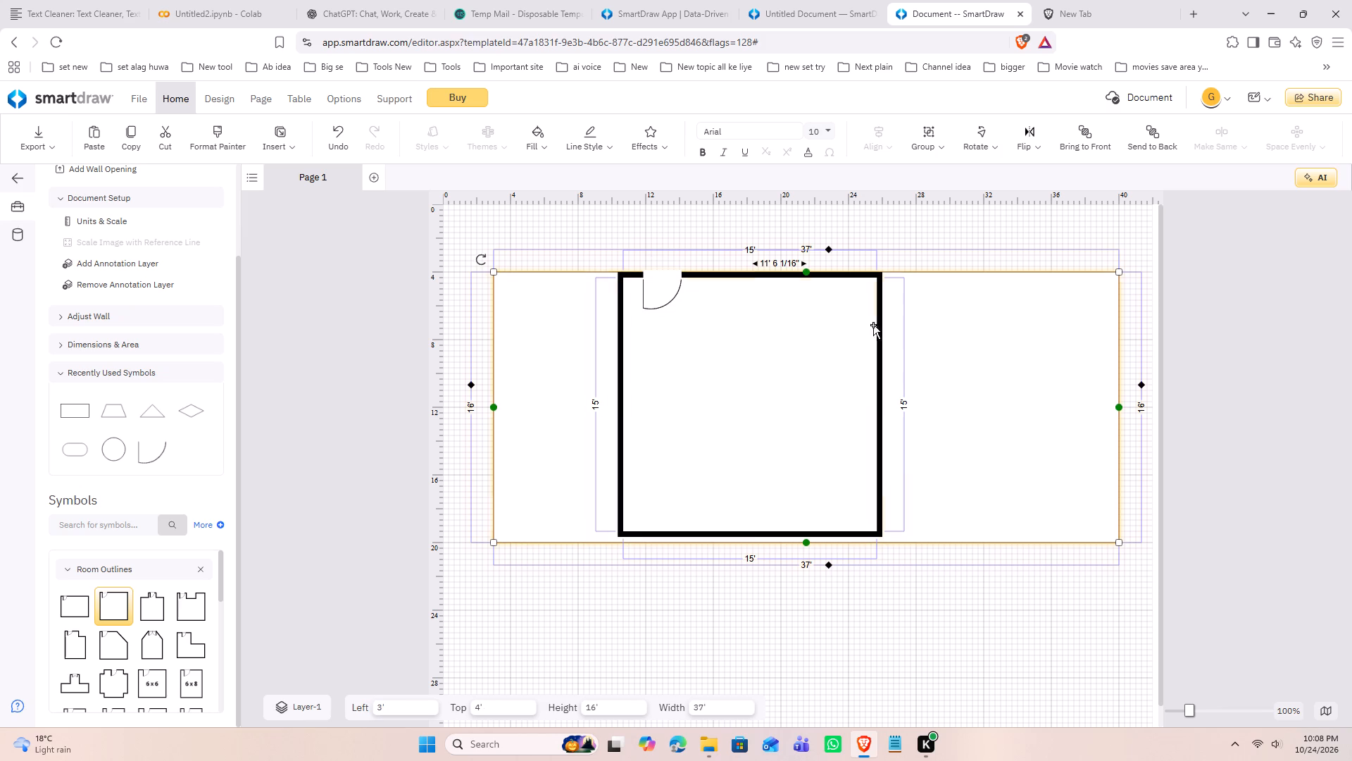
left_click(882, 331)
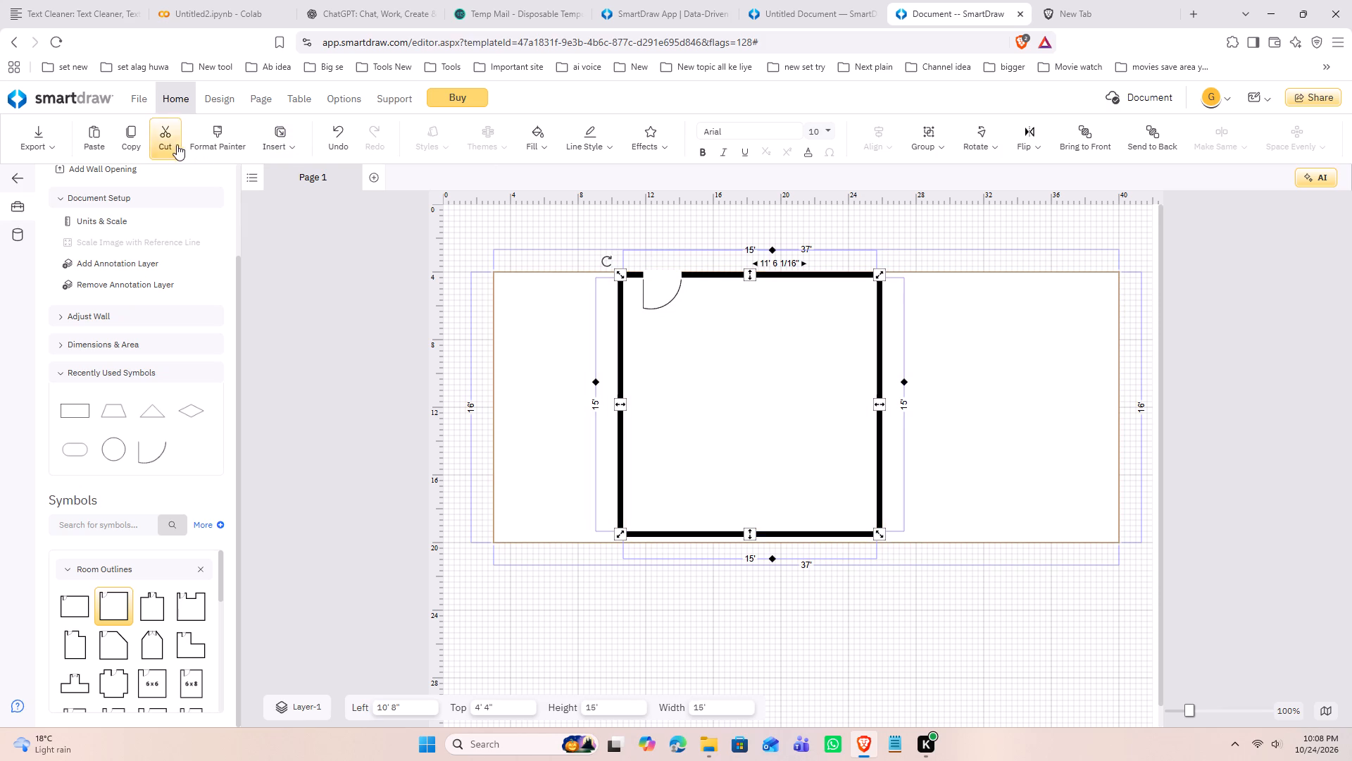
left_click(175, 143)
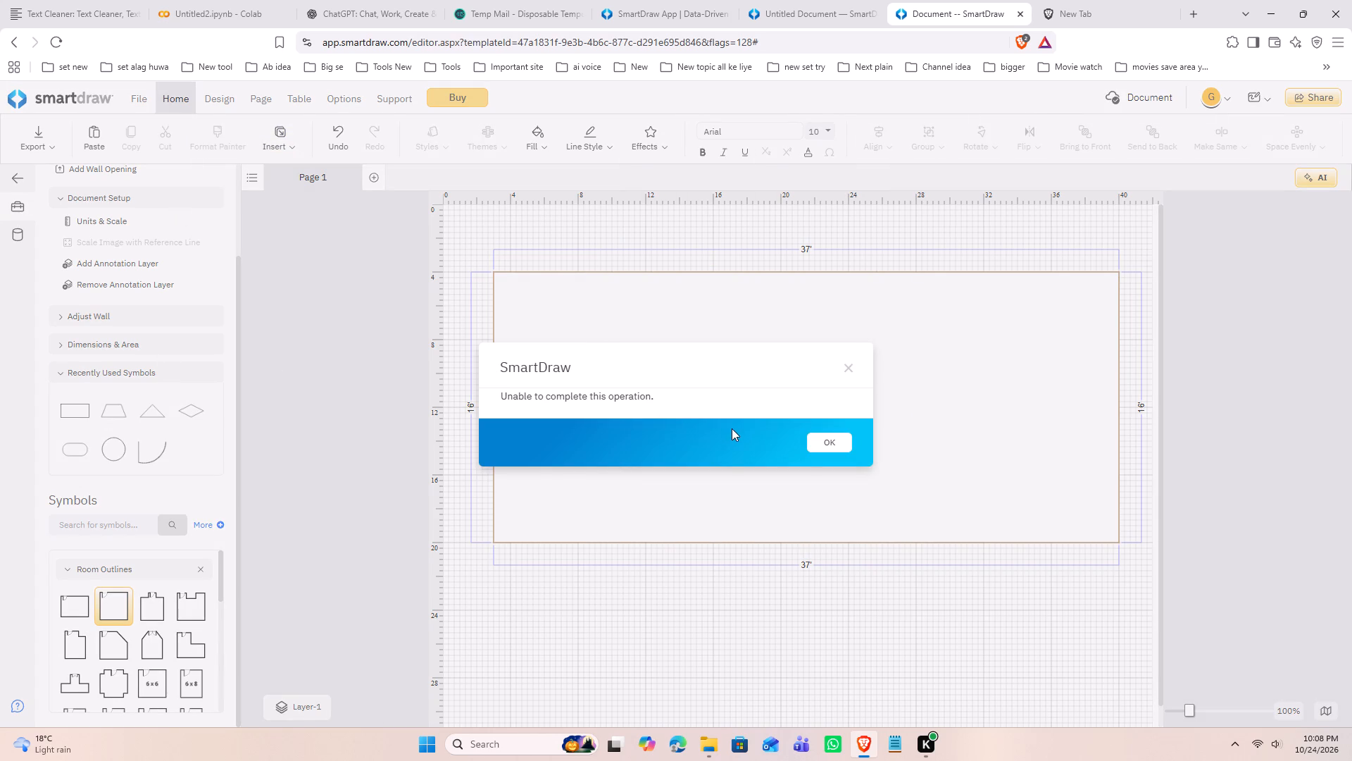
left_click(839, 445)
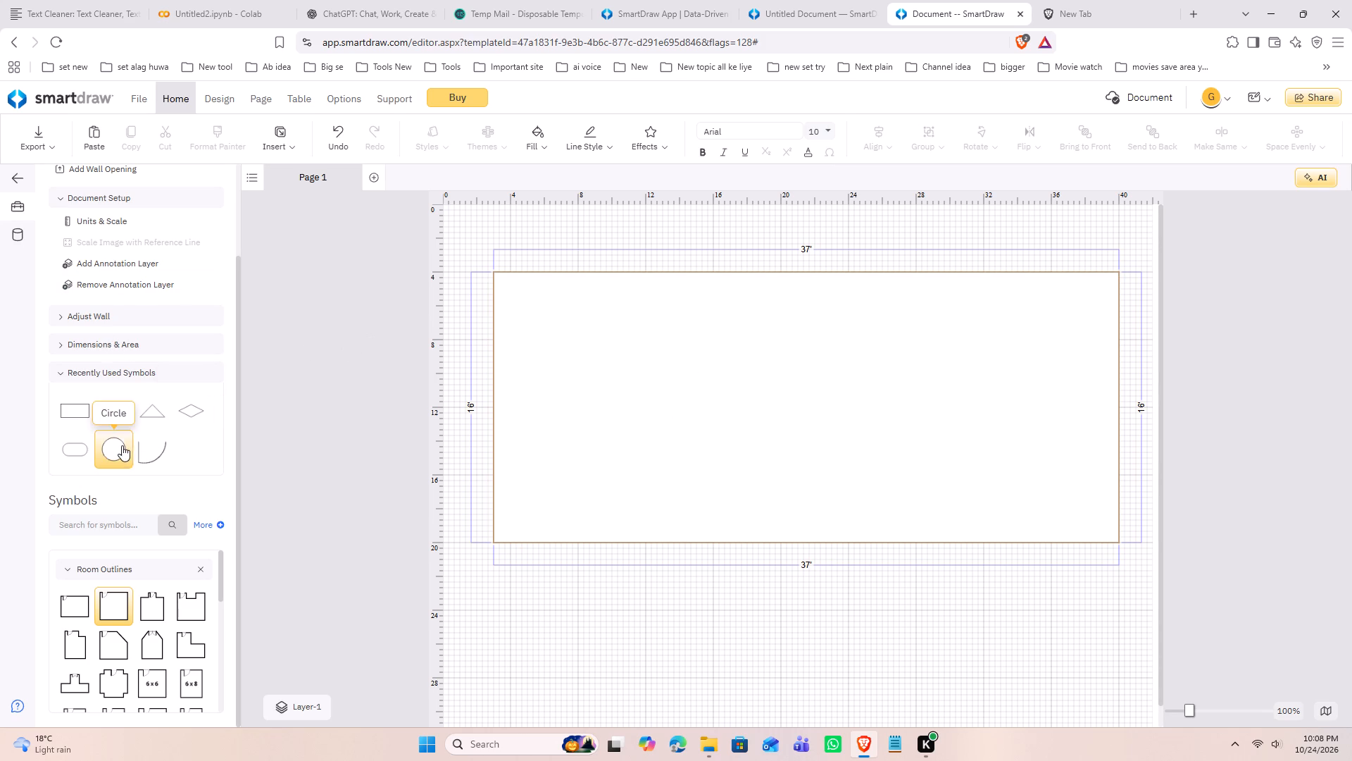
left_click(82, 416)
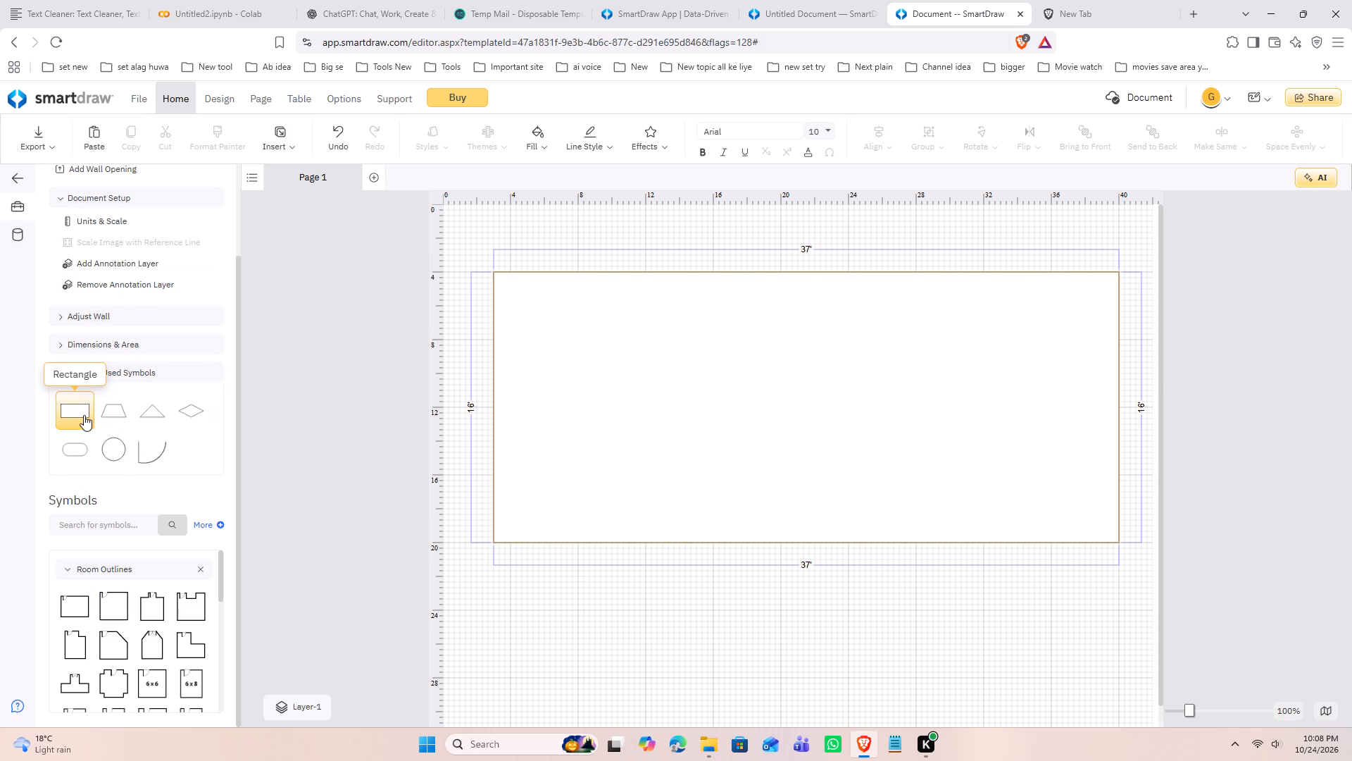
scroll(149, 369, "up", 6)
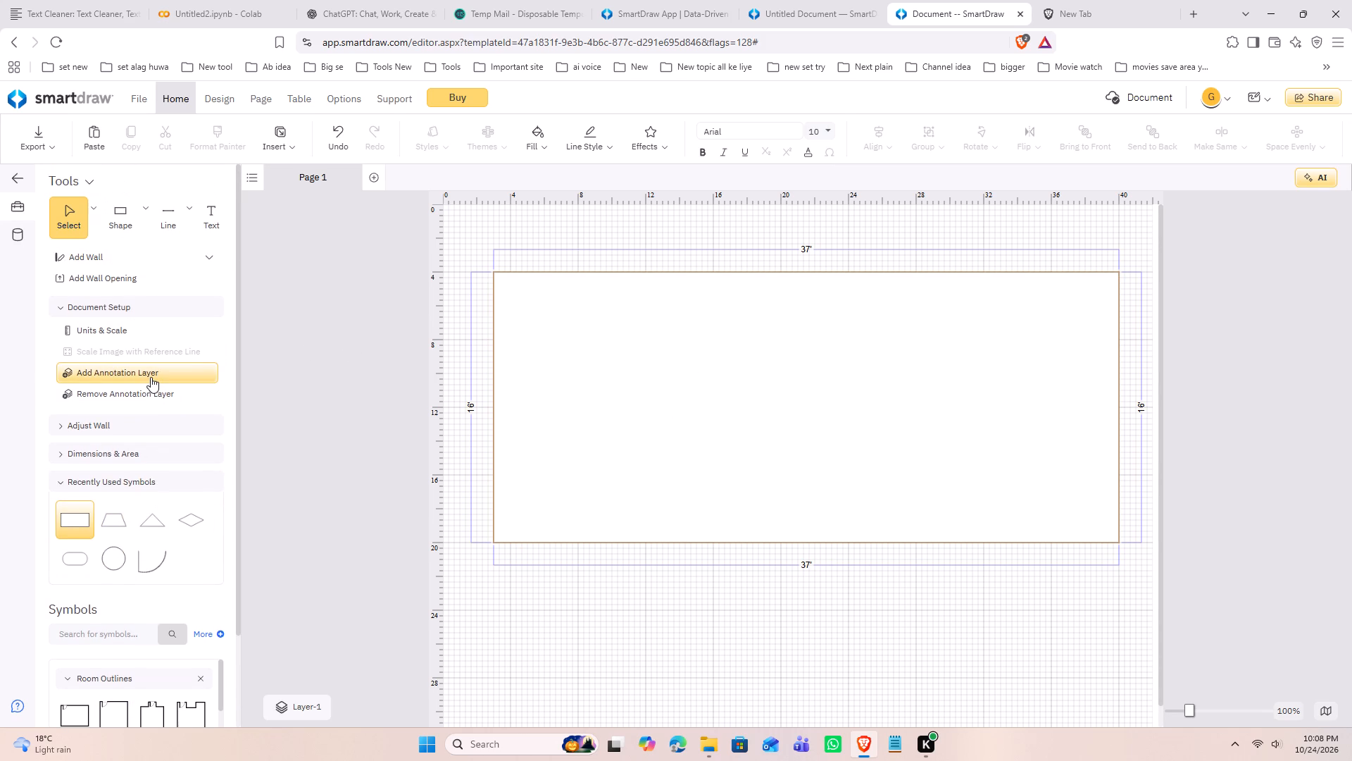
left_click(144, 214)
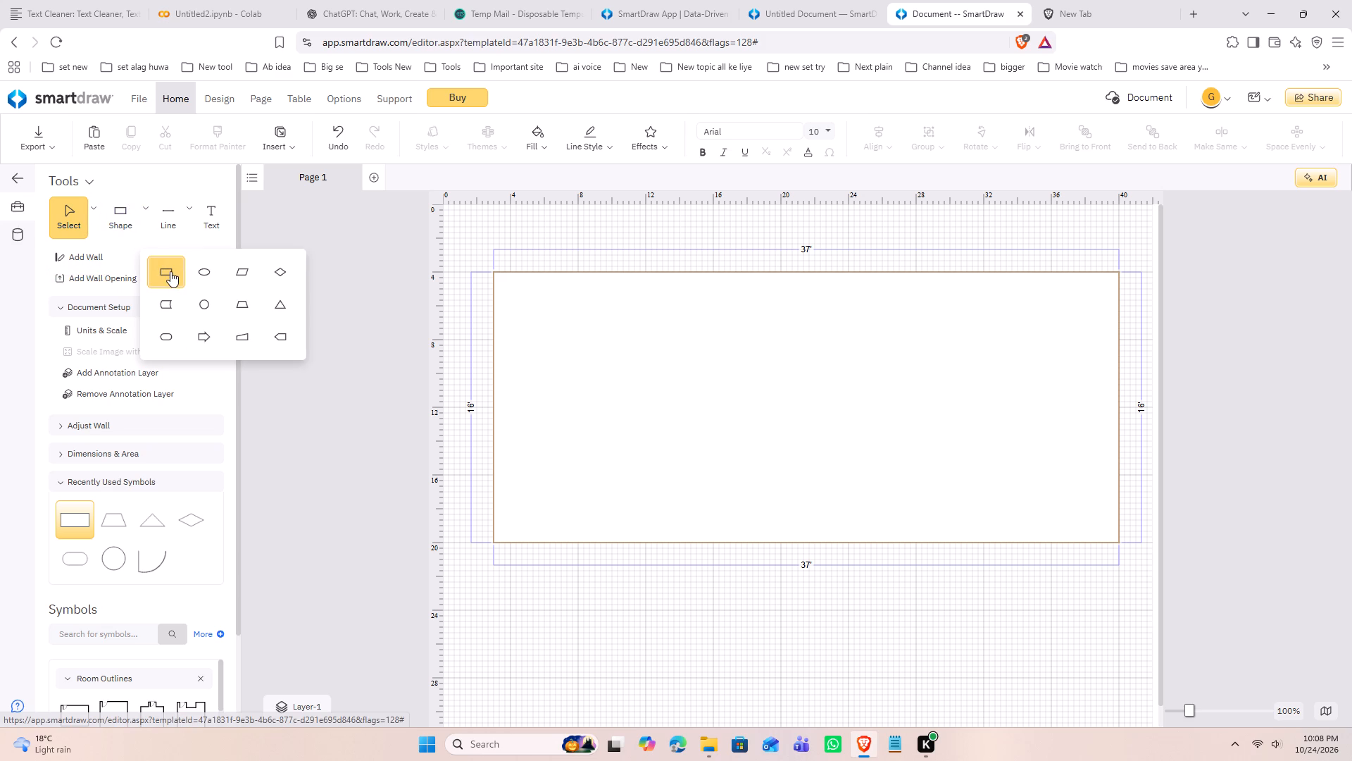
Draw a wall corner inside the rectangle's upper-left corner, with legs about 2' 10" down and 3' 6" across.
left_click(100, 264)
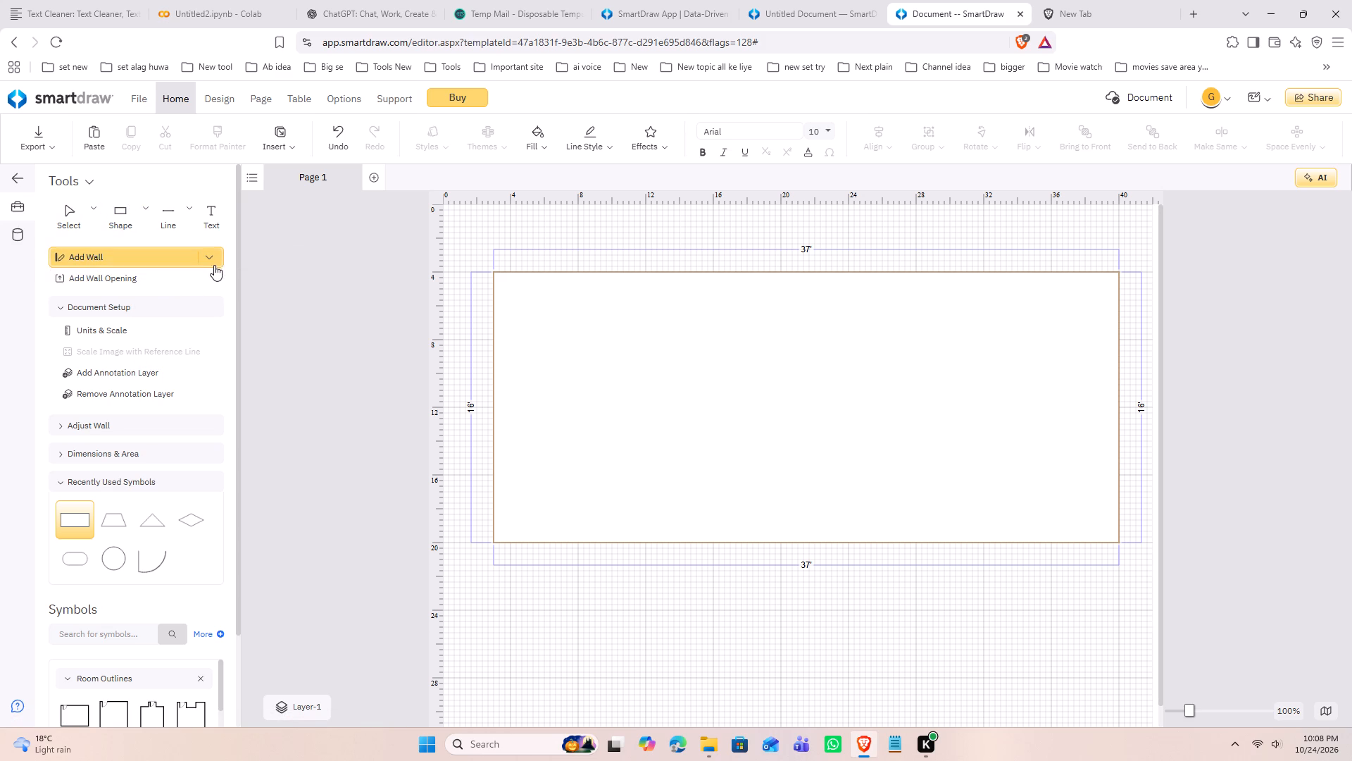
left_click(215, 263)
left_click(251, 289)
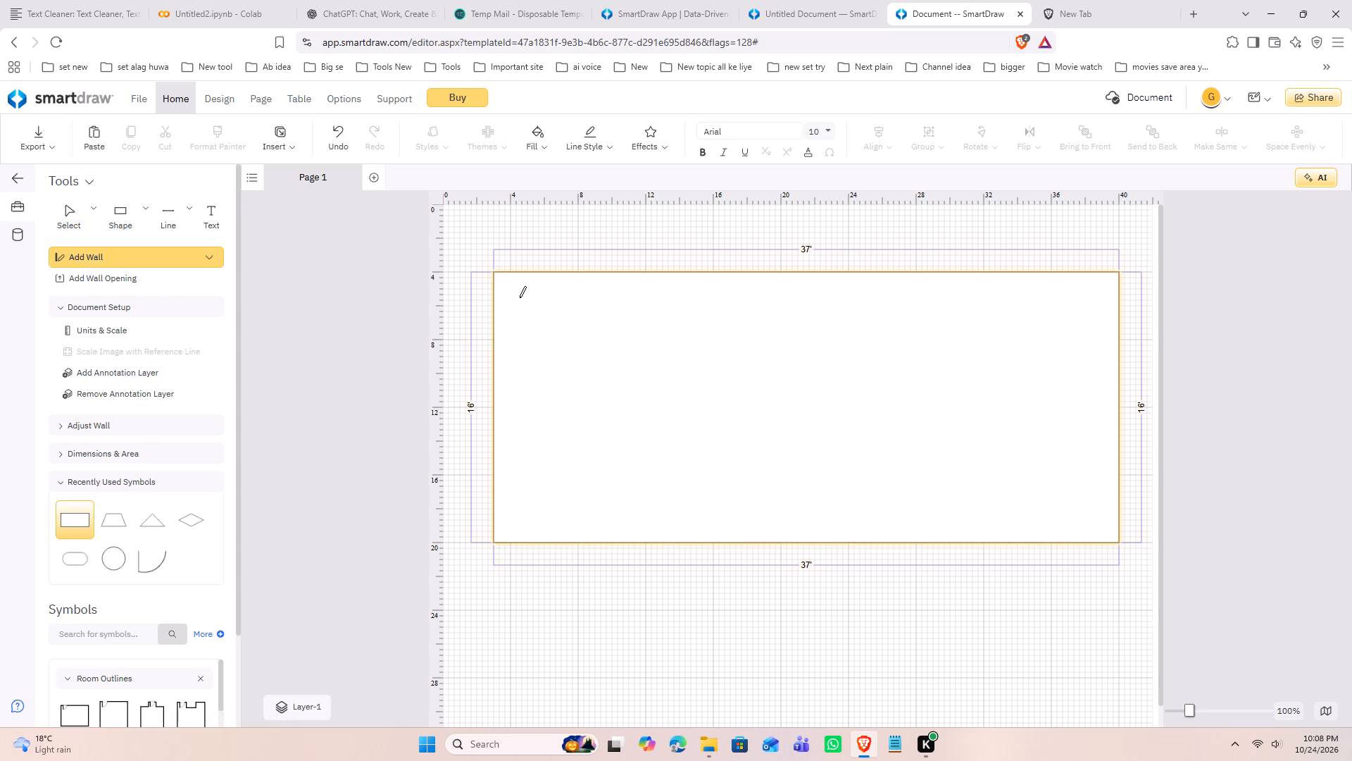
left_click_drag(520, 297, 520, 343)
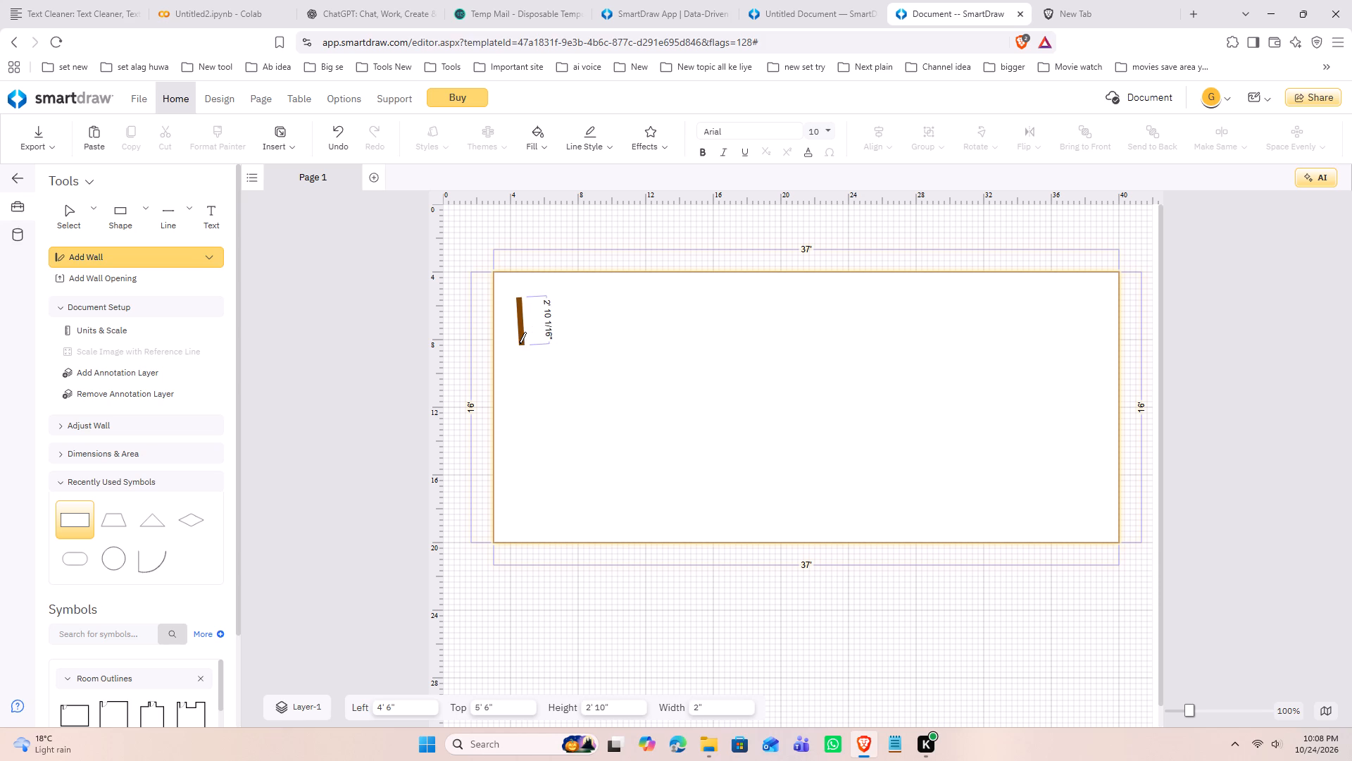
left_click_drag(520, 343, 519, 344)
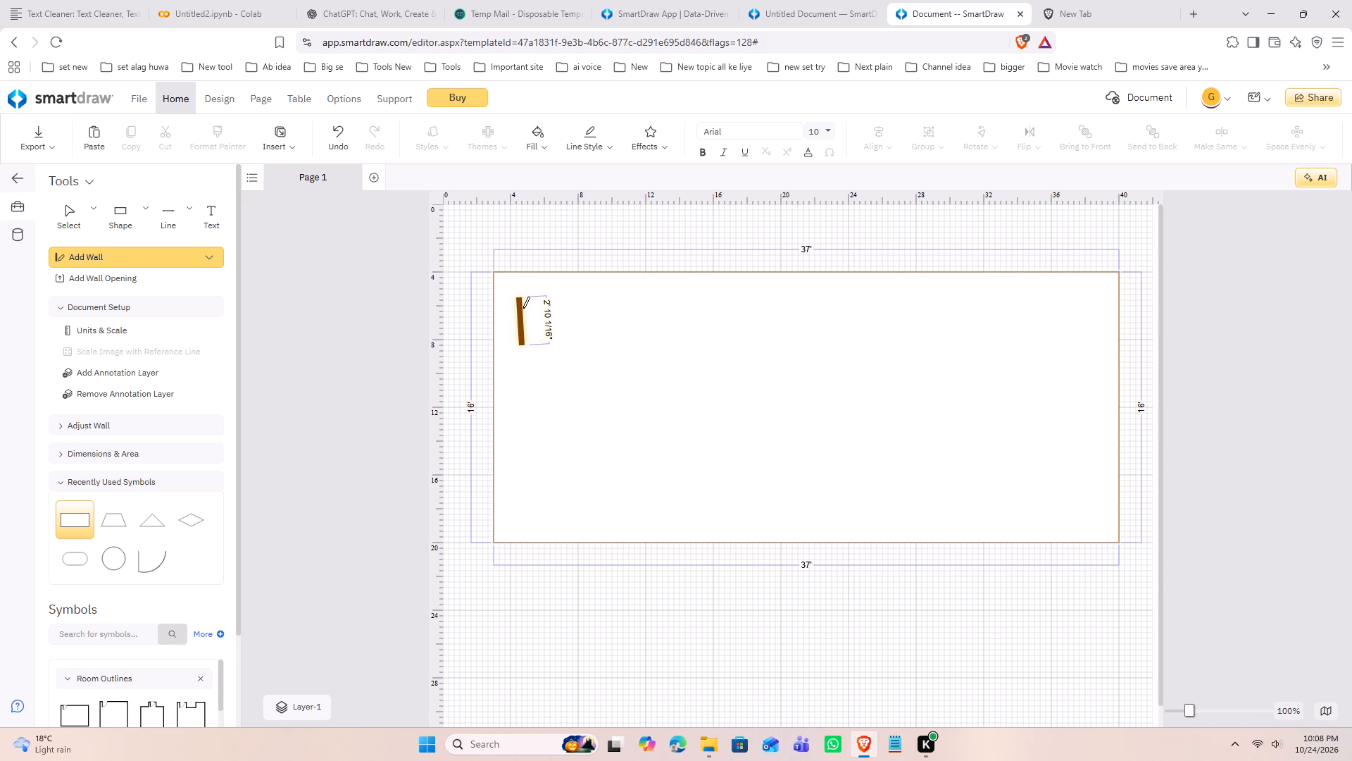
left_click_drag(520, 301, 579, 297)
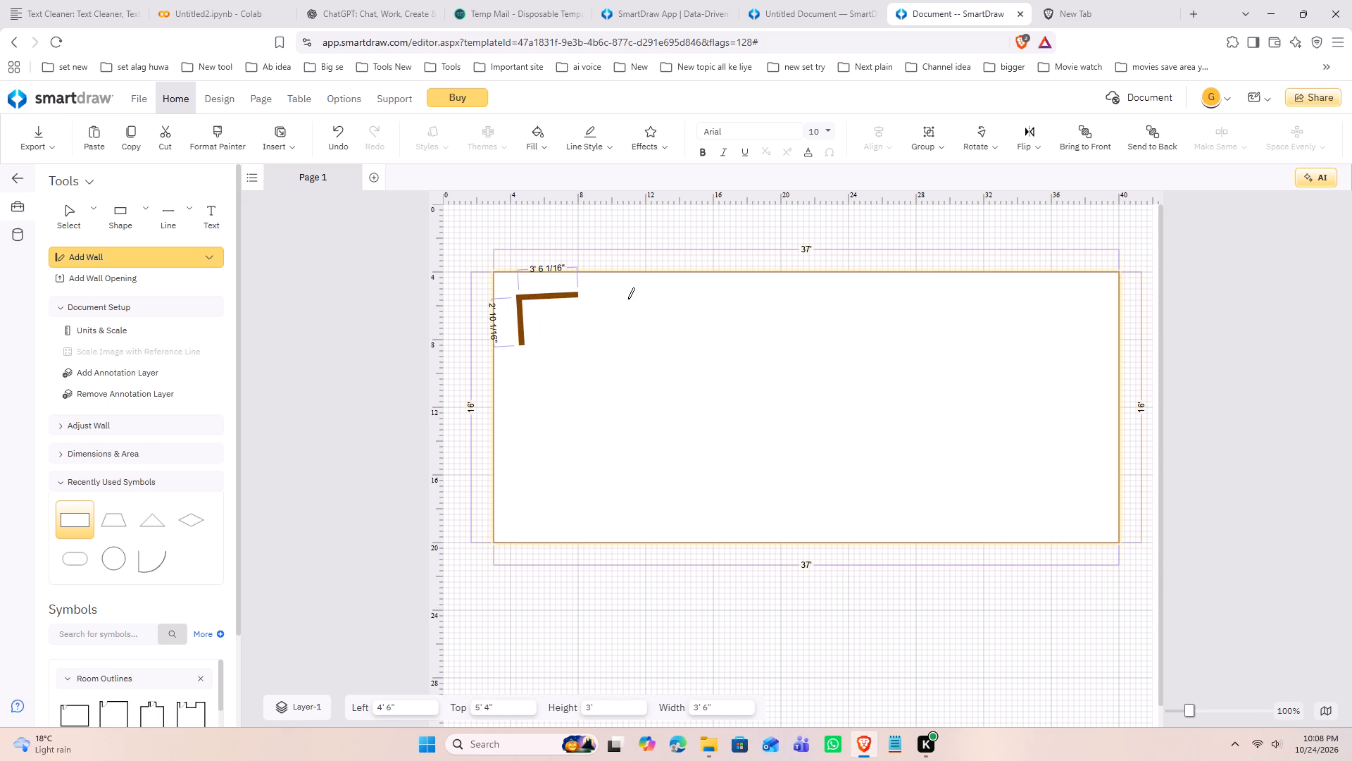
Draw walls about 9' 2" and 8' 2" long along the rectangle's top edge, plus an upper-right wall corner about 1' 10" by 3' 2".
left_click_drag(628, 299, 781, 298)
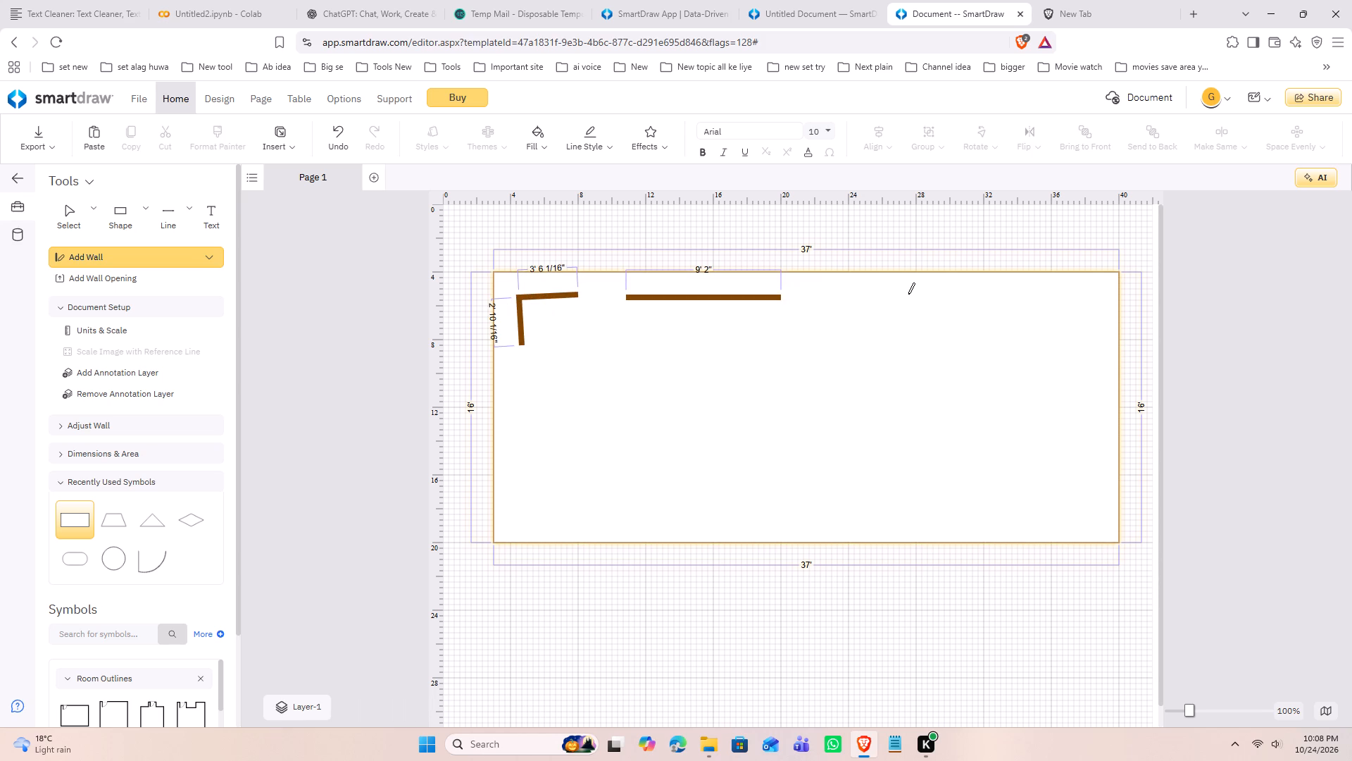
left_click_drag(899, 299, 1034, 302)
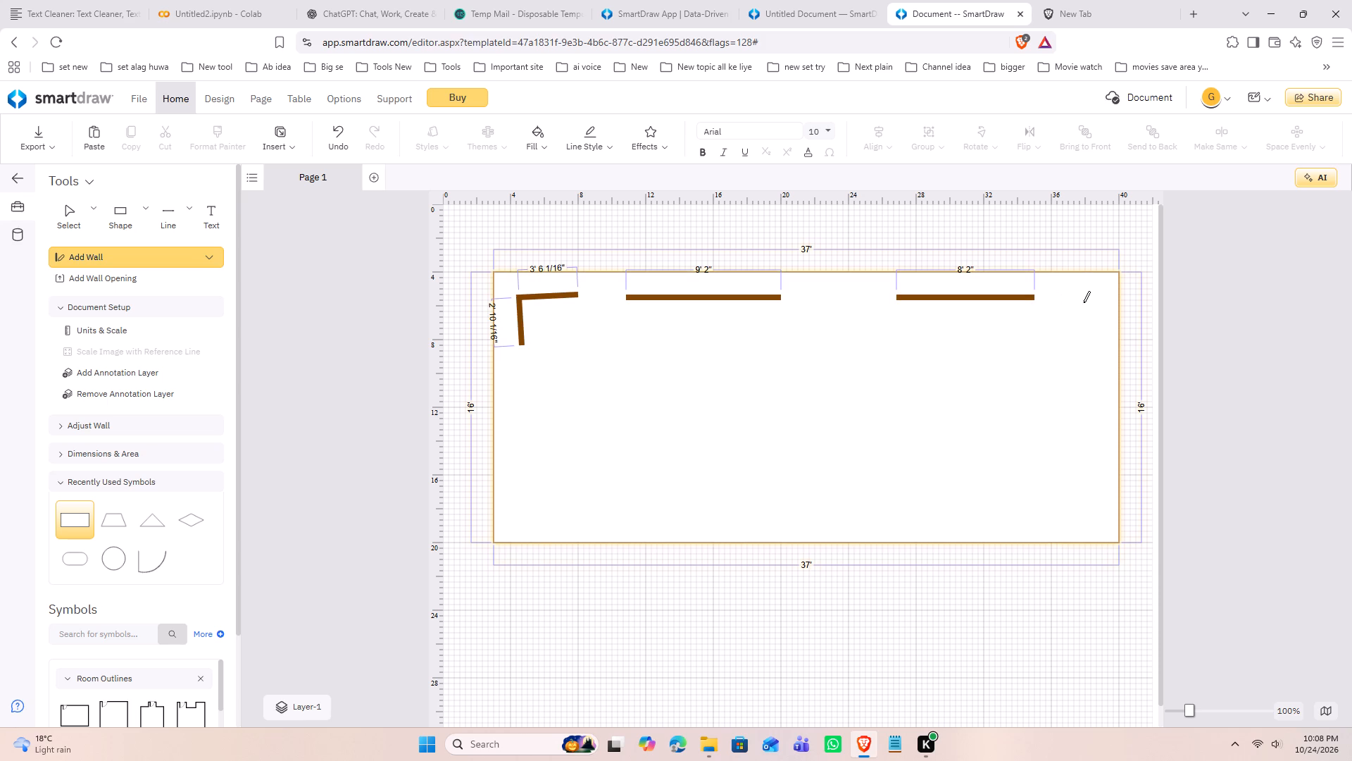
left_click_drag(1071, 296, 1105, 302)
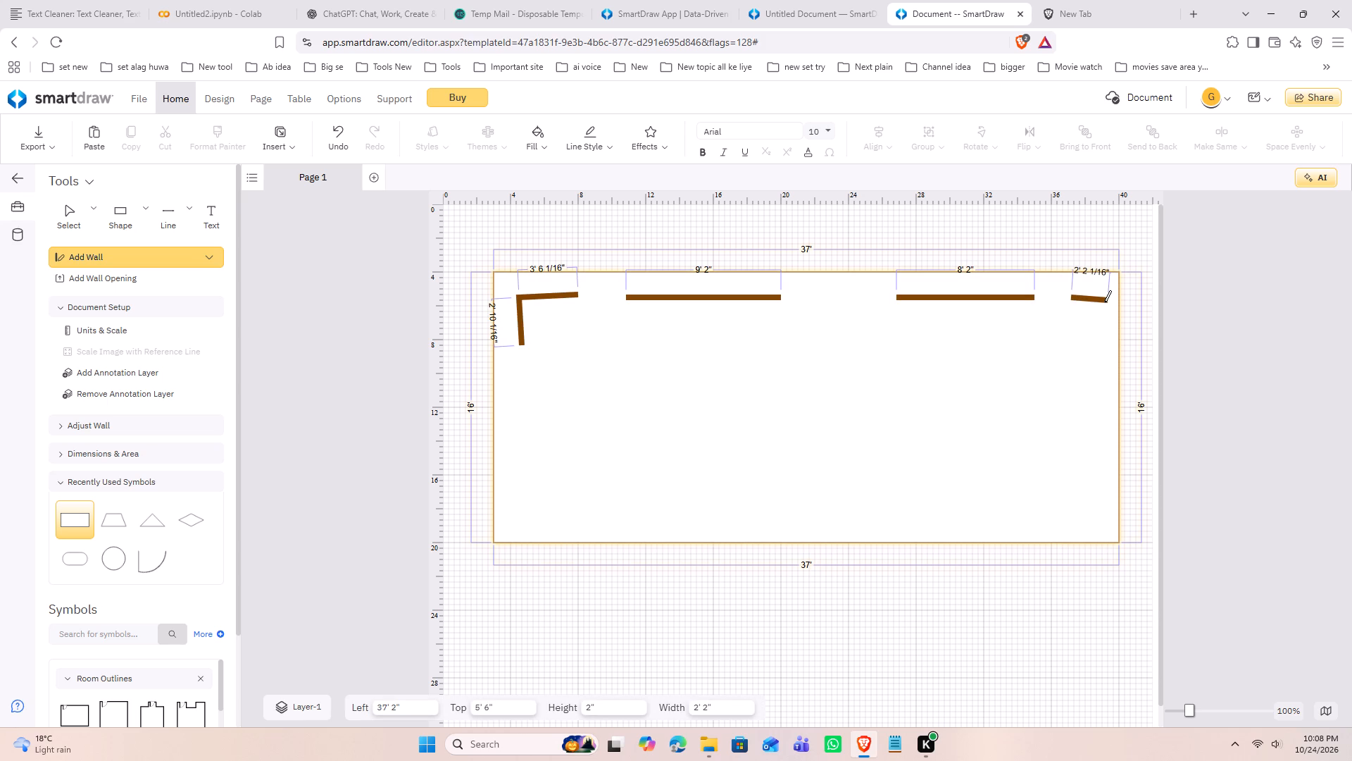
left_click_drag(1105, 302, 1104, 298)
left_click_drag(1102, 302, 1103, 358)
Draw a wall about 2' 10" long on the rectangle's right side and a lower-right wall corner about 2' 6" by 8' 10".
left_click_drag(1100, 397, 1101, 447)
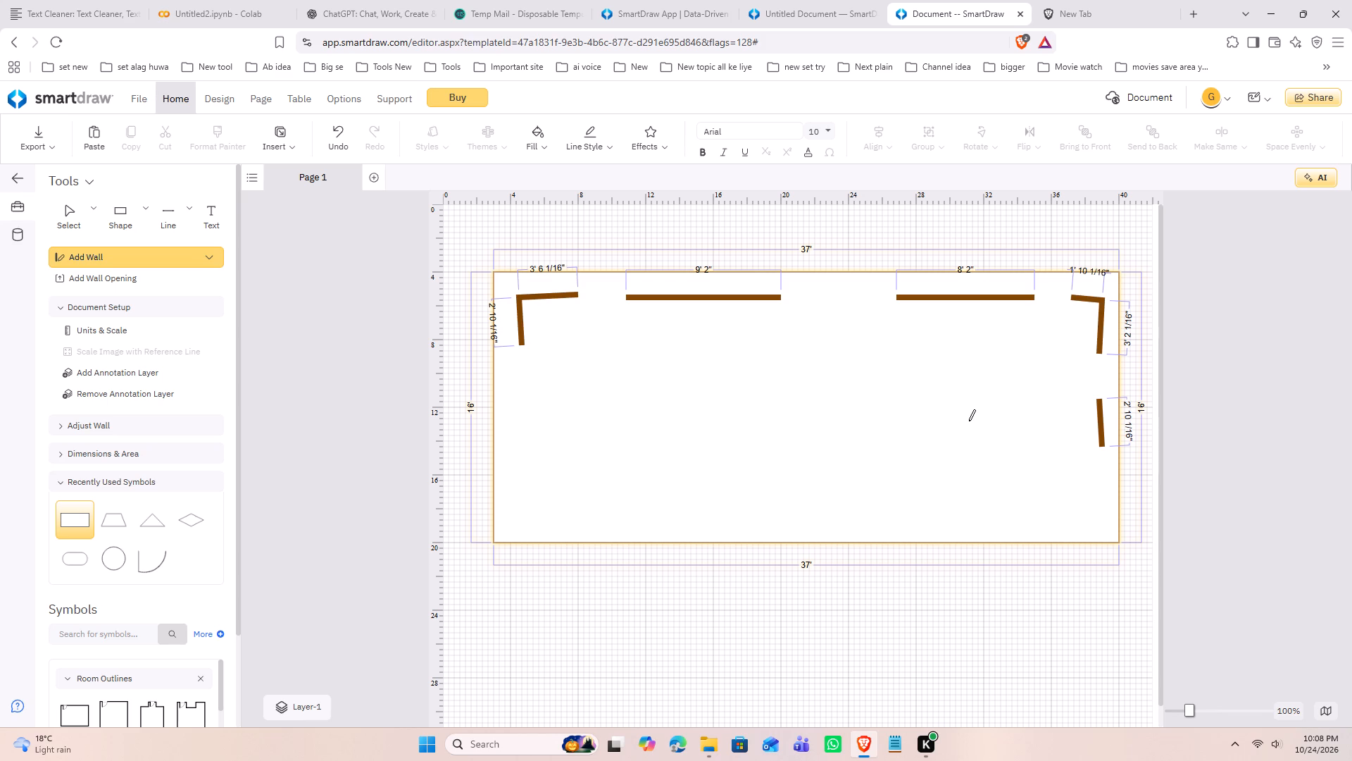
left_click_drag(1094, 476, 1098, 522)
left_click_drag(953, 518, 1059, 504)
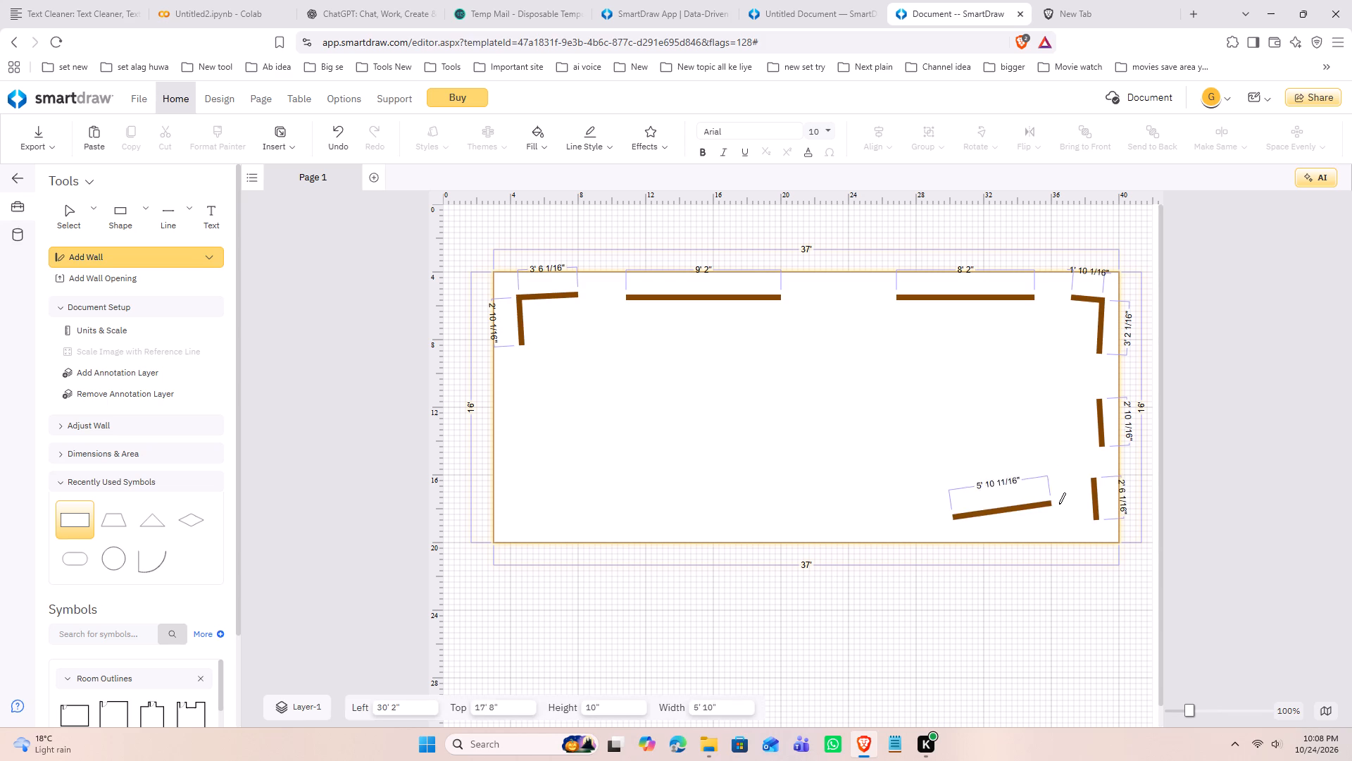
left_click_drag(1059, 504, 1099, 519)
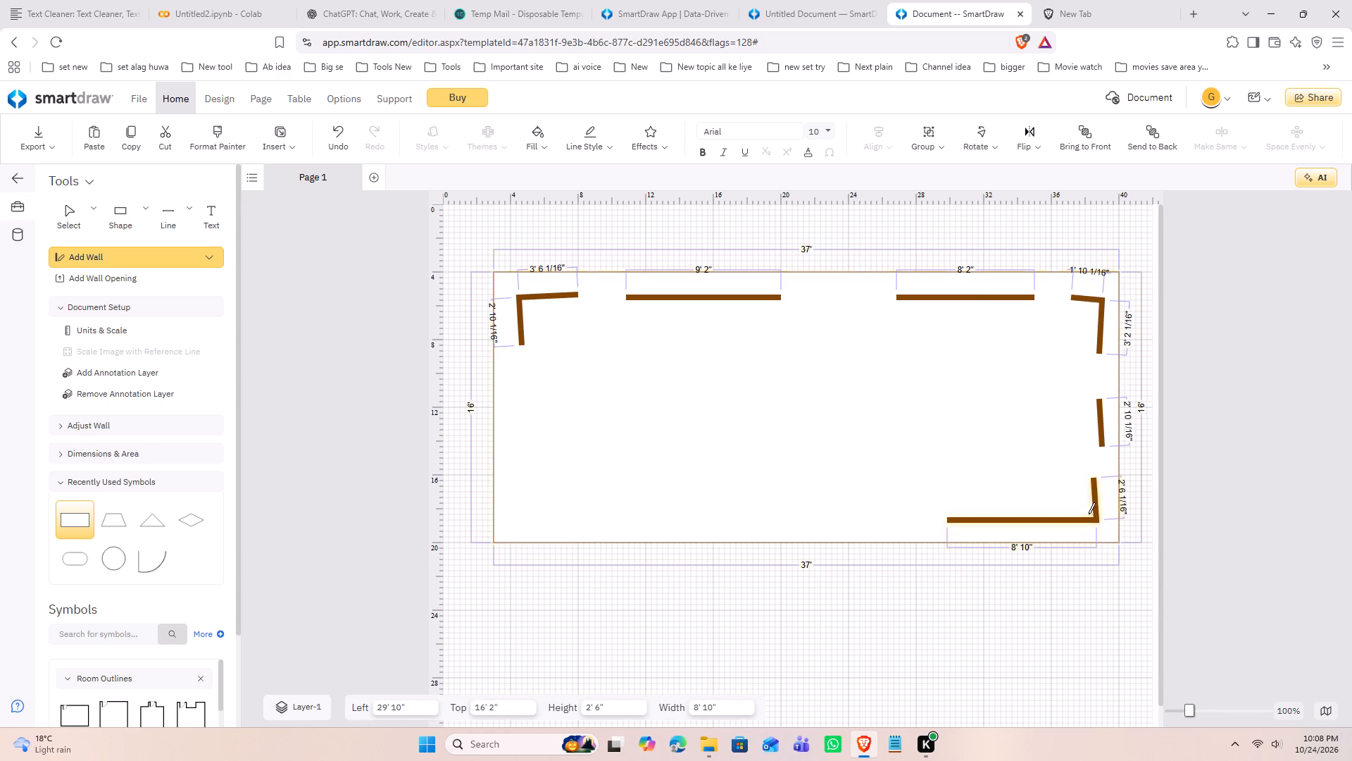
Draw a wall corner inside the rectangle's lower-left corner, about 7' 10" across and 4' 6" up.
left_click_drag(523, 519, 522, 519)
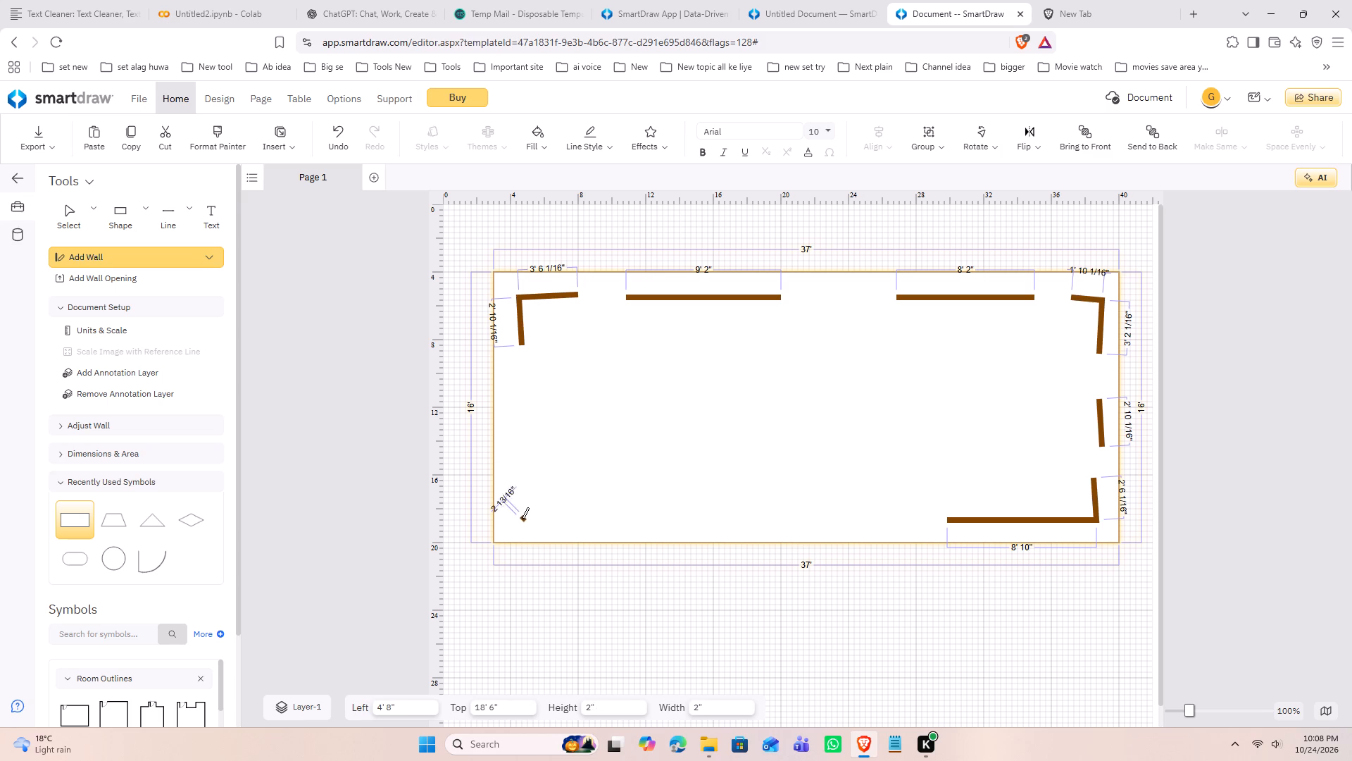
left_click_drag(522, 519, 658, 520)
left_click_drag(527, 519, 529, 509)
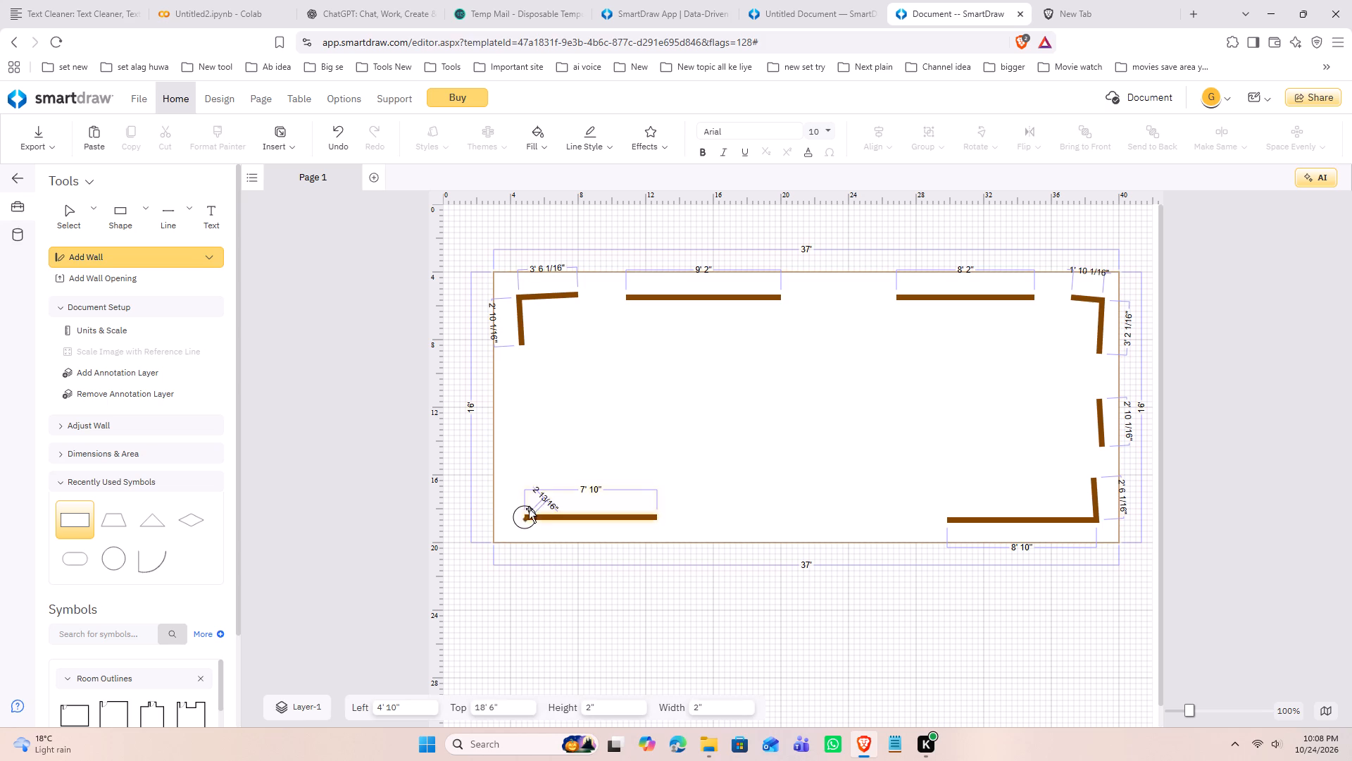
left_click_drag(529, 509, 527, 439)
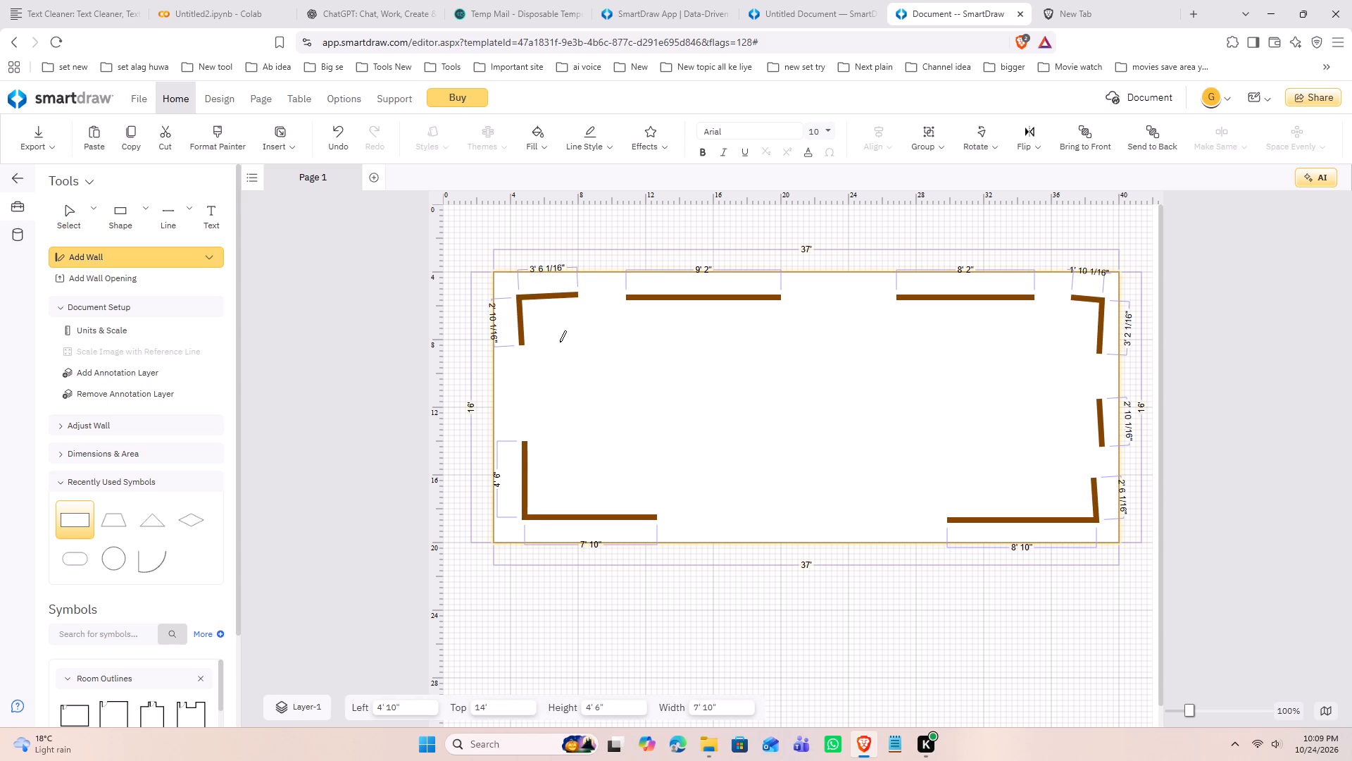
Shift the upper-left wall corner slightly inward and straighten its legs to 3' 4" across and 3' down.
left_click(78, 209)
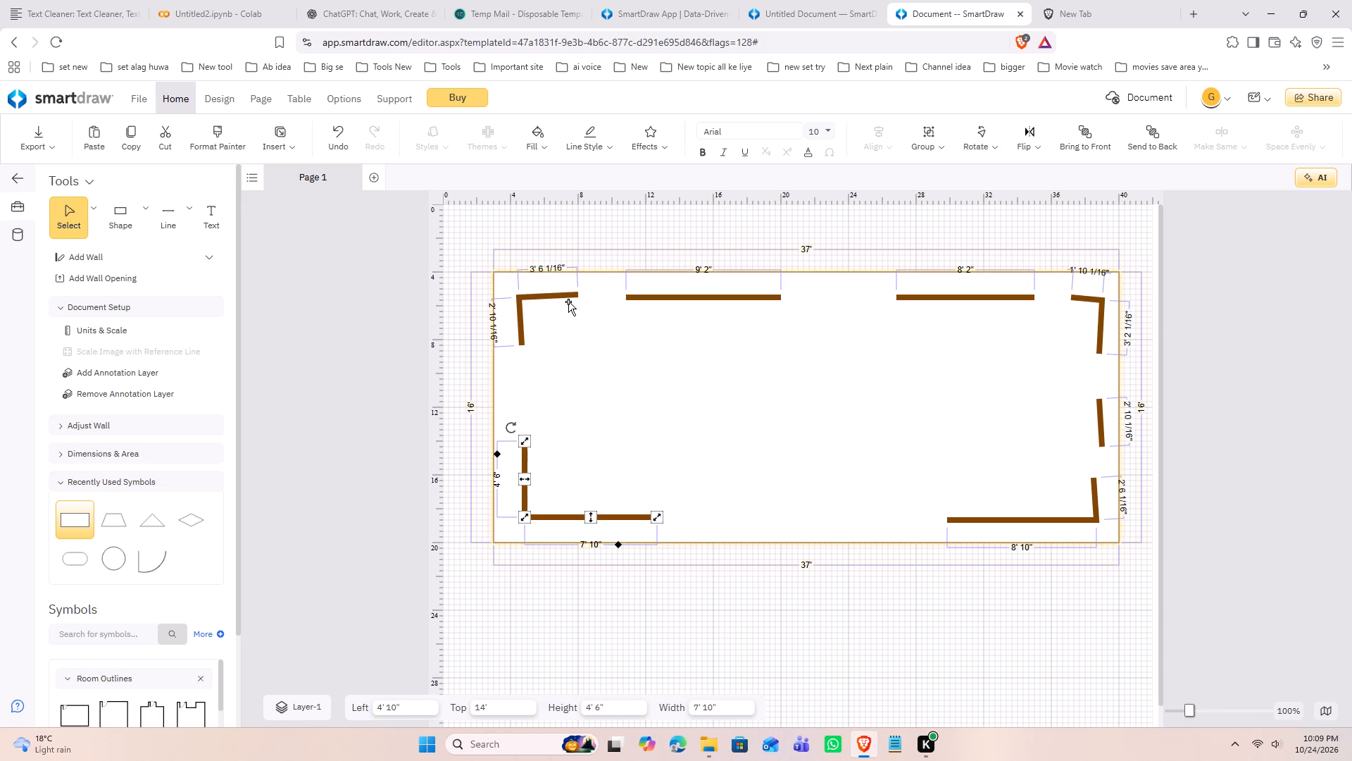
left_click(568, 297)
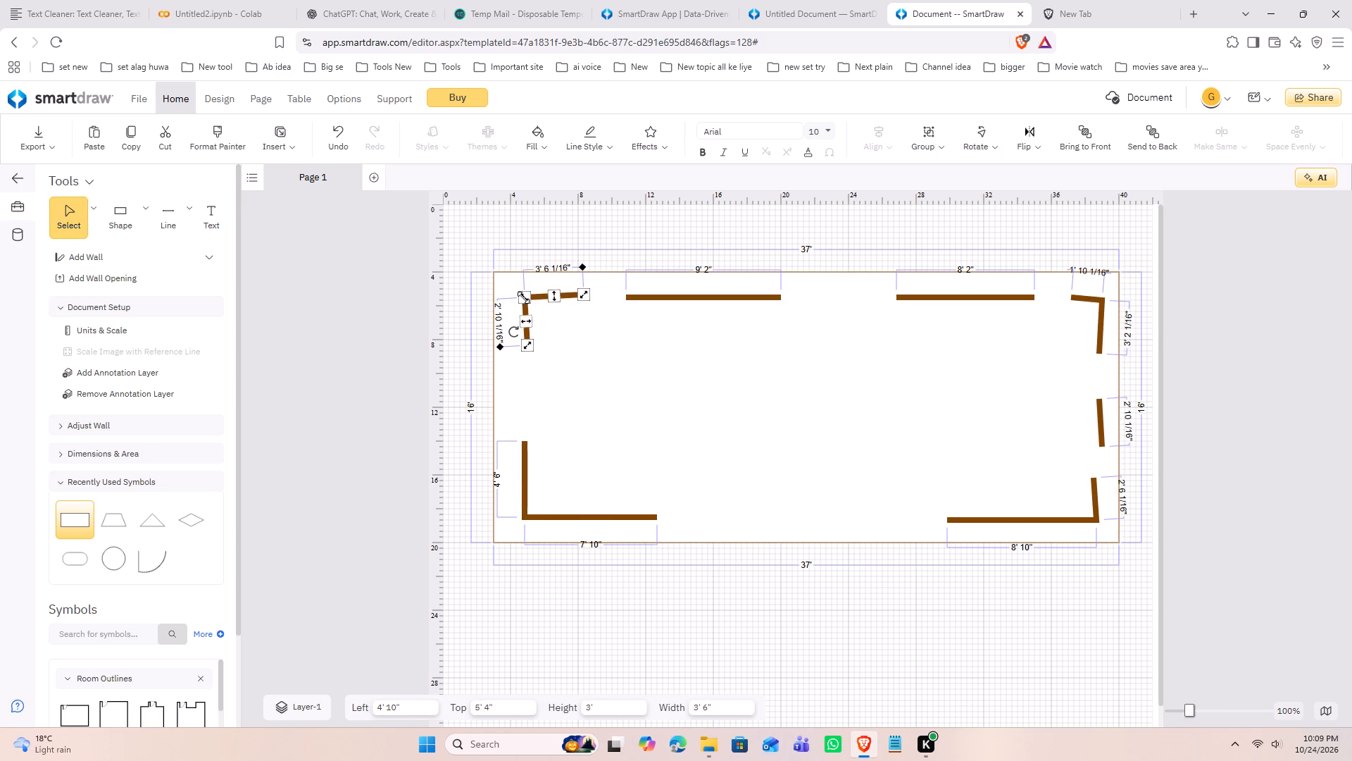
left_click(523, 297)
left_click(584, 406)
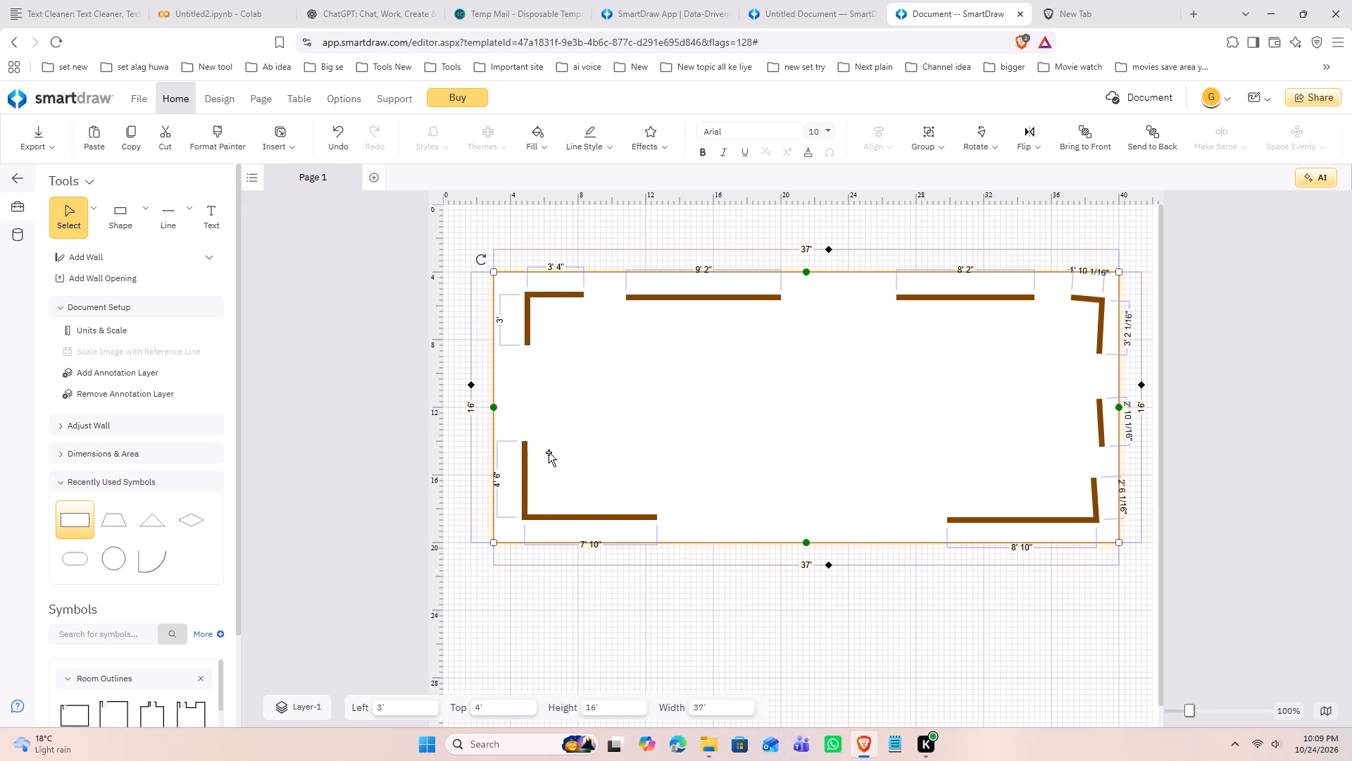
Move the lower-left wall corner up in line with the upper-left one, to about Left 5', Top 12' 10".
left_click_drag(524, 473, 531, 379)
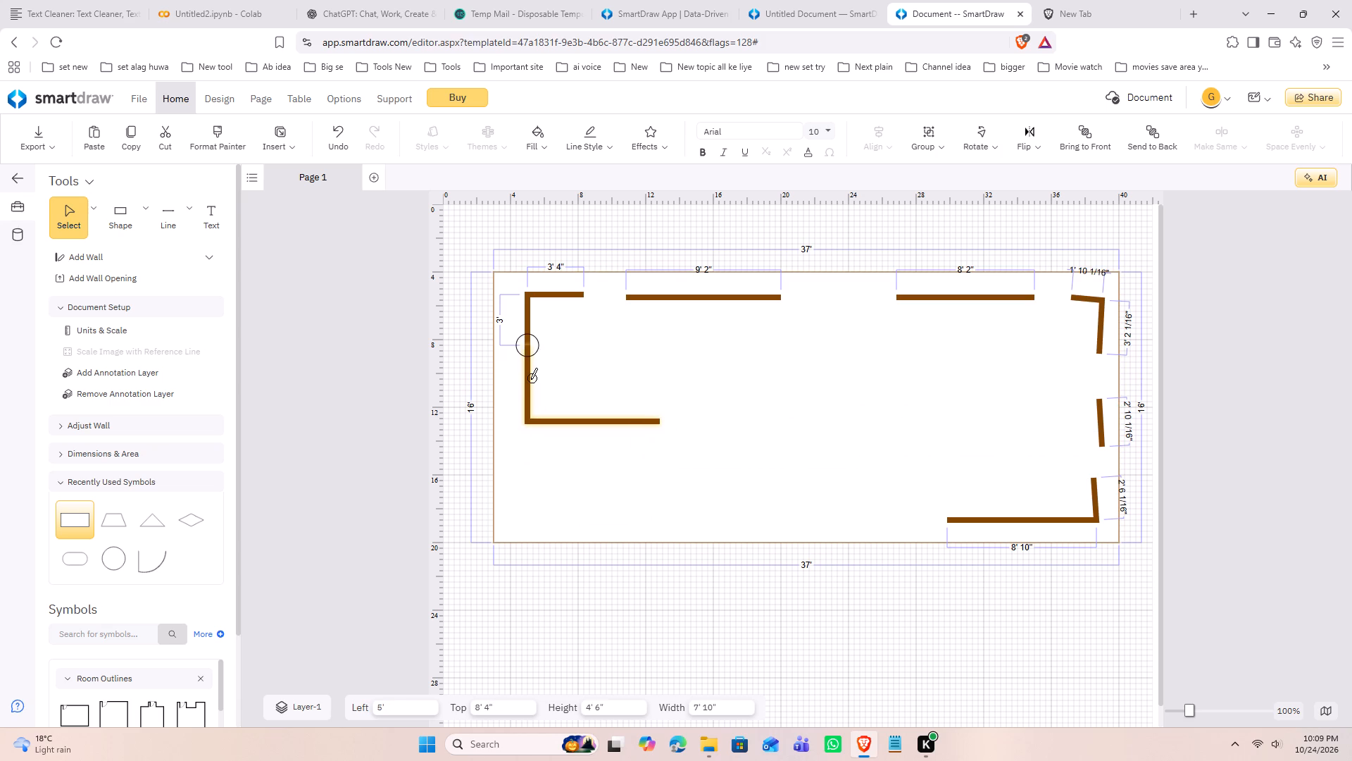
left_click_drag(531, 379, 527, 378)
left_click_drag(527, 378, 527, 452)
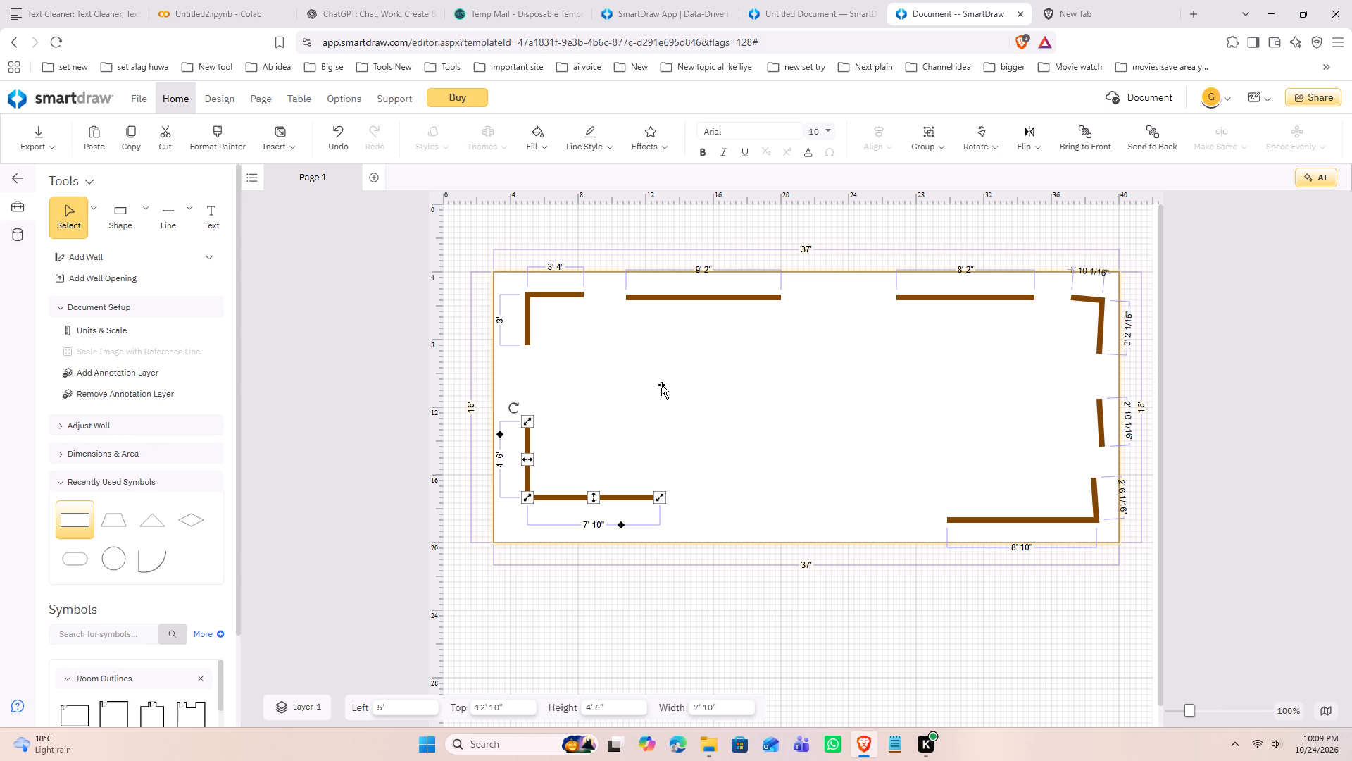
left_click(585, 406)
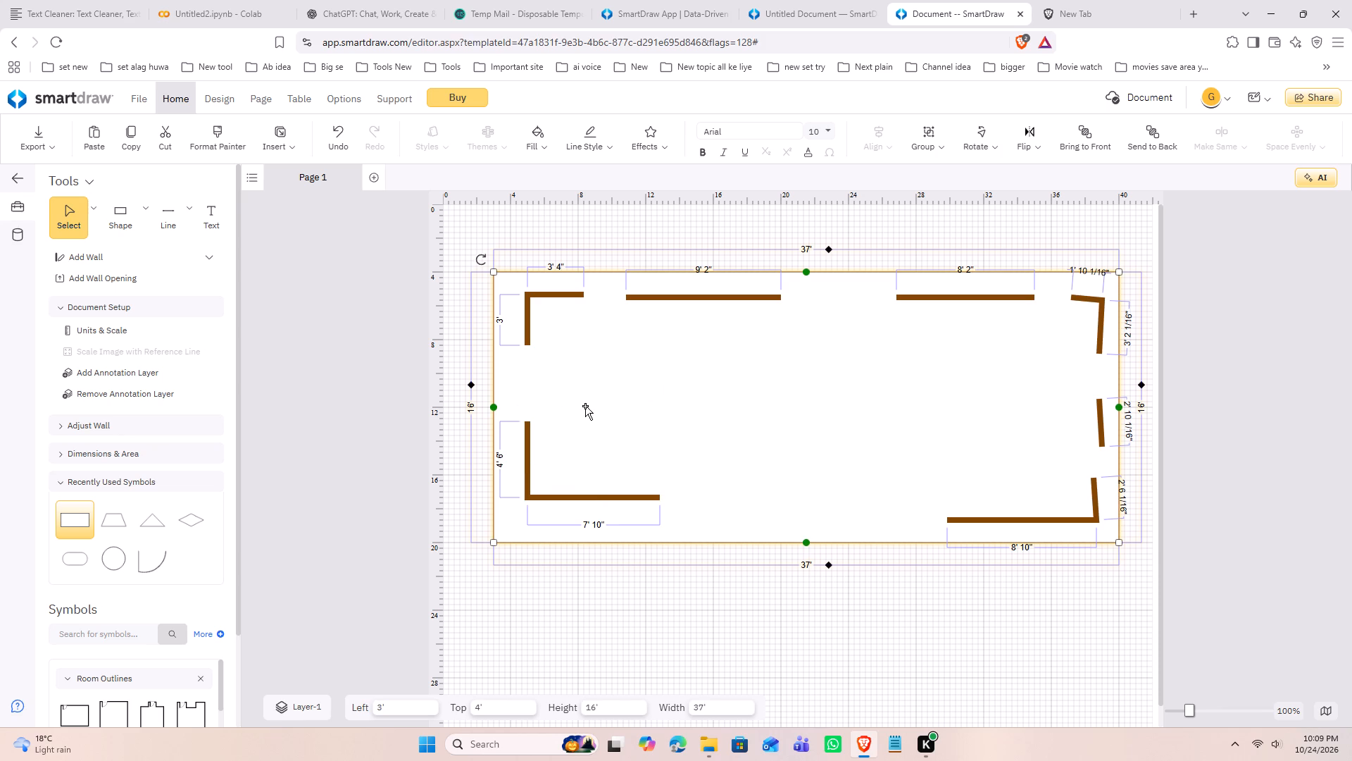
Resize the lower-left wall corner to a 6' 8" horizontal leg and a straight 6' vertical leg.
left_click(603, 497)
left_click_drag(663, 499, 651, 499)
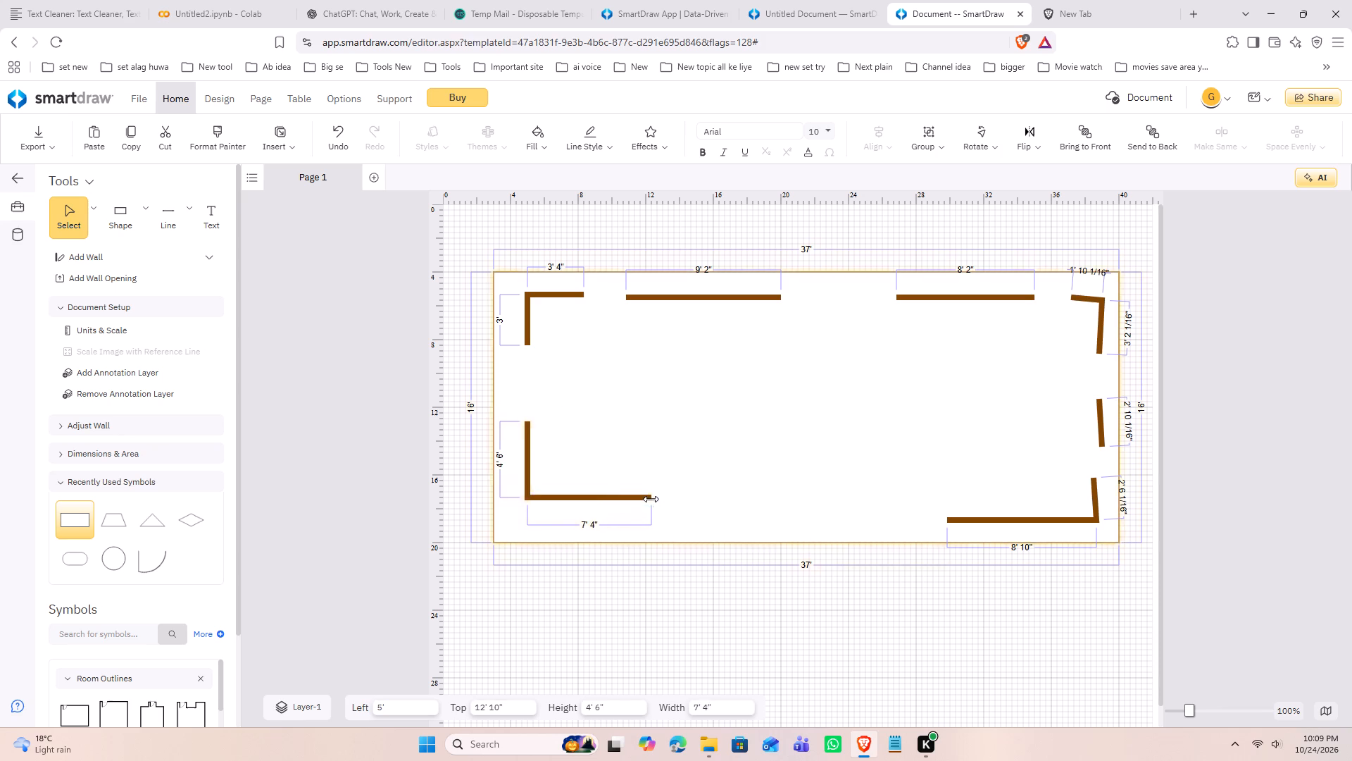
left_click_drag(651, 499, 640, 497)
left_click(715, 466)
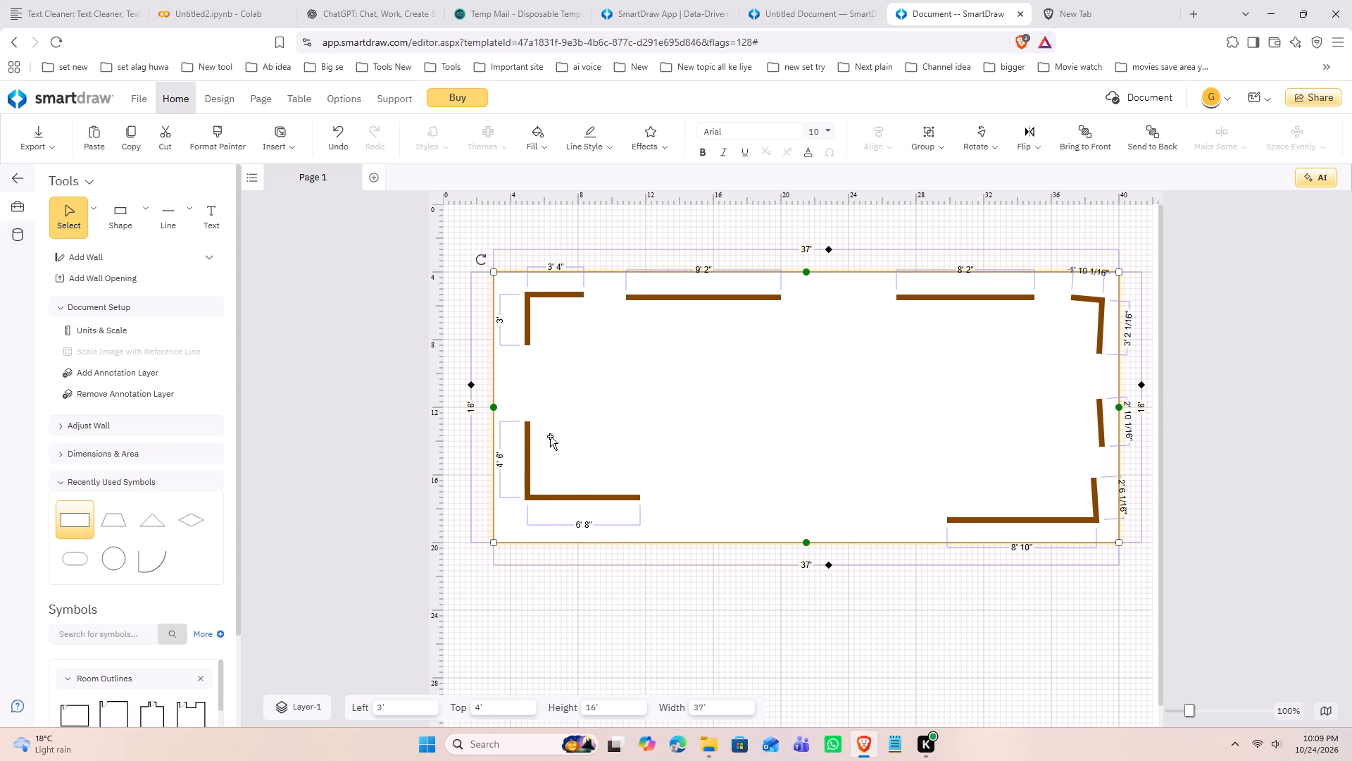
left_click(530, 444)
left_click_drag(527, 422, 531, 396)
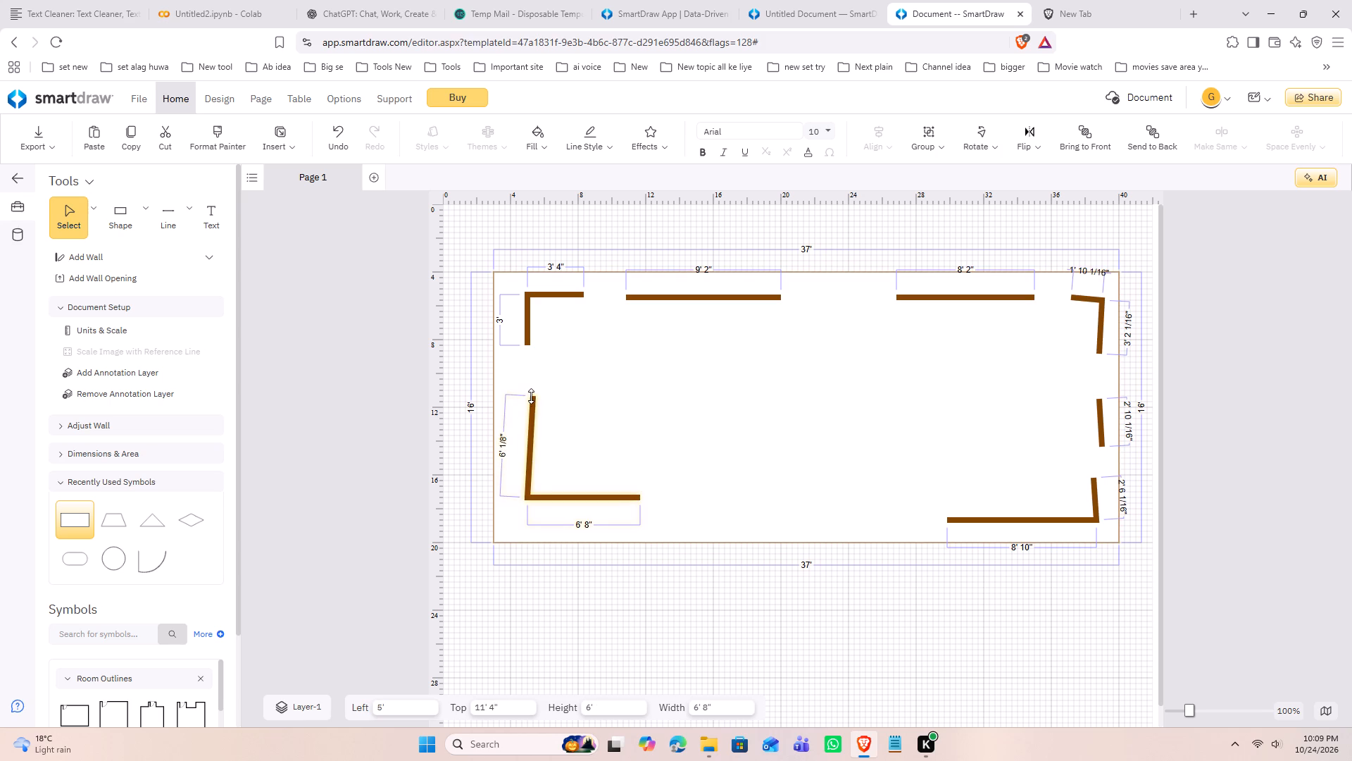
left_click_drag(531, 396, 528, 395)
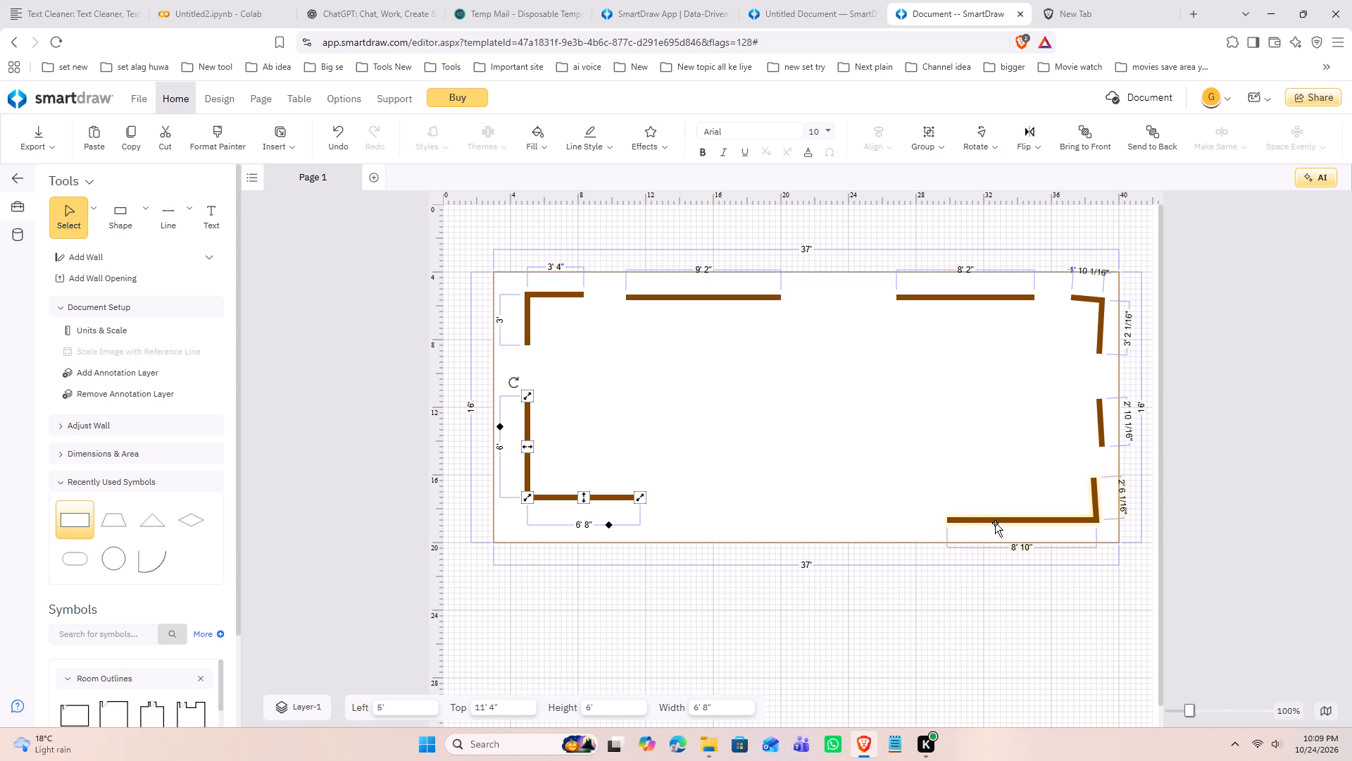
Move the lower-right wall corner up to about Left 29' 10", Top 16' 4" and straighten its legs to 8' 6" by 2' 6".
left_click_drag(996, 521, 858, 504)
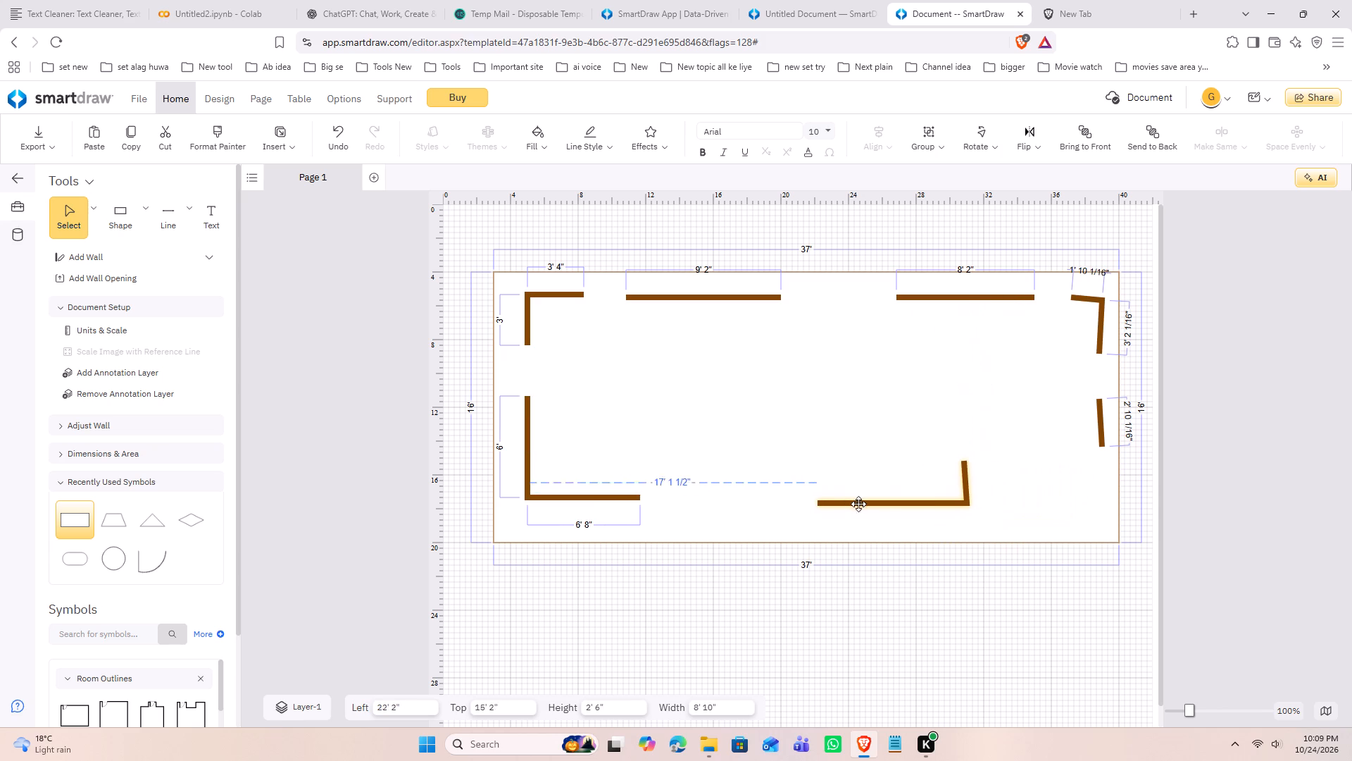
left_click_drag(858, 504, 770, 507)
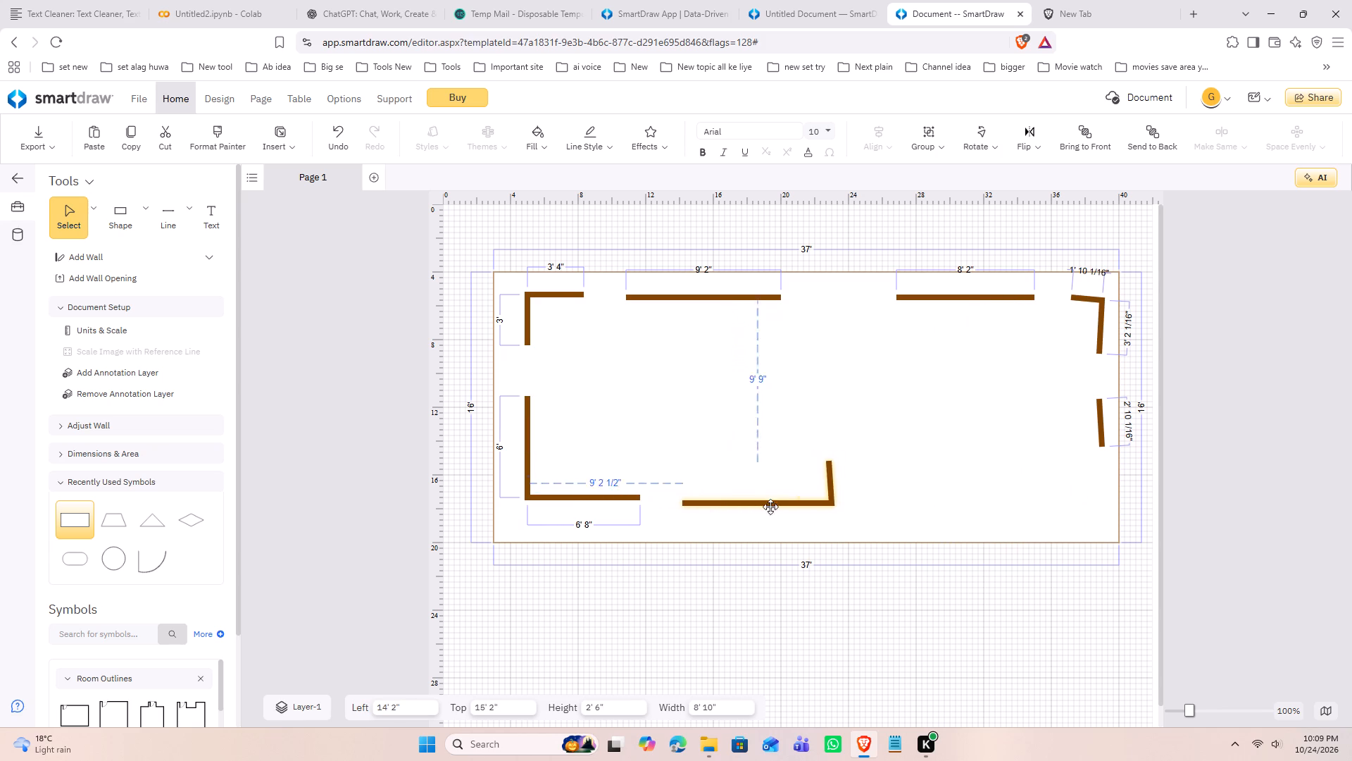
left_click_drag(770, 507, 823, 501)
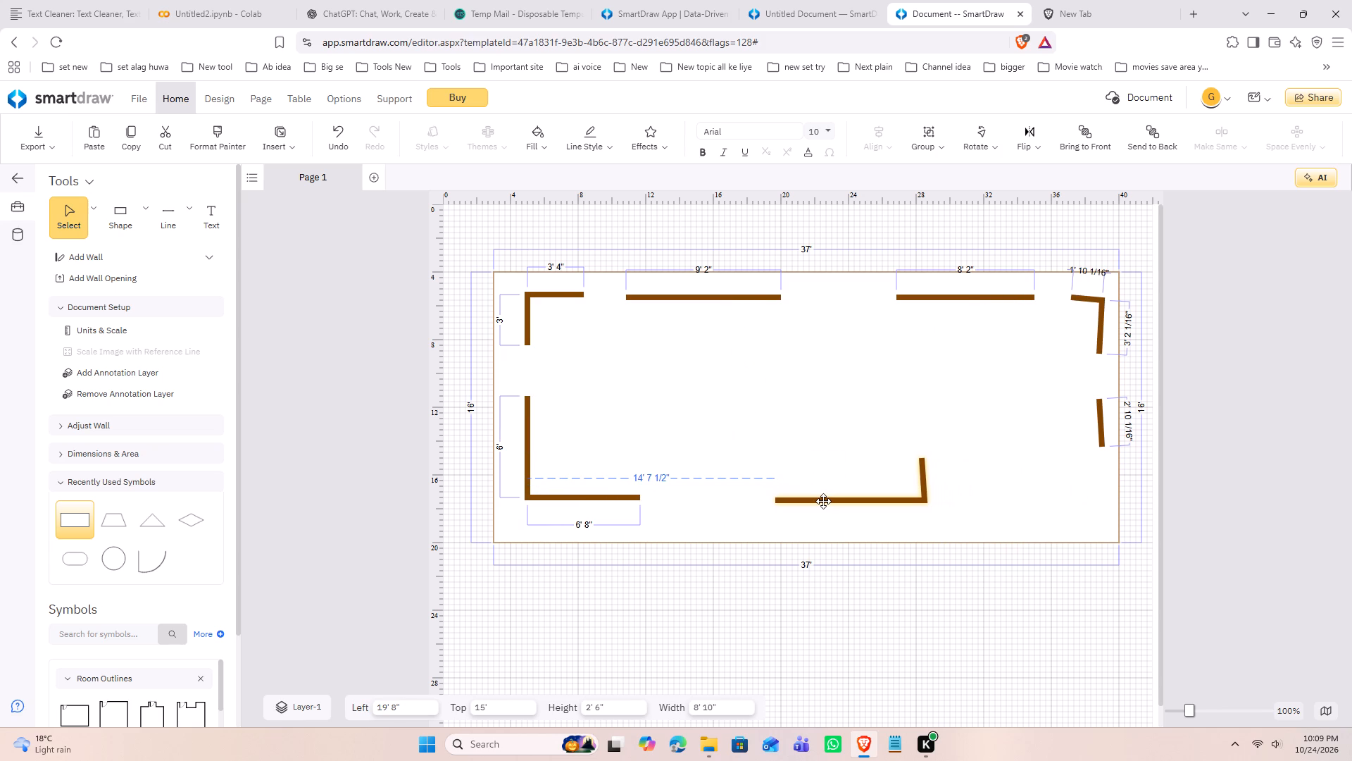
left_click_drag(823, 501, 995, 507)
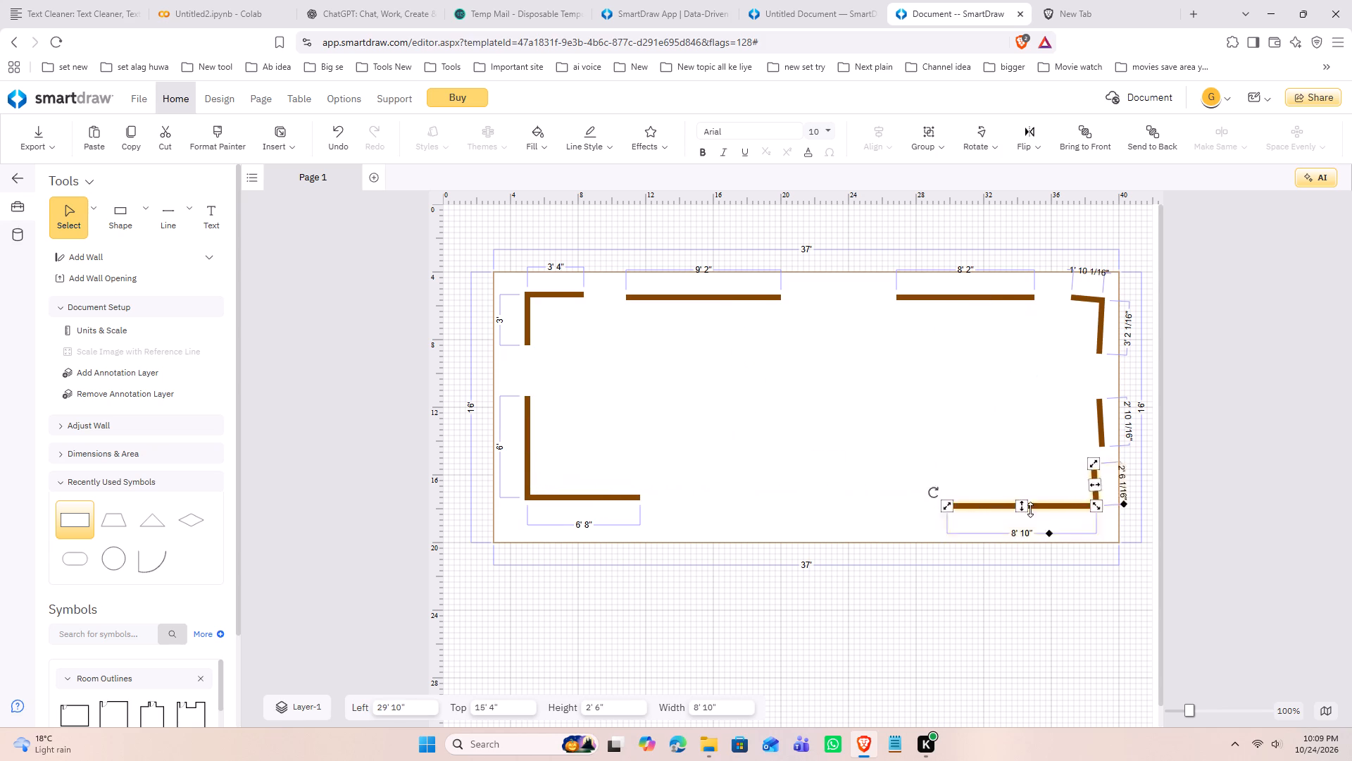
left_click(1096, 507)
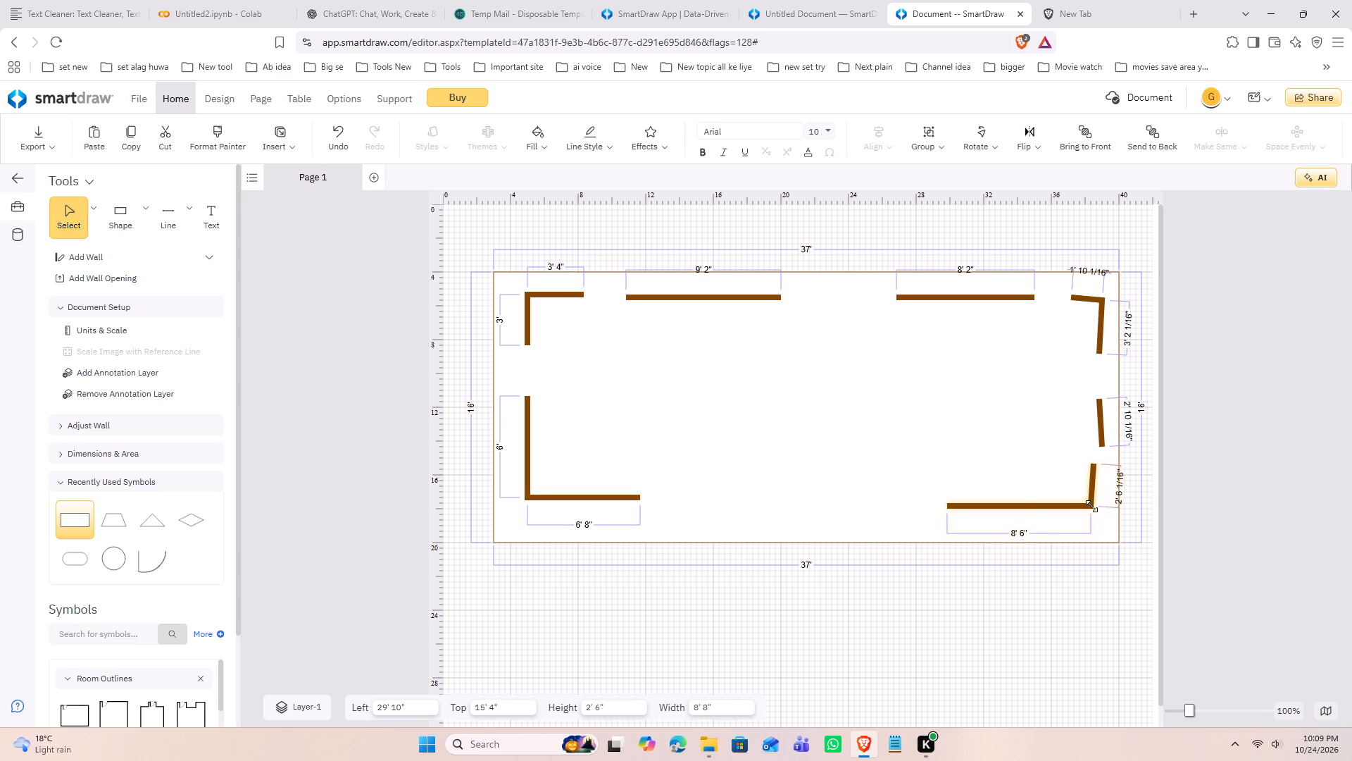
left_click(1096, 464)
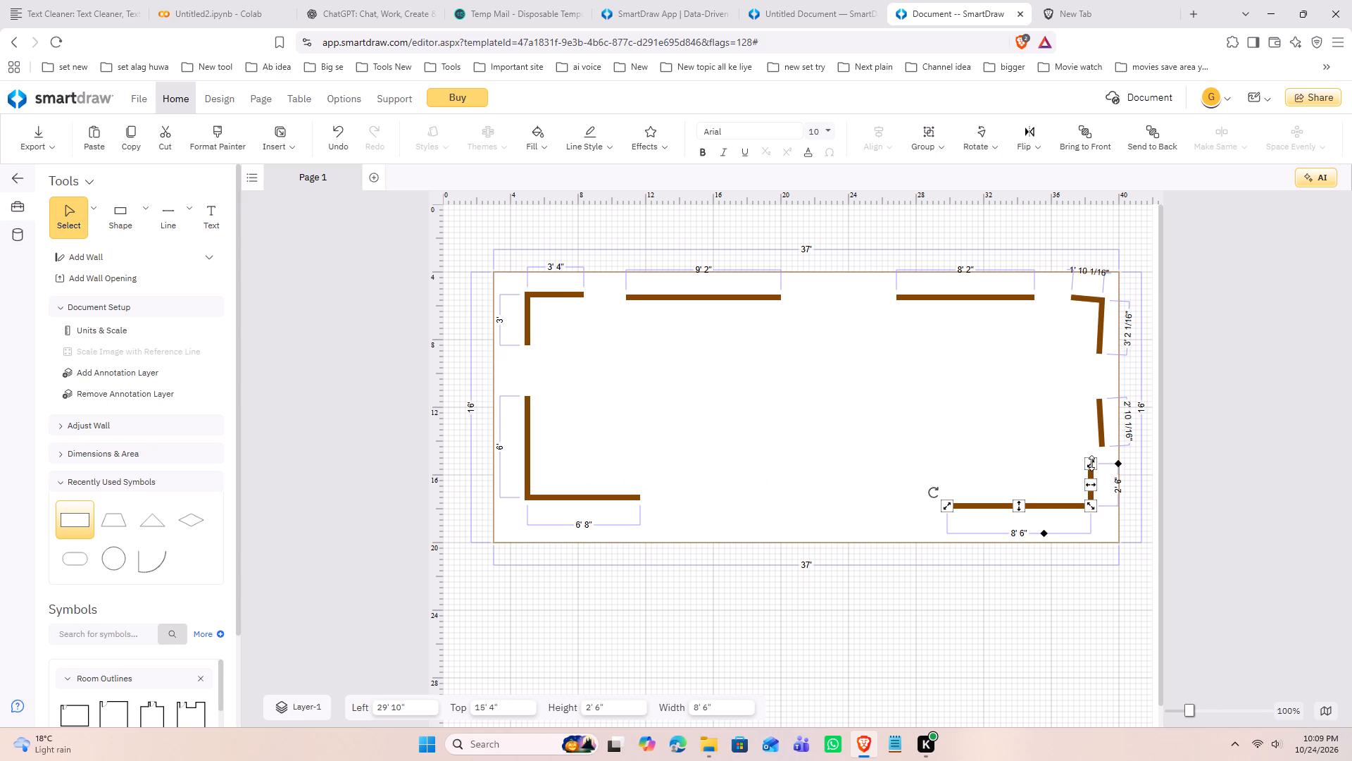
Align the free-standing right-side wall above the lower-right corner's vertical leg and straighten it to 3' at about Left 38' 4".
left_click_drag(1101, 426, 1089, 426)
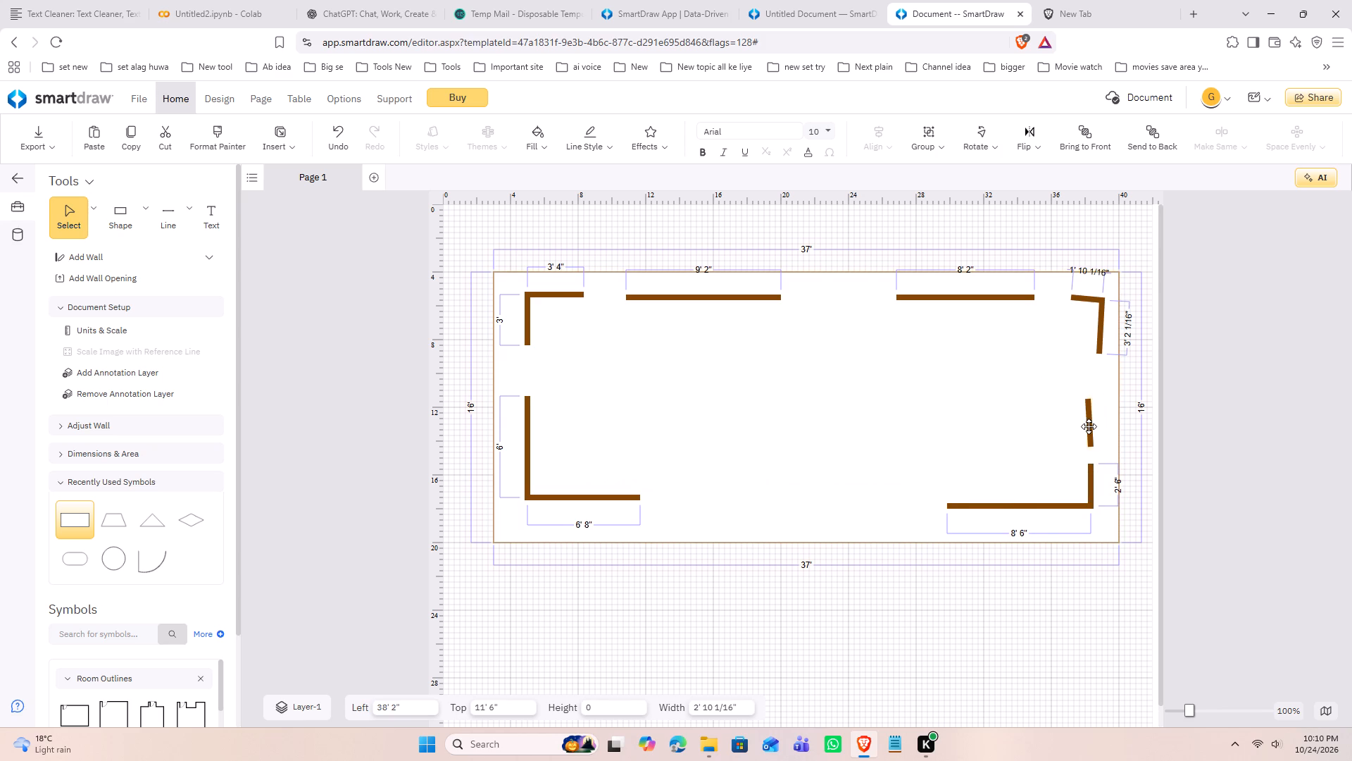
left_click_drag(1089, 426, 1087, 425)
left_click(1085, 399)
left_click(1091, 449)
Move the upper-right wall corner in line with the walls below it and straighten its legs to 2' by 3' 2 1/2", at about Left 36' 4".
left_click_drag(1078, 297, 1075, 299)
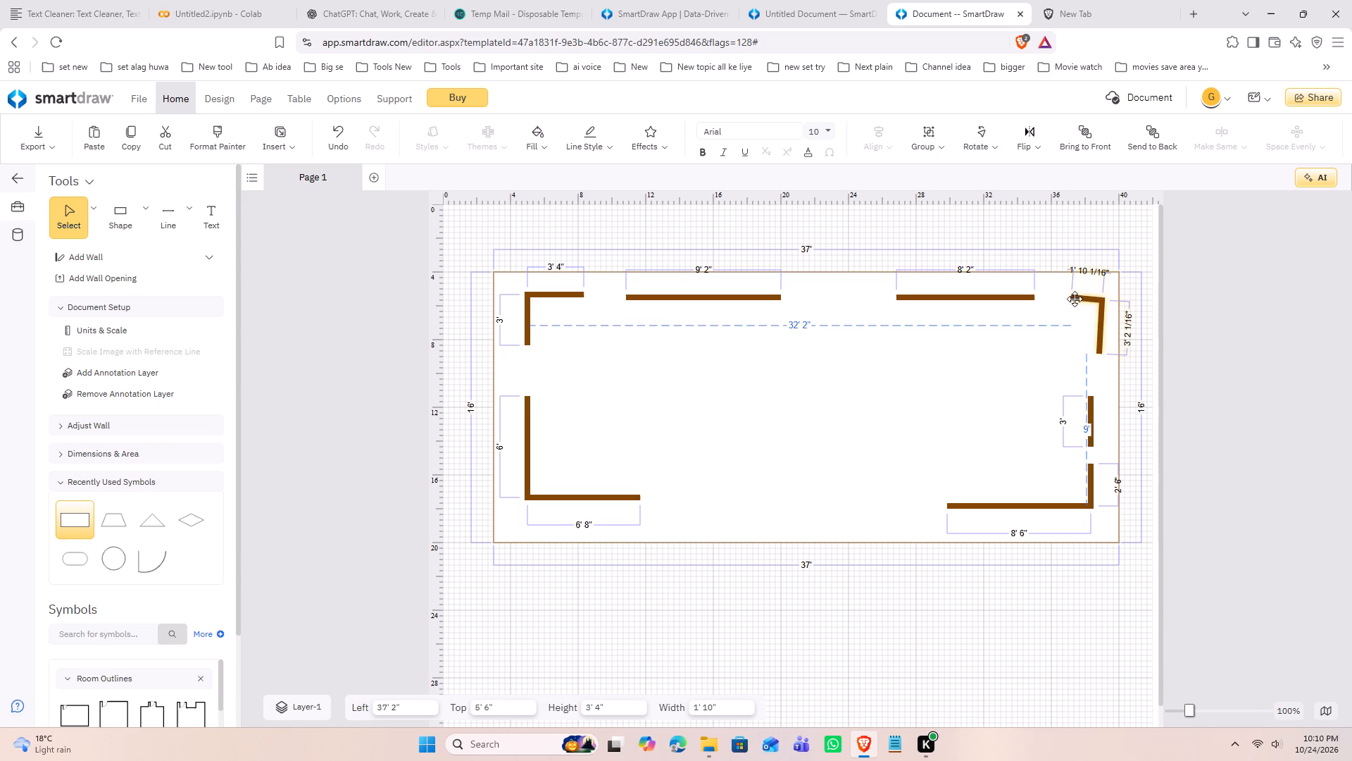
left_click_drag(1075, 299, 1068, 300)
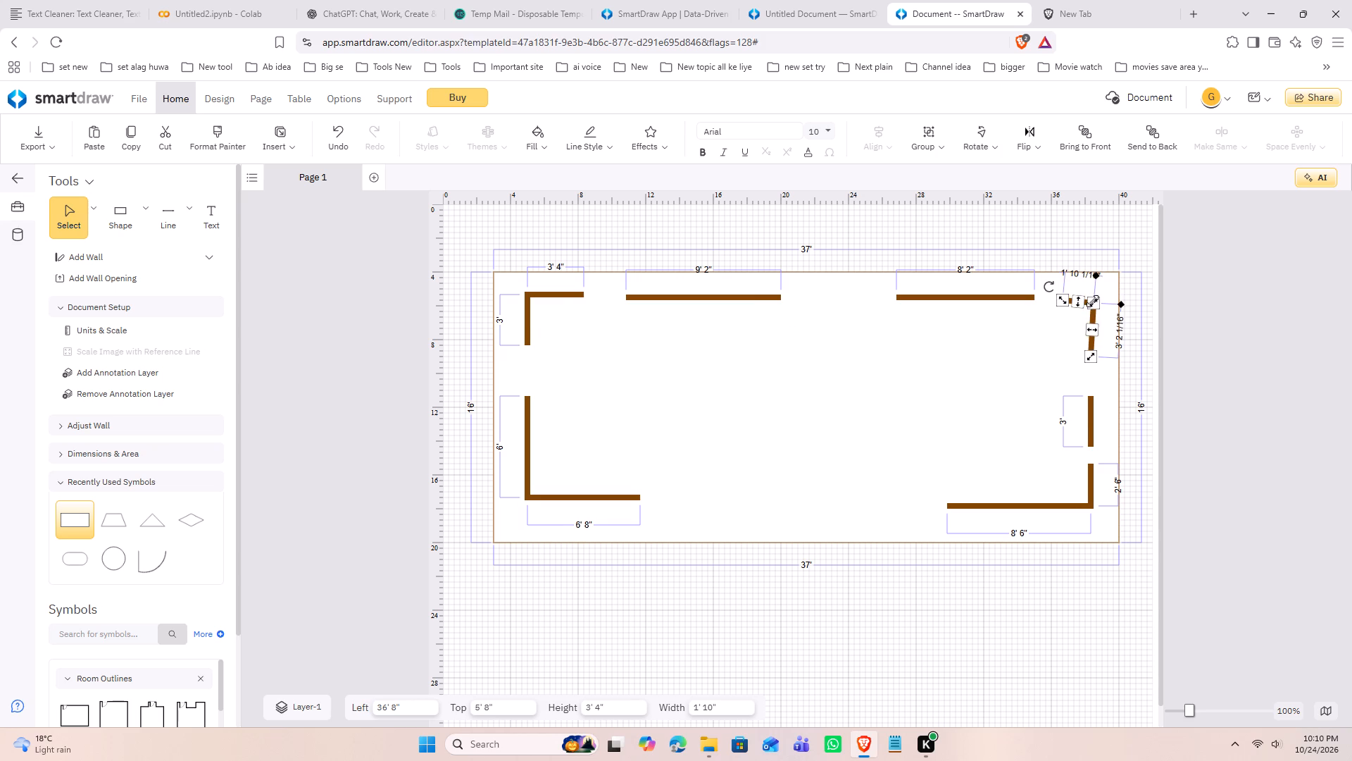
left_click(1094, 302)
left_click(1094, 355)
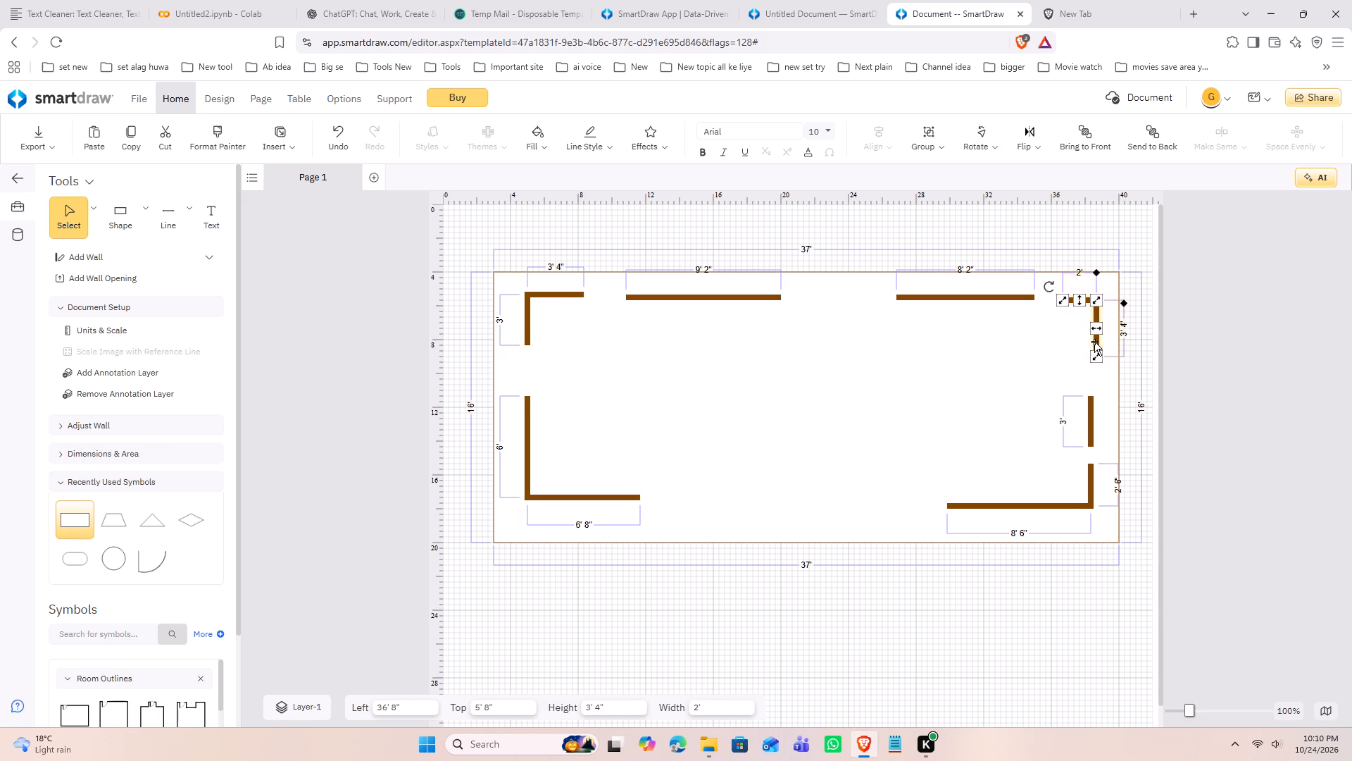
left_click(1094, 342)
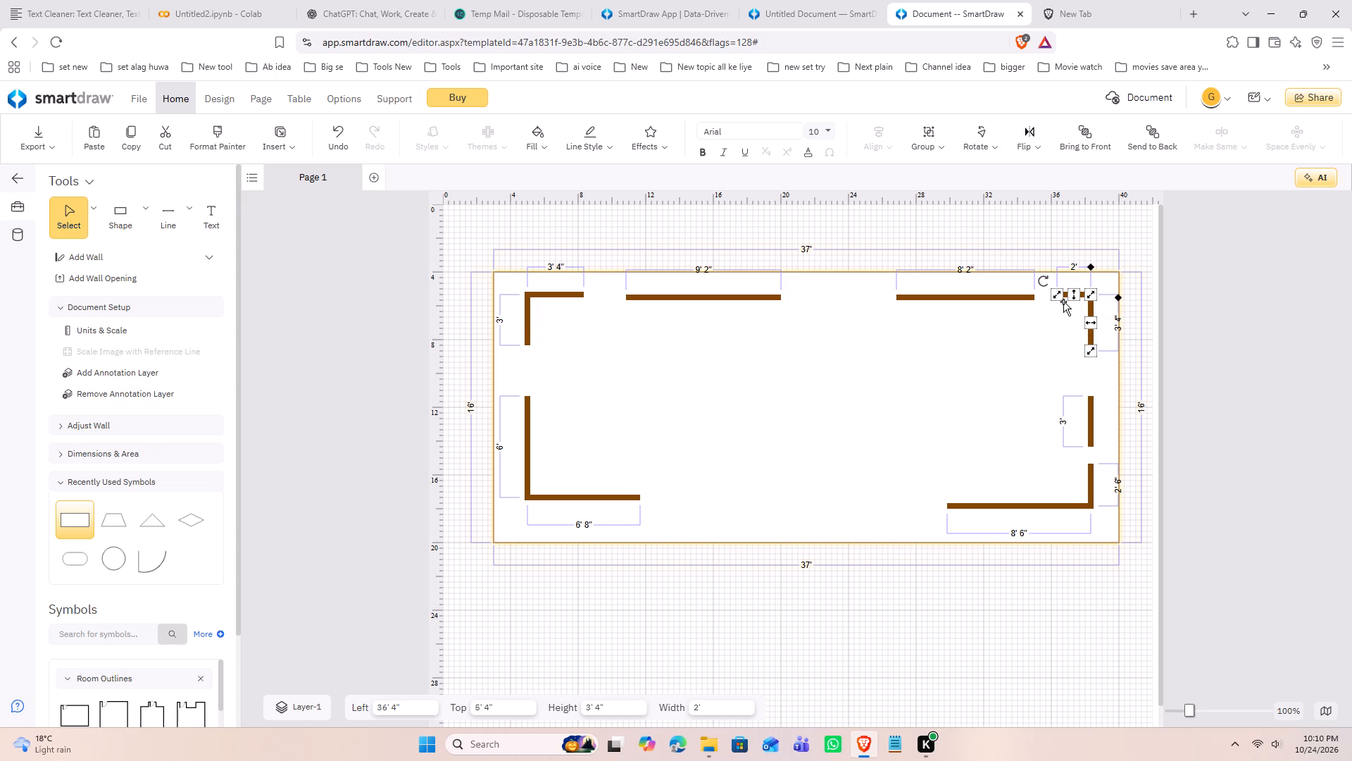
left_click(1077, 292)
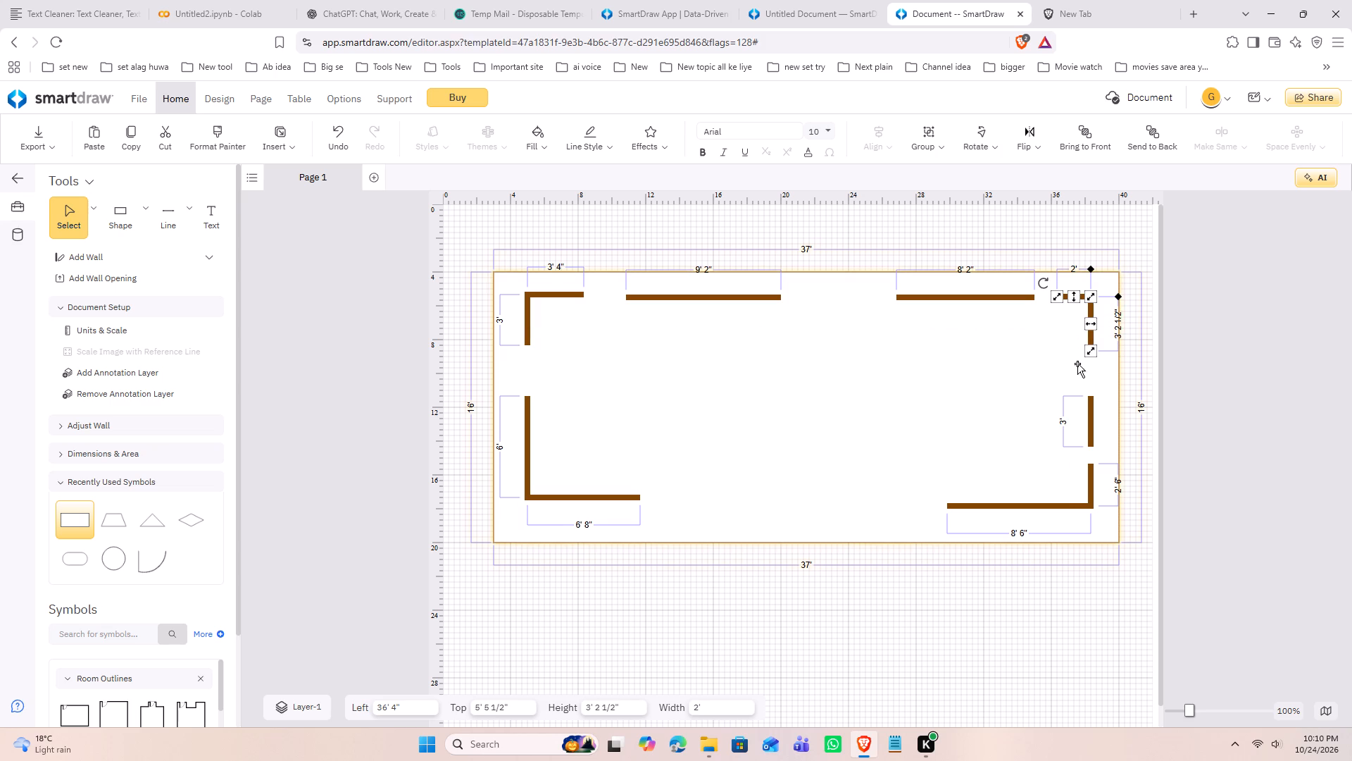
left_click(953, 412)
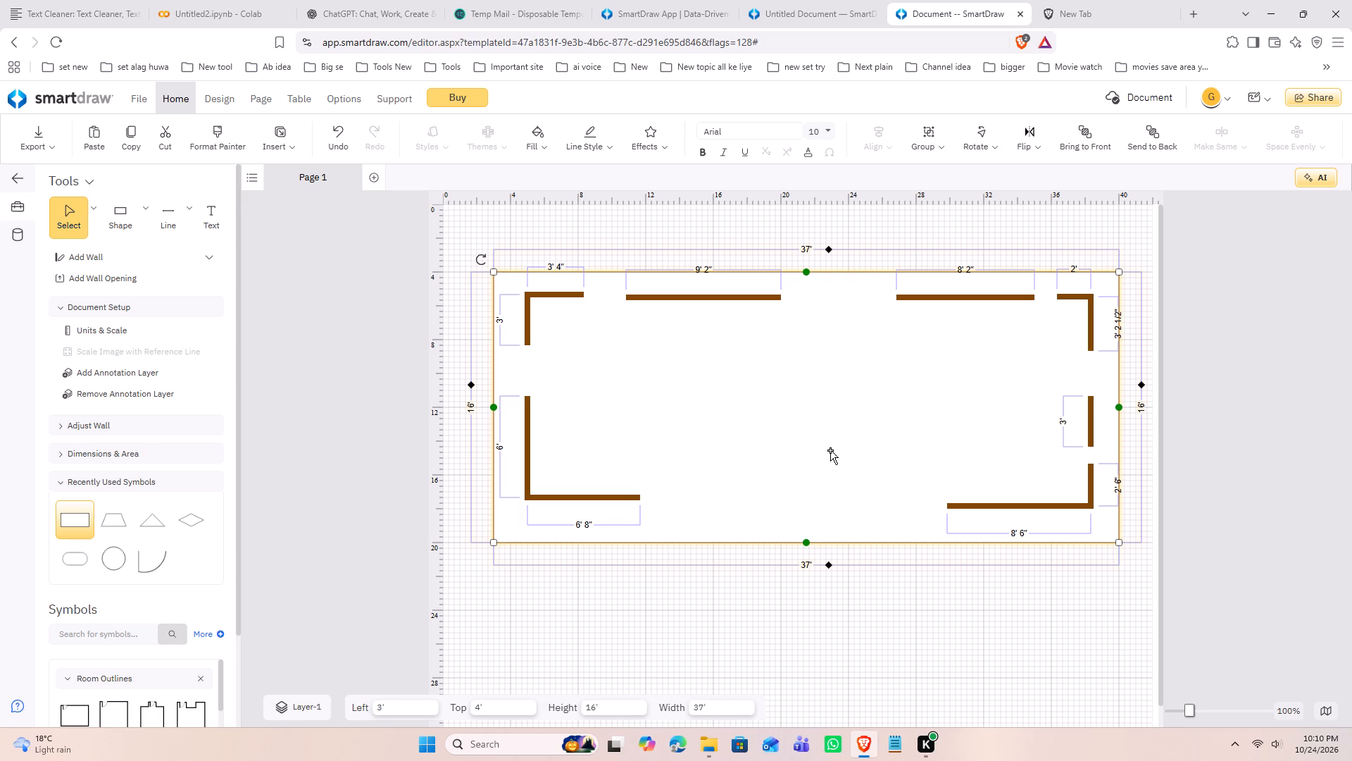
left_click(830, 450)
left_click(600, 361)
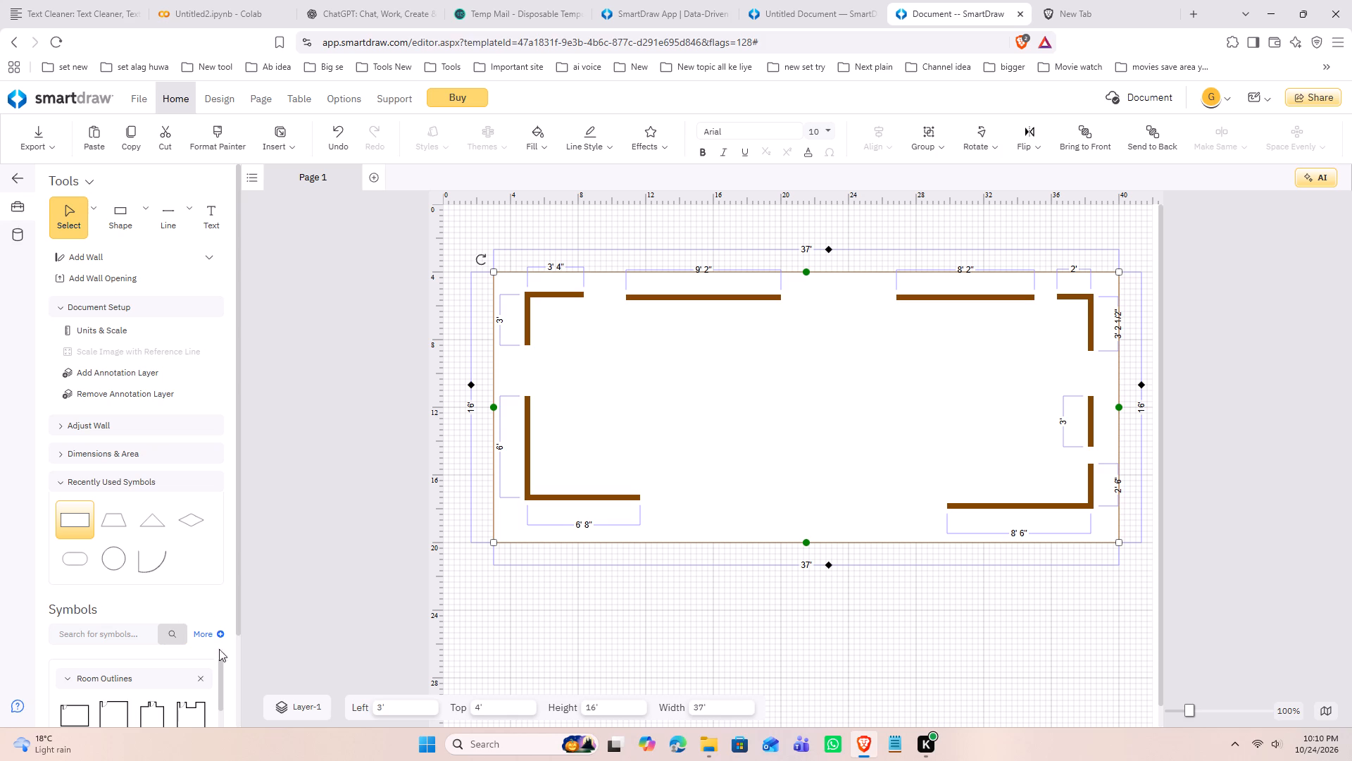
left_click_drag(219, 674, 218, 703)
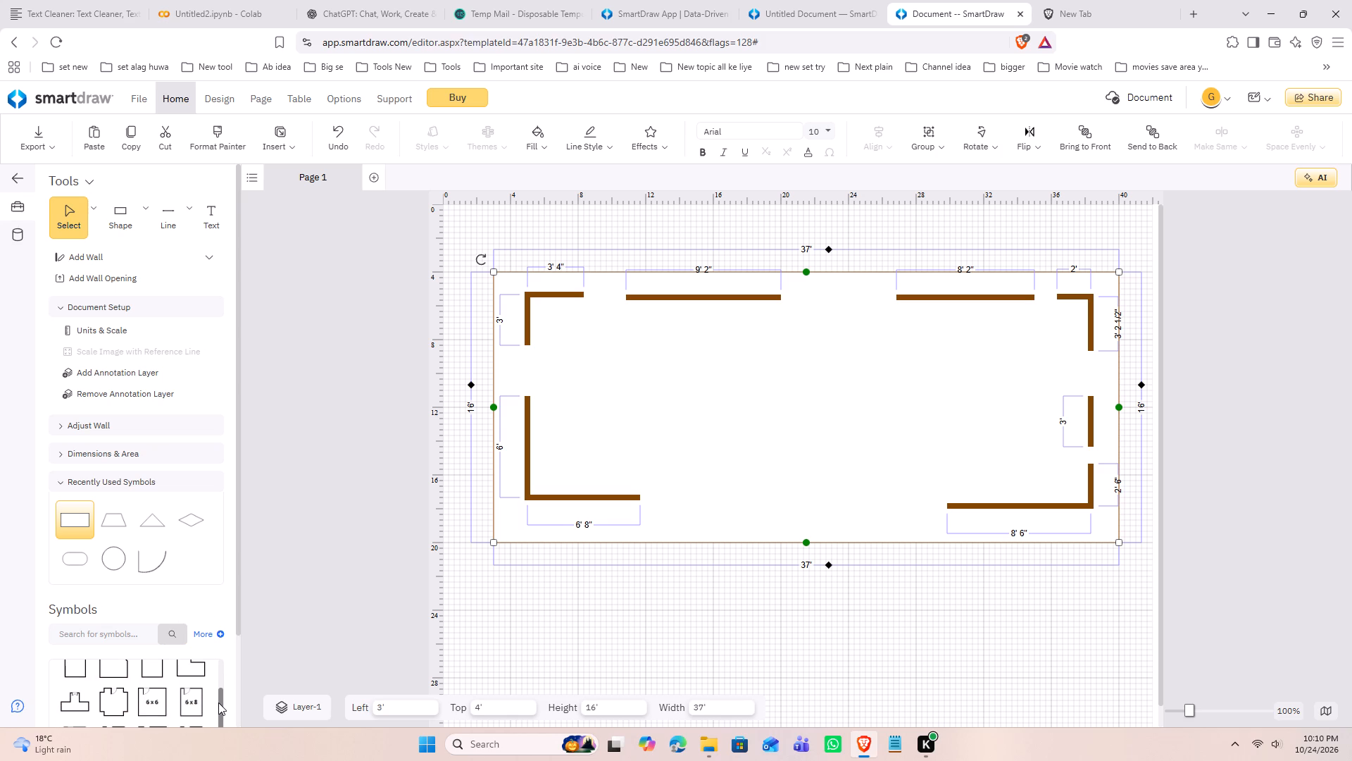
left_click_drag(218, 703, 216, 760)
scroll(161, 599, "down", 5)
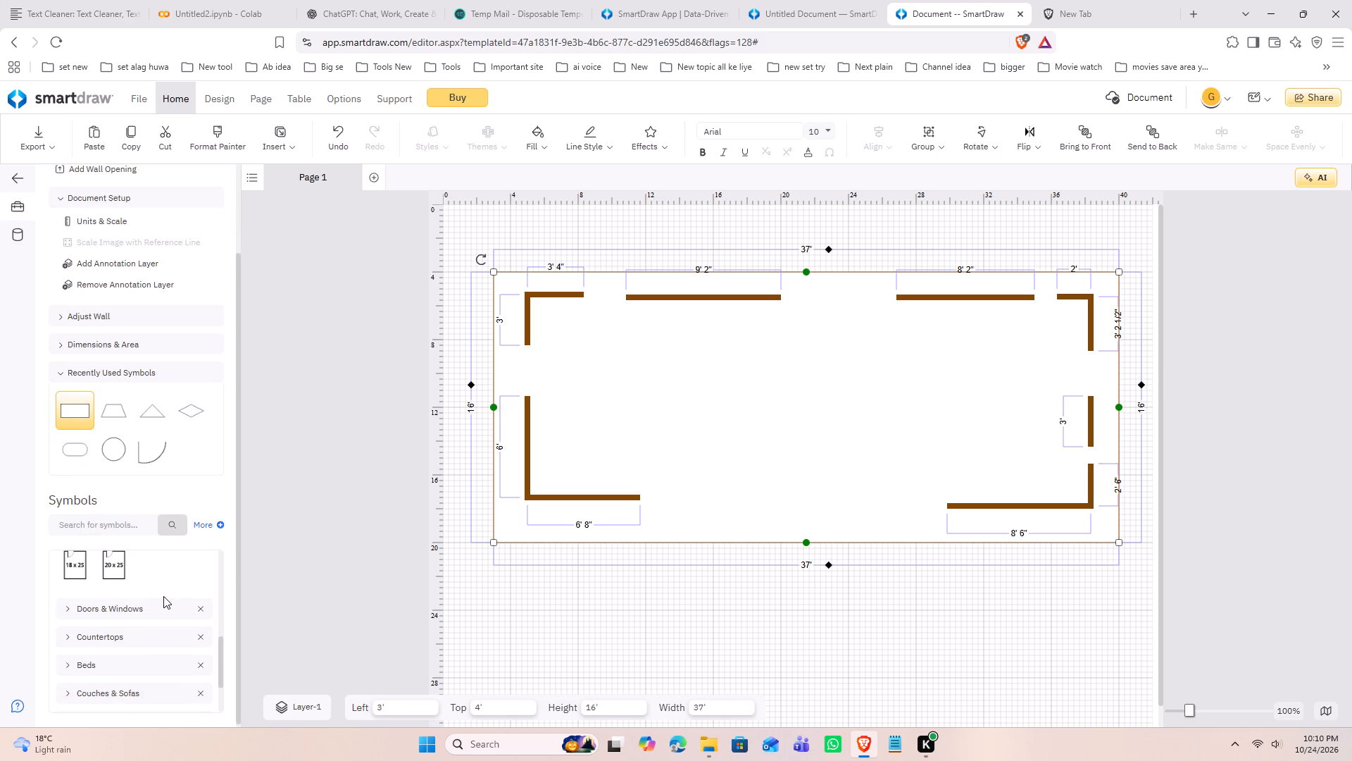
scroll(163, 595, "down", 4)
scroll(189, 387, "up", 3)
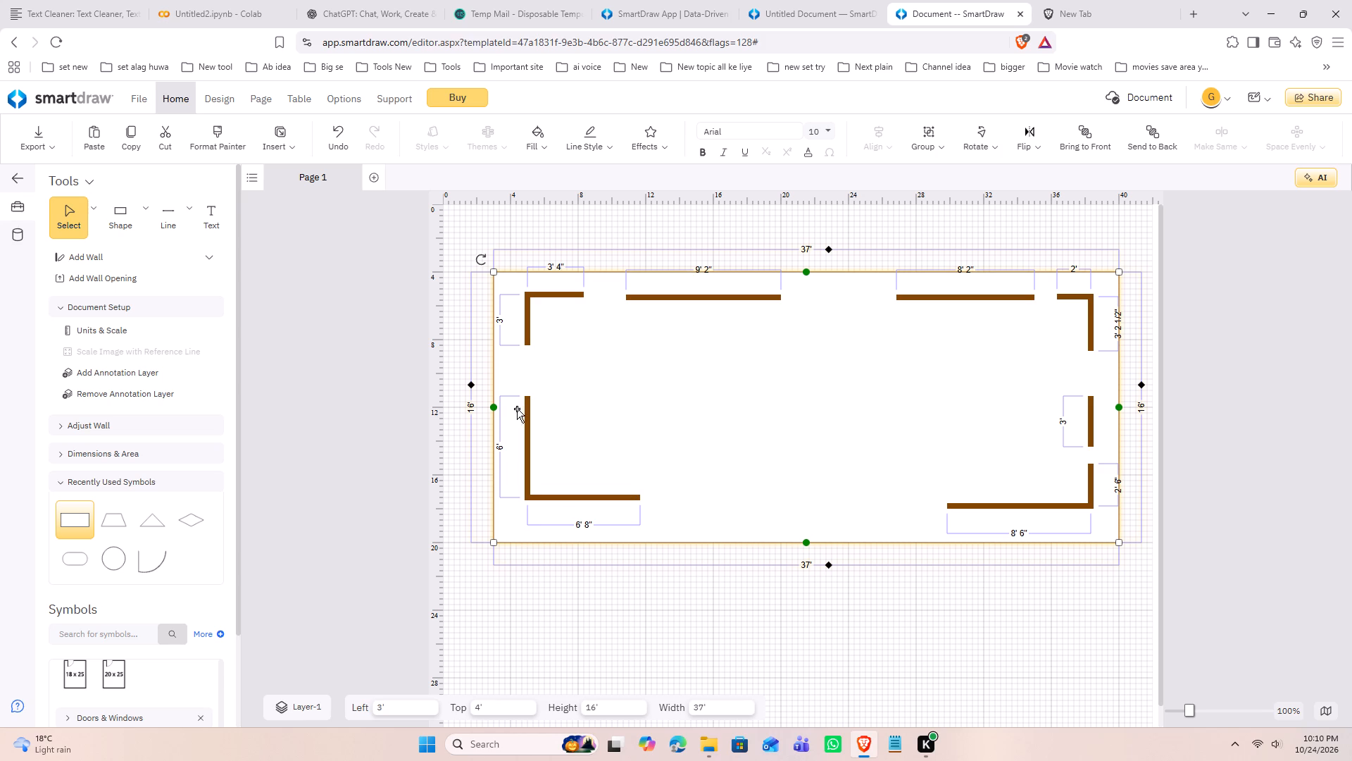
Add a 6' 2" horizontal wall from the top of the lower-left wall and a 4' 6" vertical wall down from its far end.
left_click(146, 267)
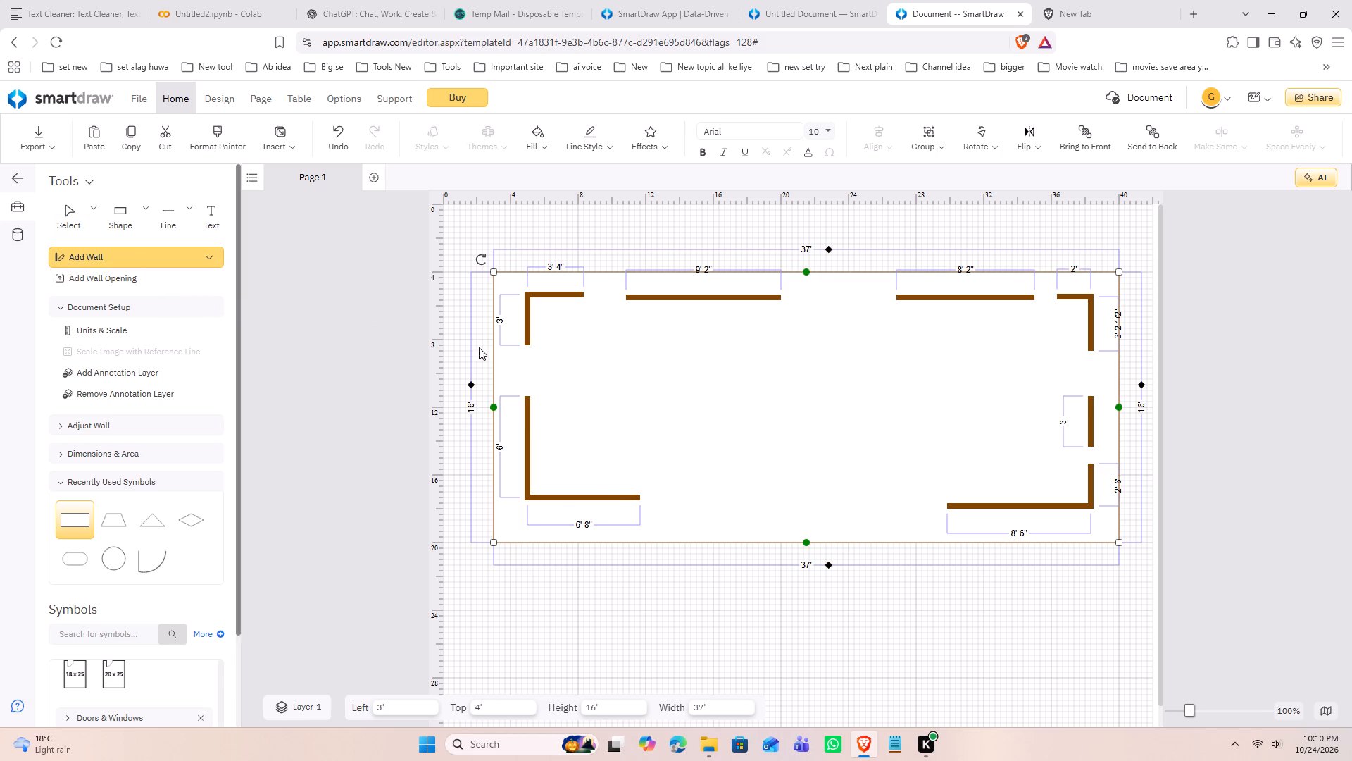
left_click_drag(525, 400, 629, 397)
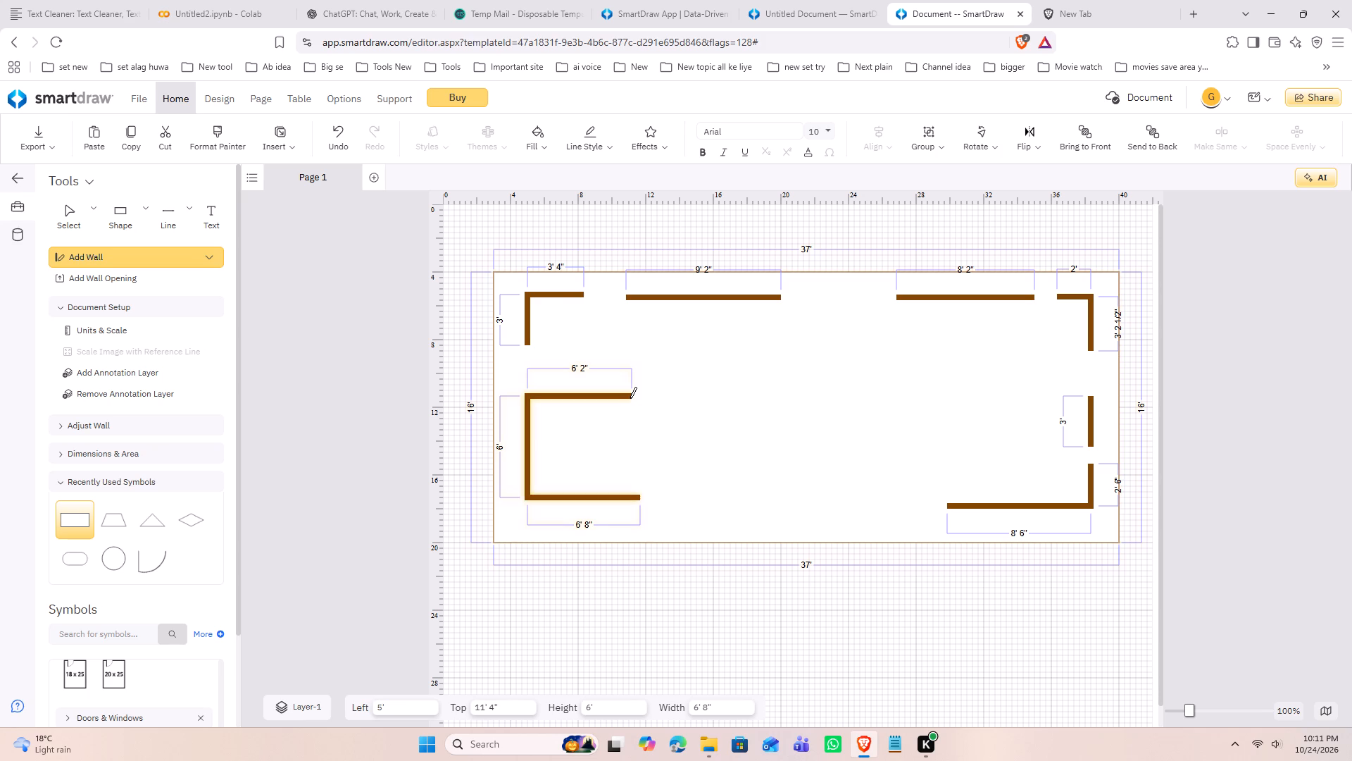
left_click_drag(630, 398, 630, 472)
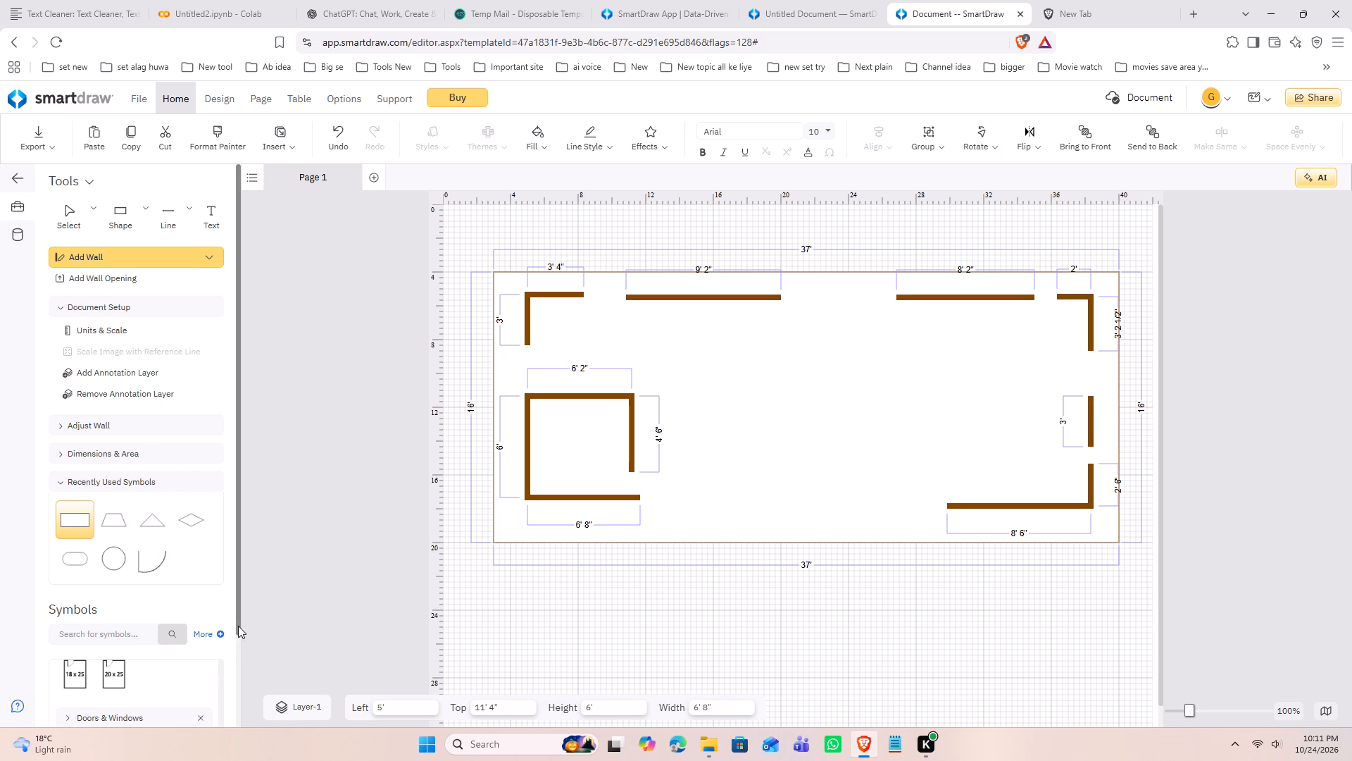
Place a 3' window symbol from Doors & Windows near the opening in the left wall and rotate it to vertical.
left_click_drag(238, 626, 239, 732)
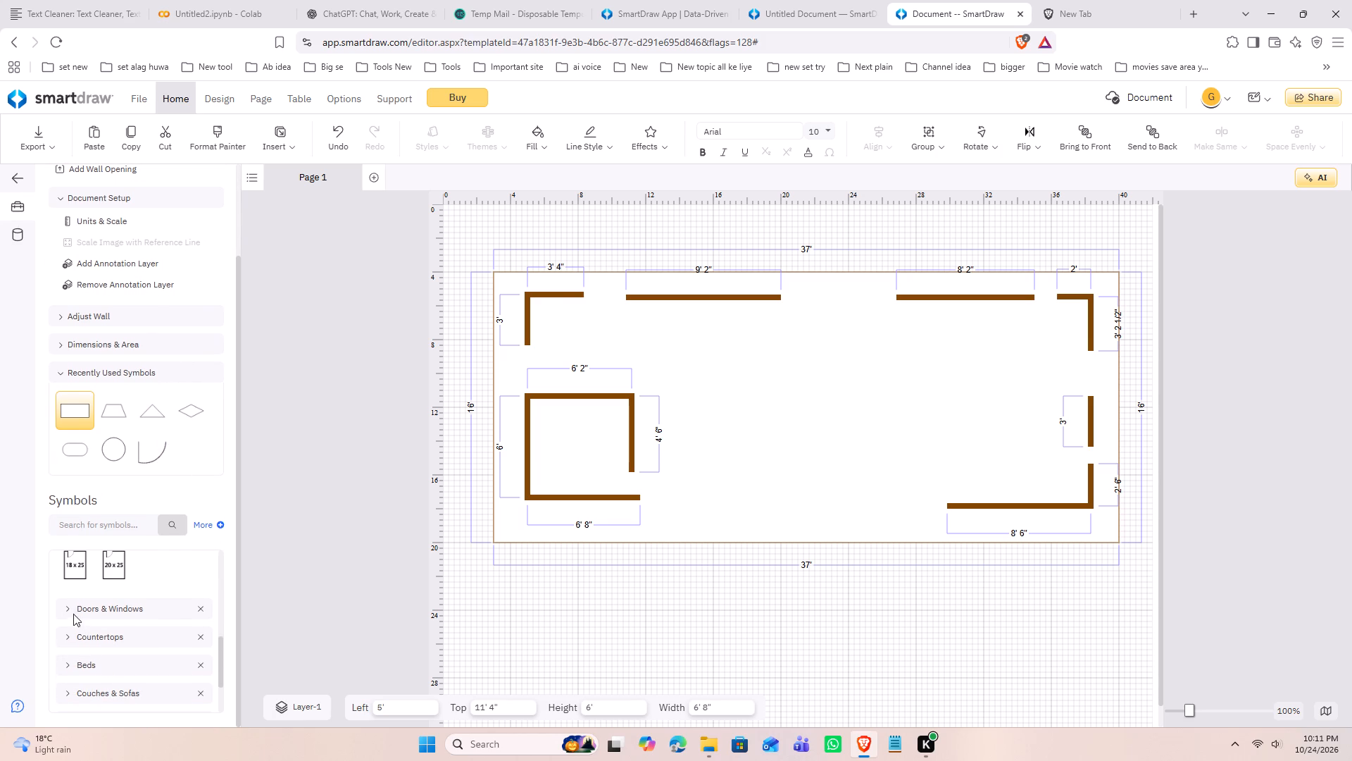
left_click(68, 612)
scroll(123, 627, "down", 3)
scroll(142, 635, "up", 1)
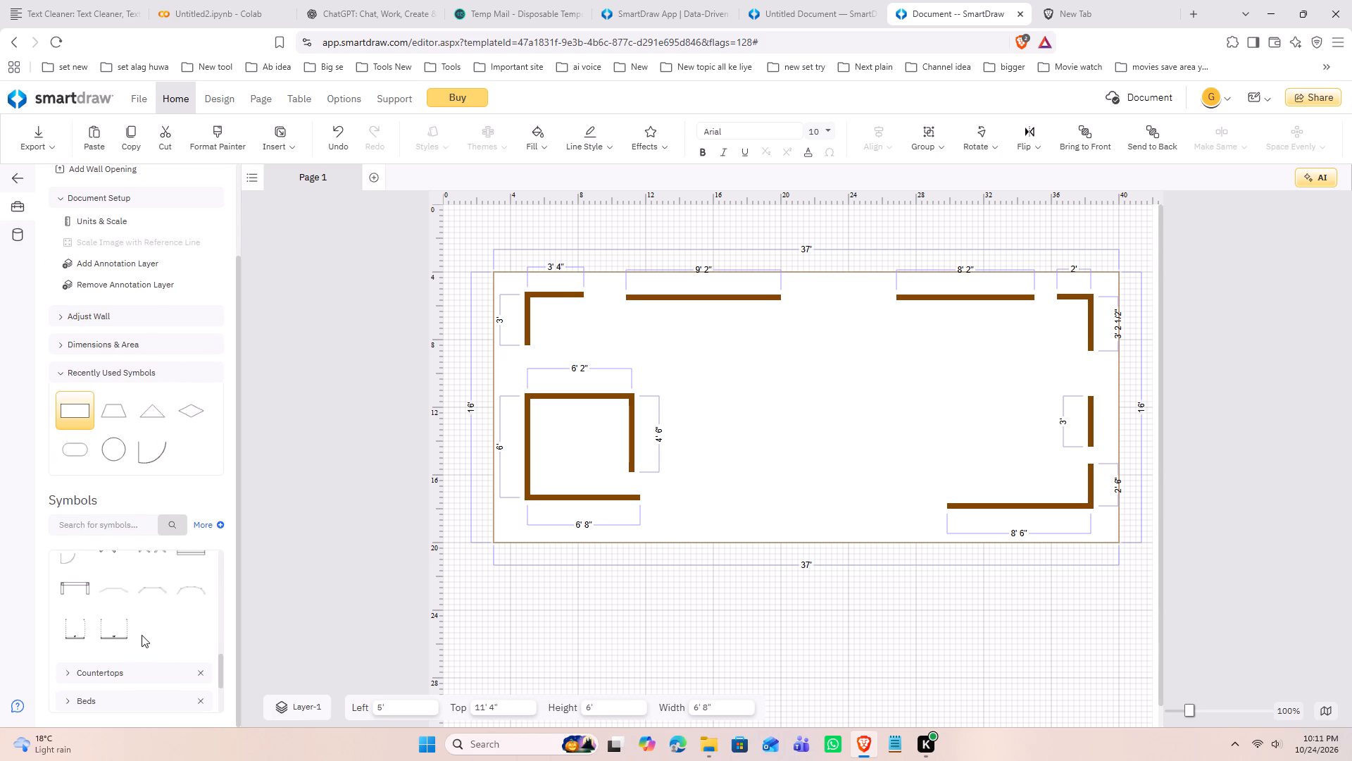
scroll(142, 635, "up", 1)
left_click_drag(189, 686, 589, 364)
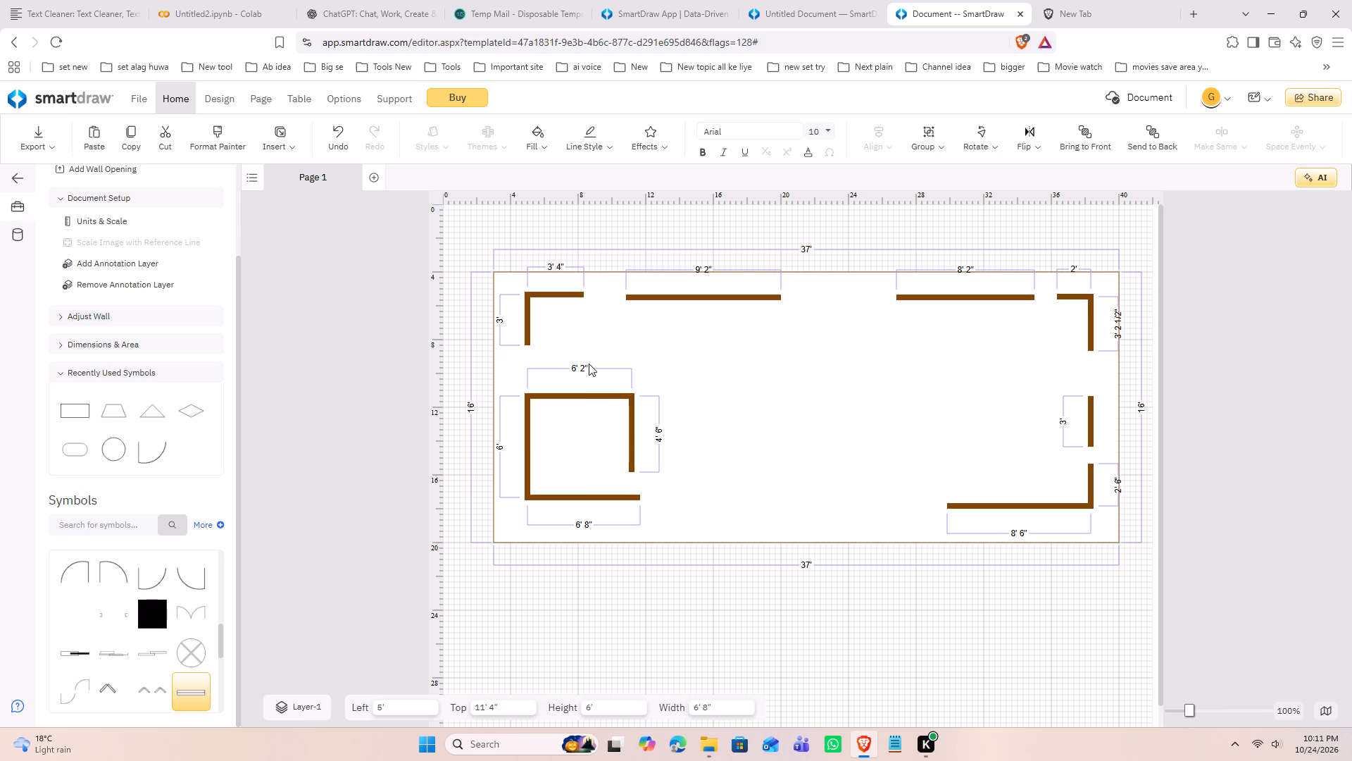
left_click_drag(589, 364, 558, 359)
left_click_drag(524, 342, 537, 307)
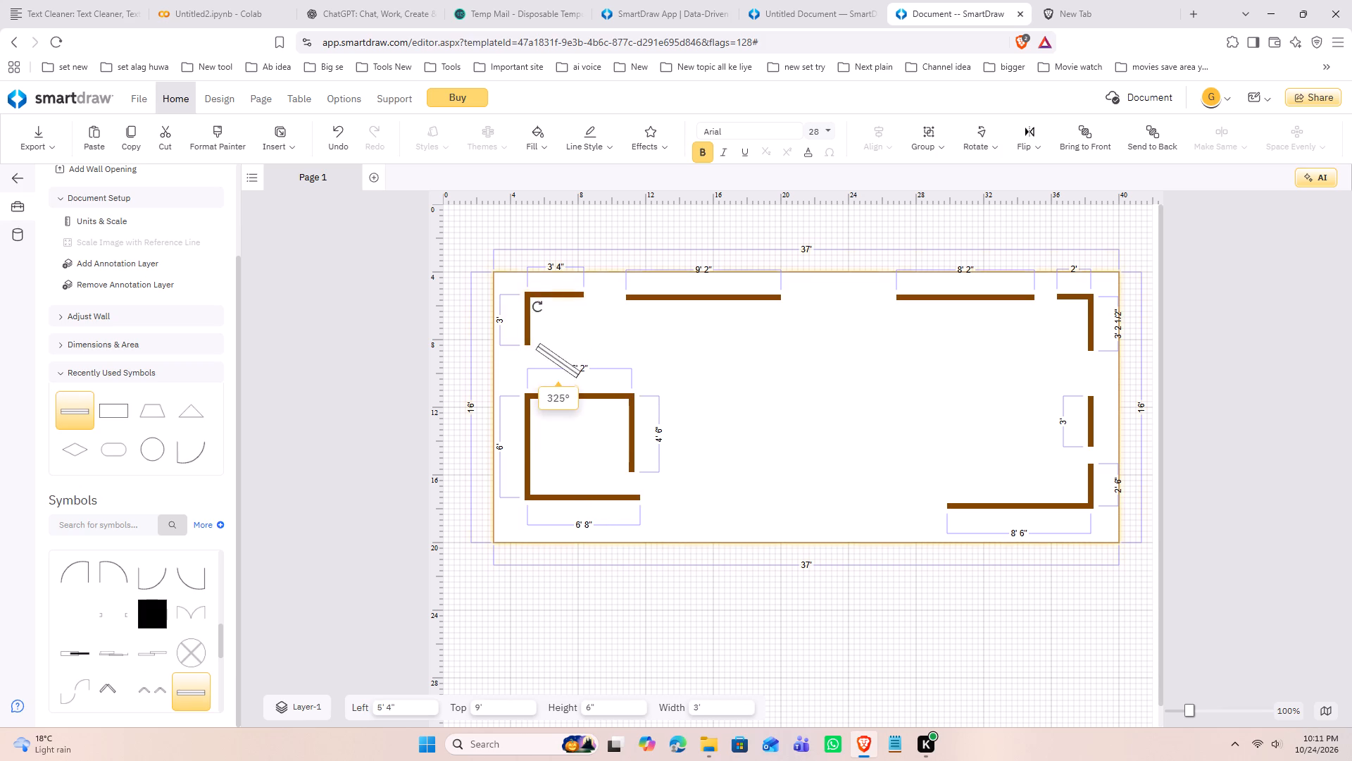
left_click_drag(537, 307, 612, 271)
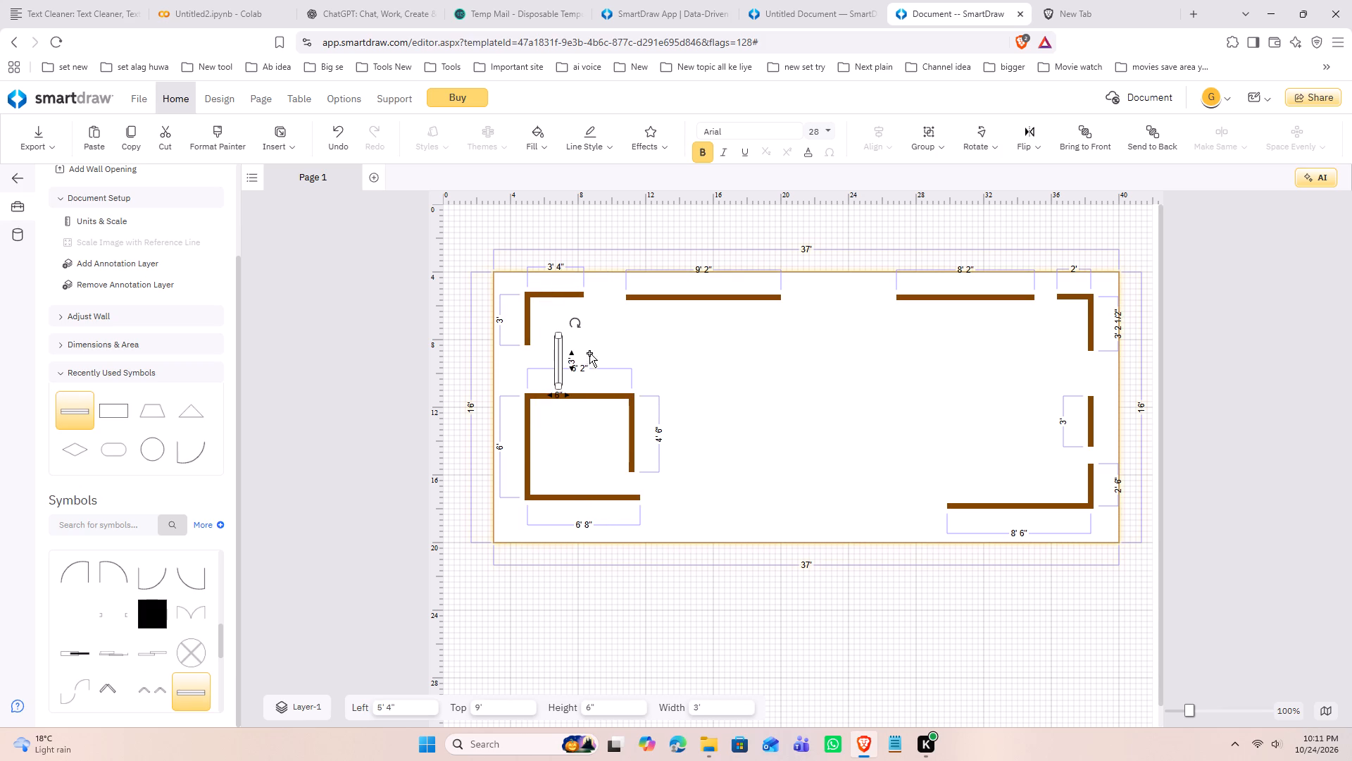
Move the window into the left wall opening and resize both ends so it exactly spans the gap between the wall segments.
left_click_drag(559, 365, 530, 370)
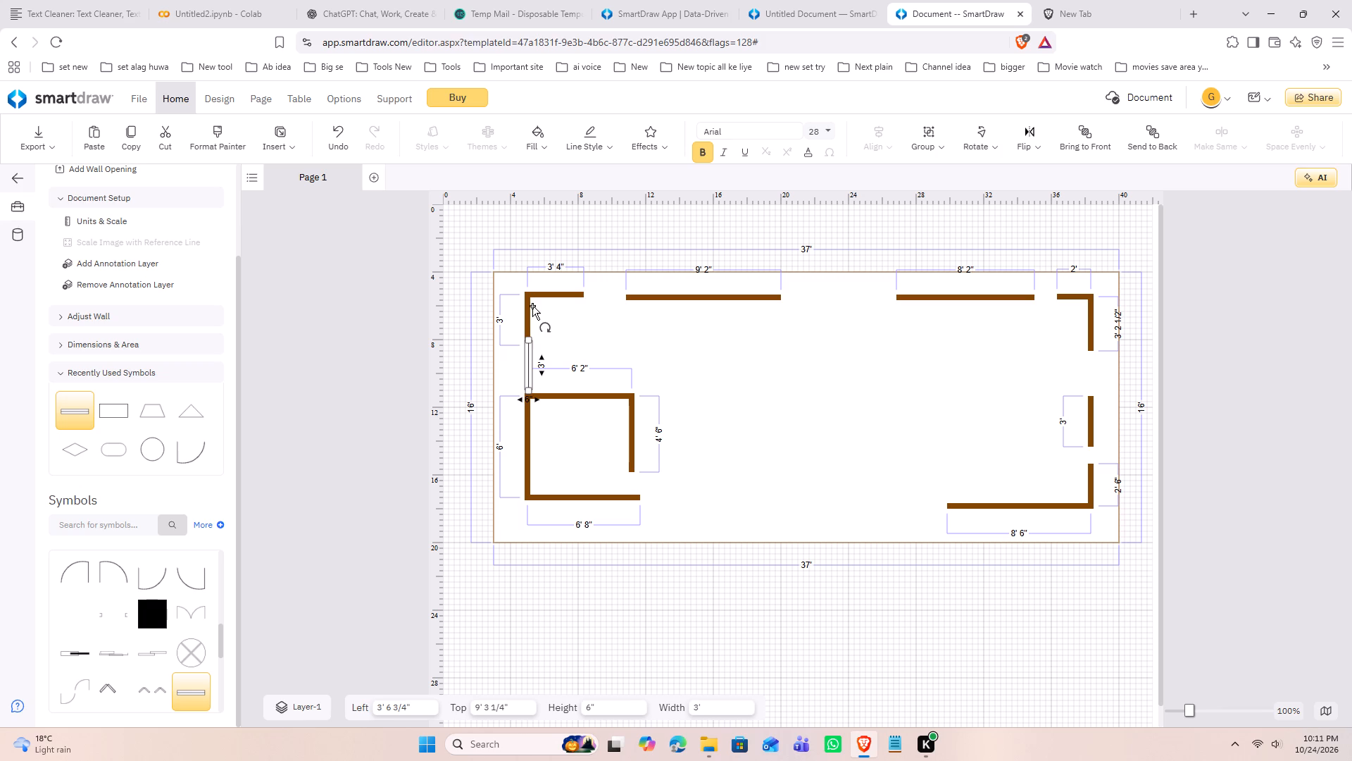
left_click(530, 341)
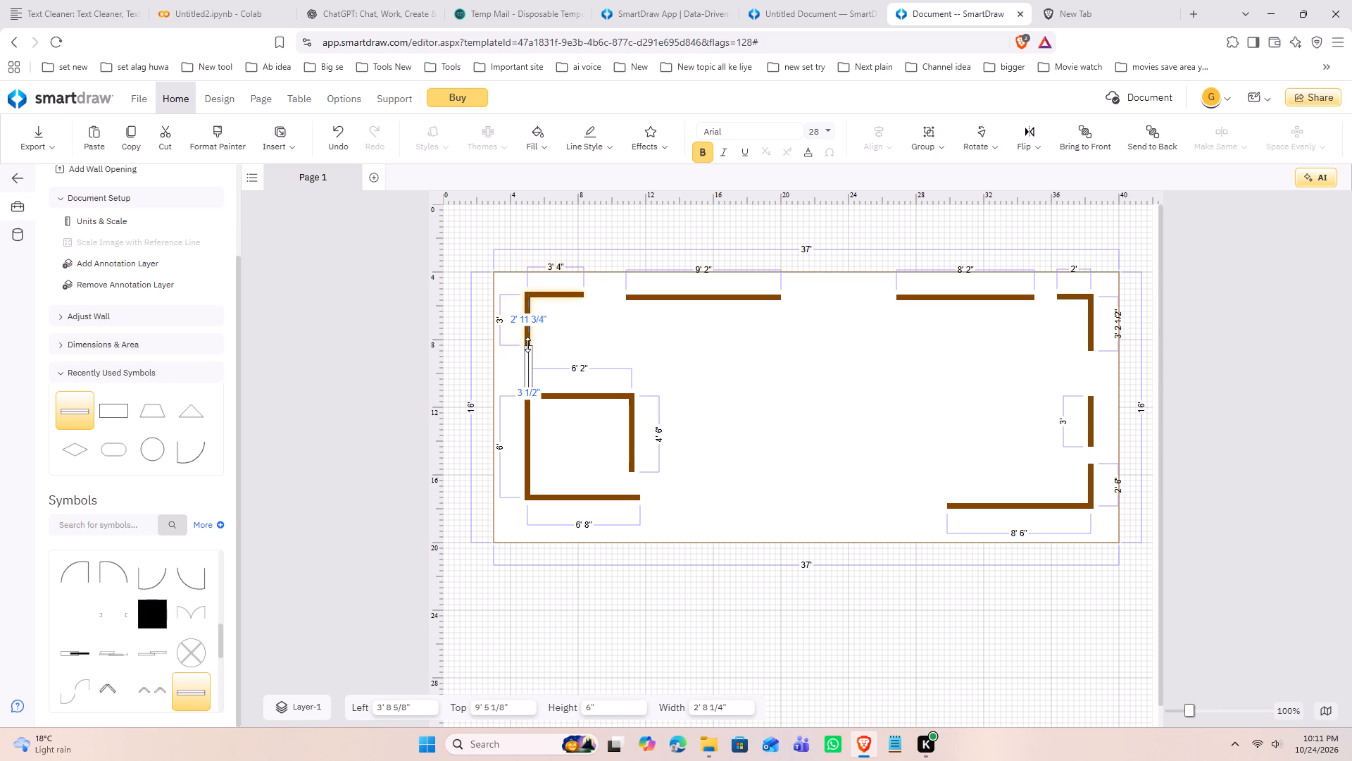
left_click(580, 354)
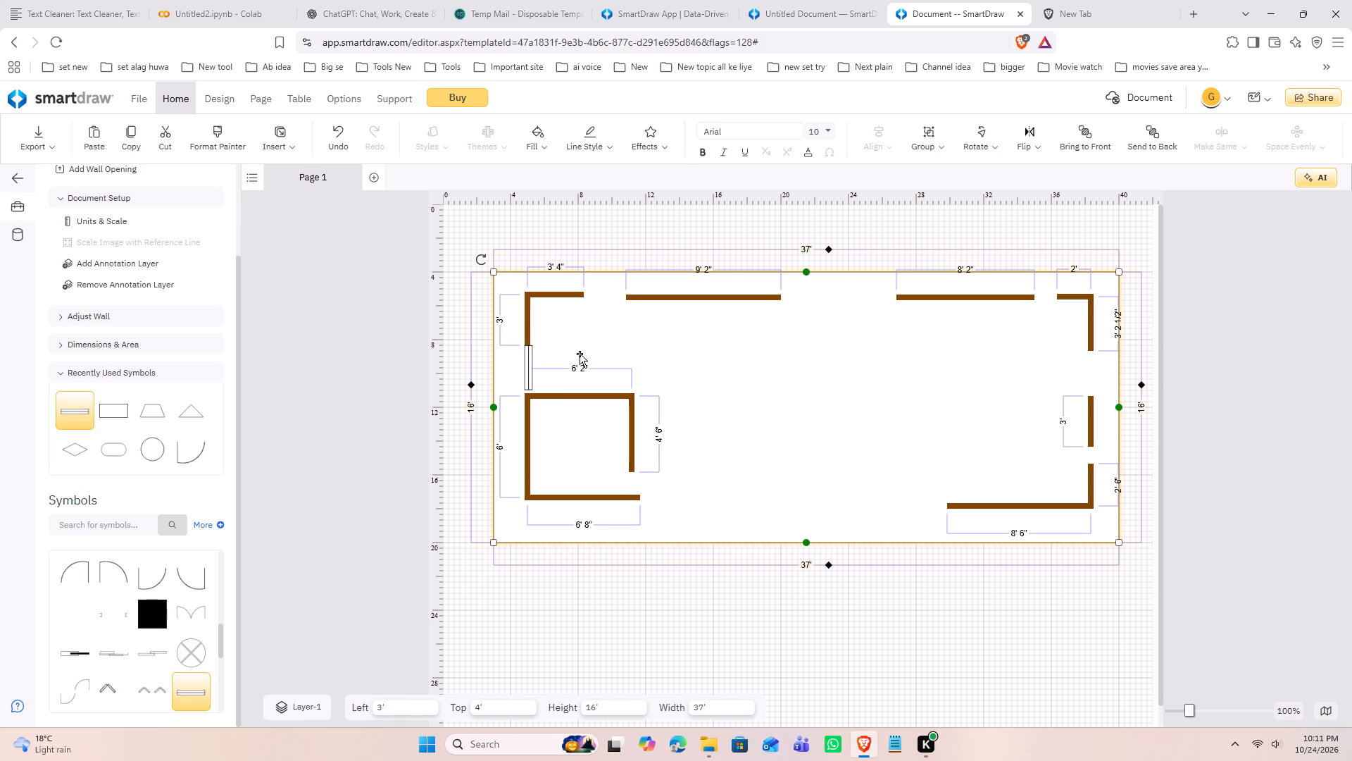
left_click(529, 387)
left_click_drag(530, 391, 530, 397)
left_click(625, 369)
left_click(631, 350)
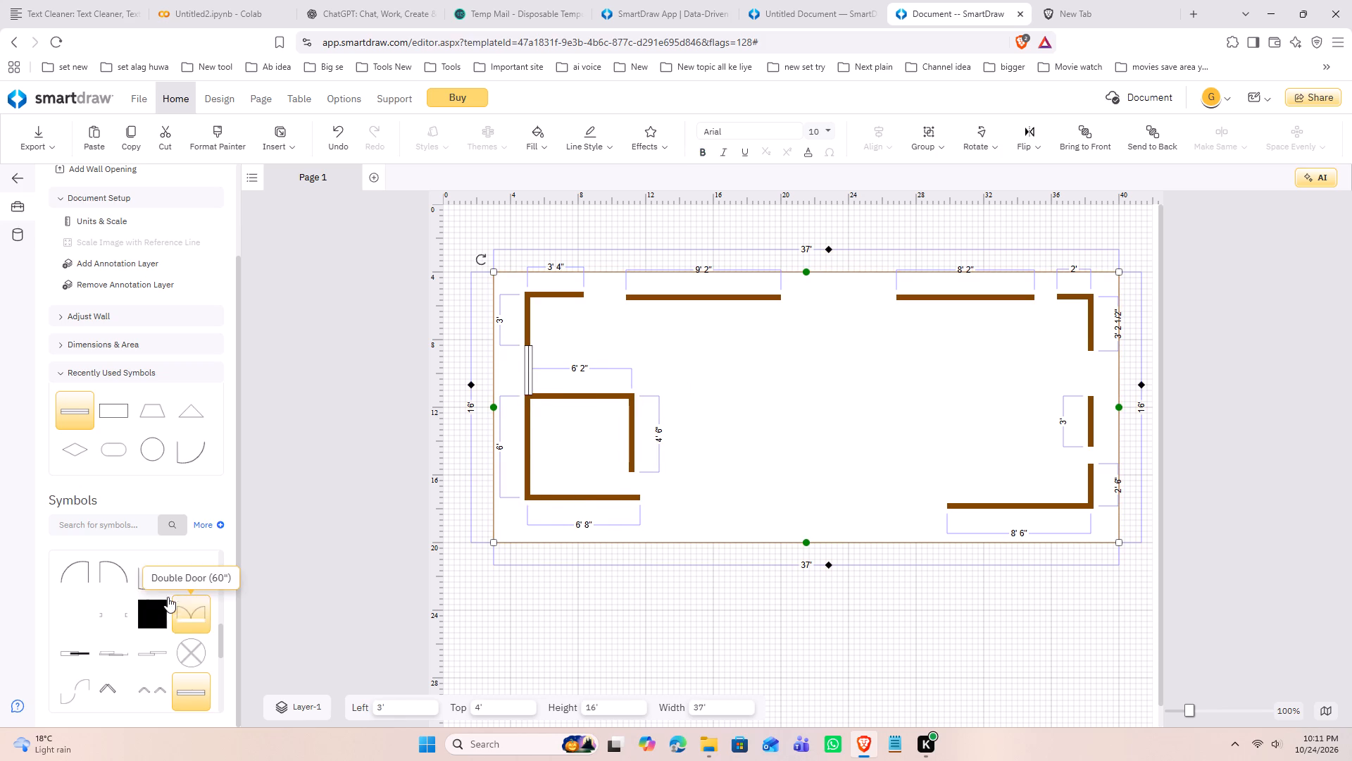
Place the double bed with an attached side bed from the Beds symbols inside the lower-left room.
left_click_drag(222, 634, 225, 688)
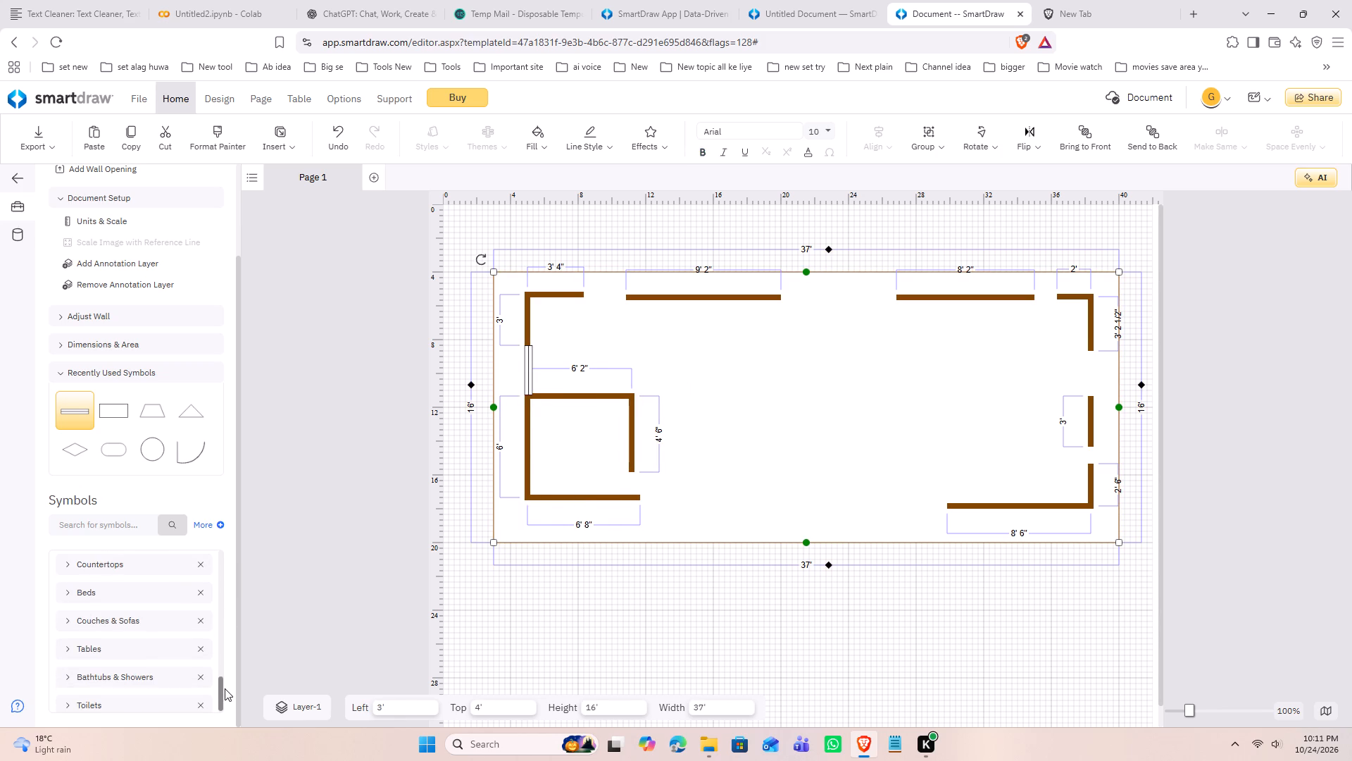
left_click_drag(225, 688, 223, 688)
left_click(68, 592)
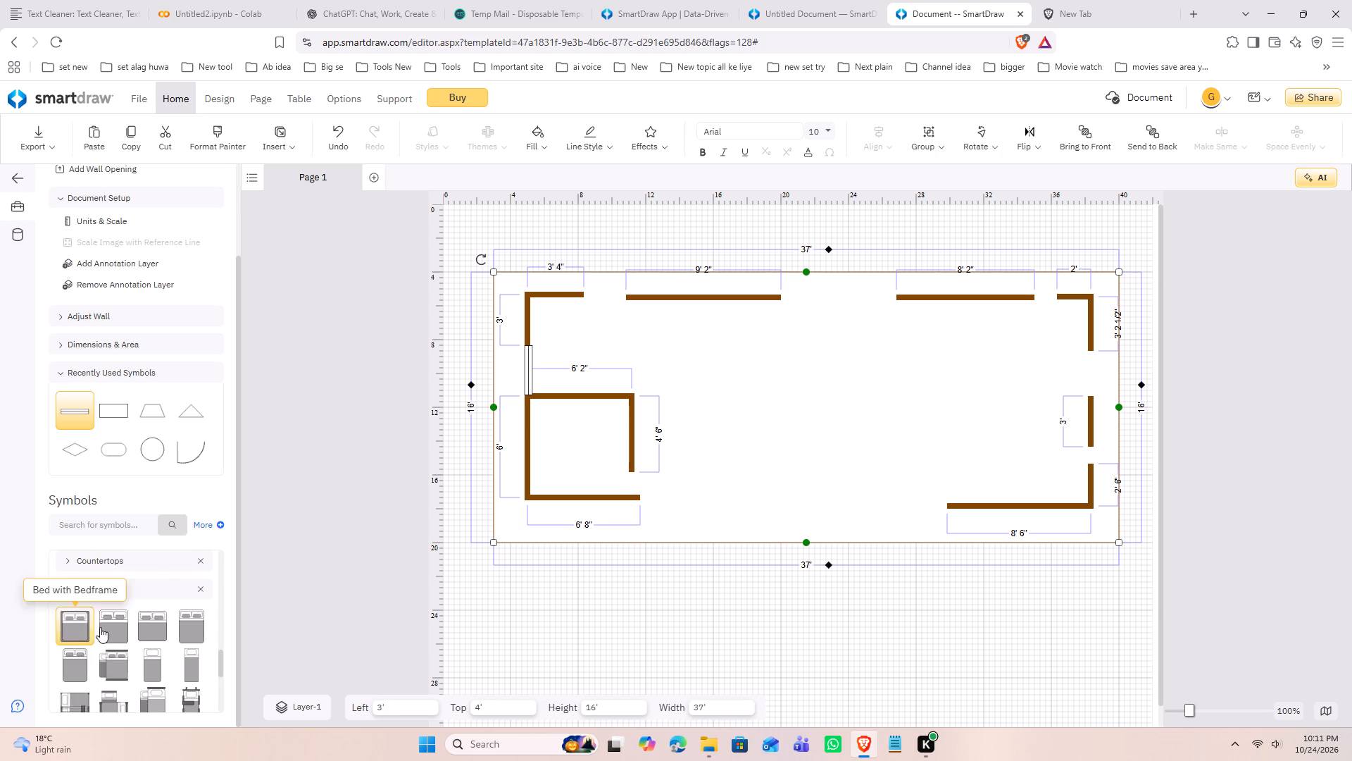
left_click_drag(112, 658, 479, 515)
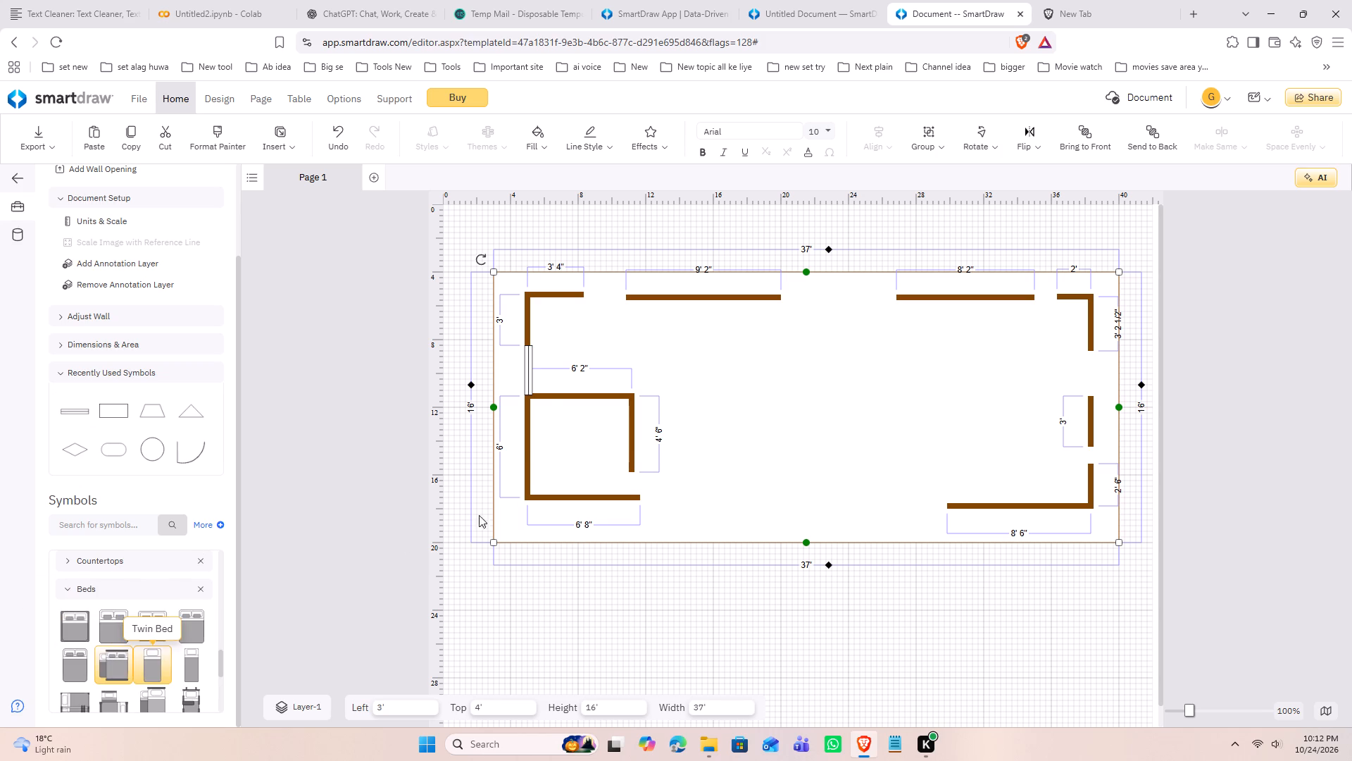
left_click_drag(479, 515, 578, 446)
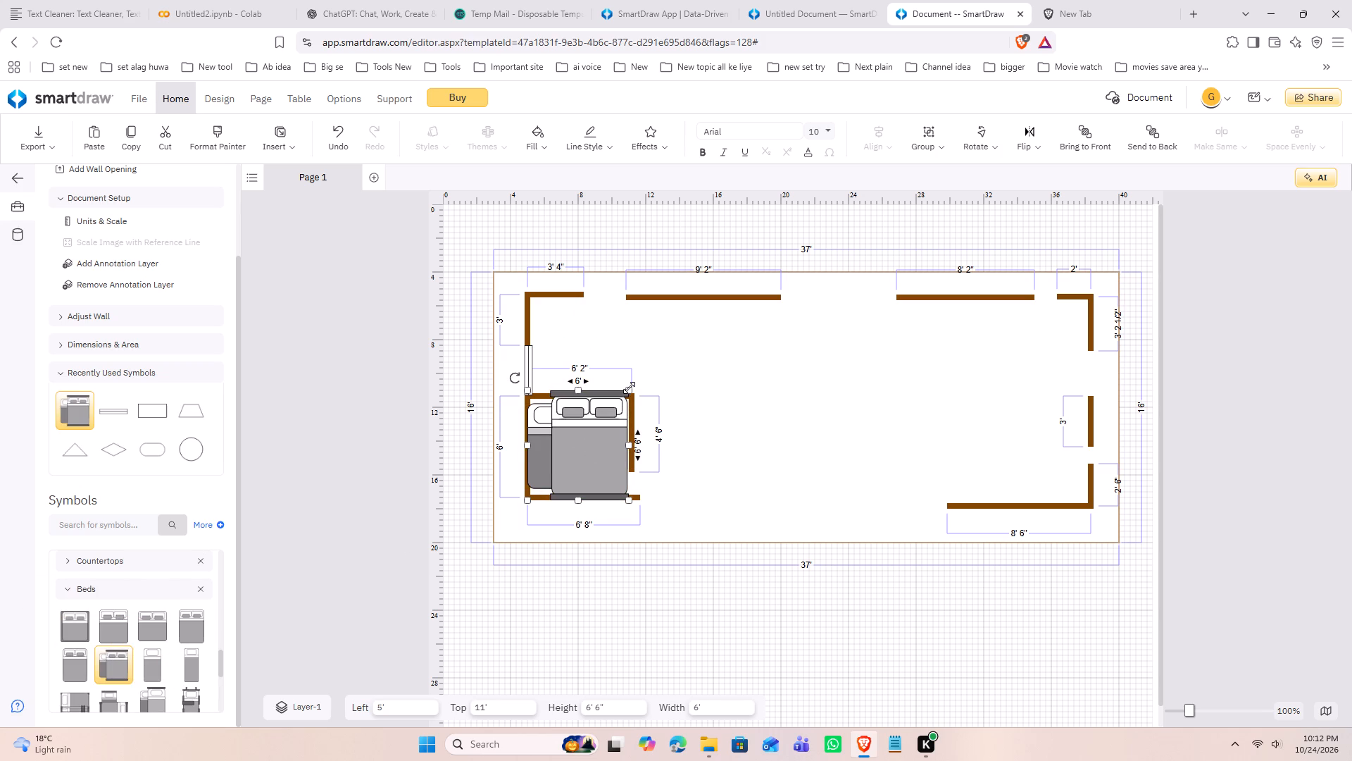
Shrink the bed to about 4' by 2' 10" and move it into the room's upper-right corner.
left_click_drag(629, 388, 593, 452)
left_click_drag(574, 475, 591, 443)
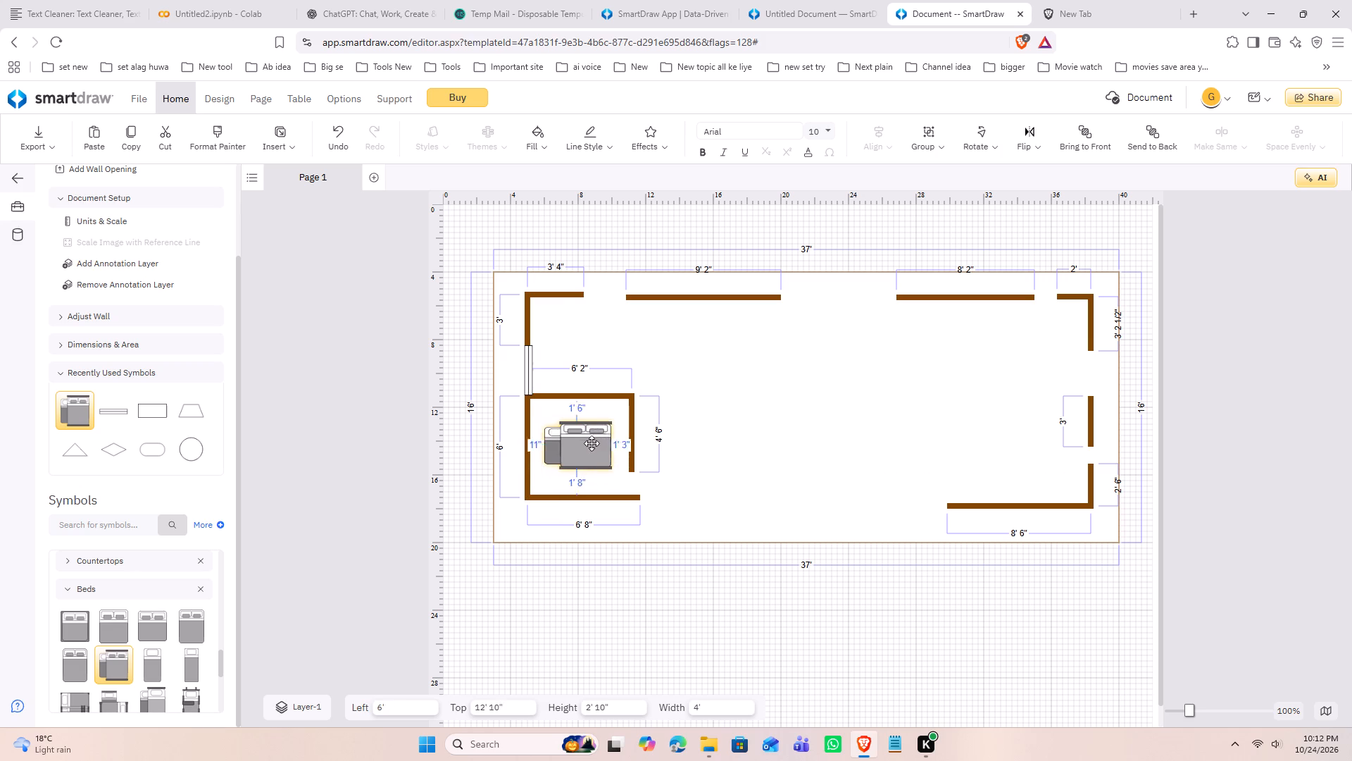
left_click_drag(591, 443, 606, 425)
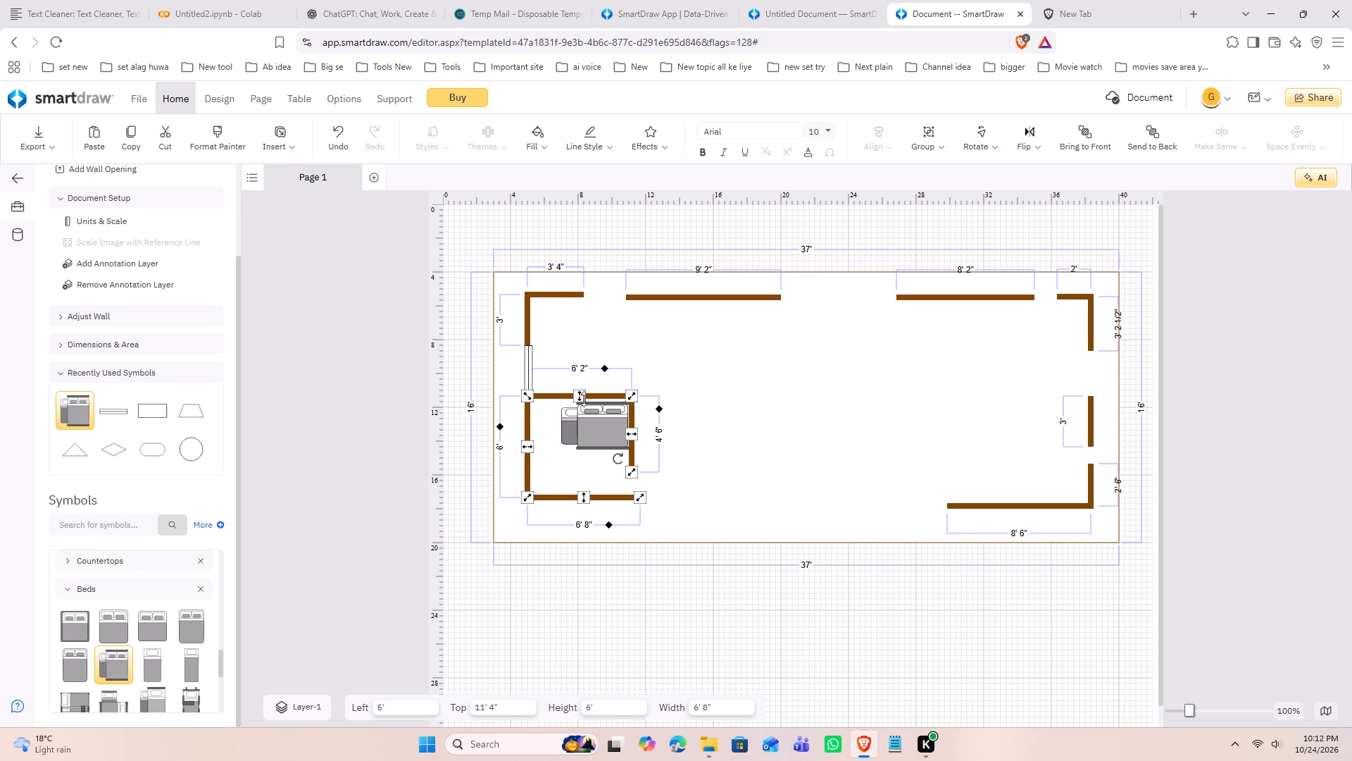
Lower the lower-left room's bottom wall so that its left wall measures 6' 5 1/2".
left_click_drag(584, 498, 584, 505)
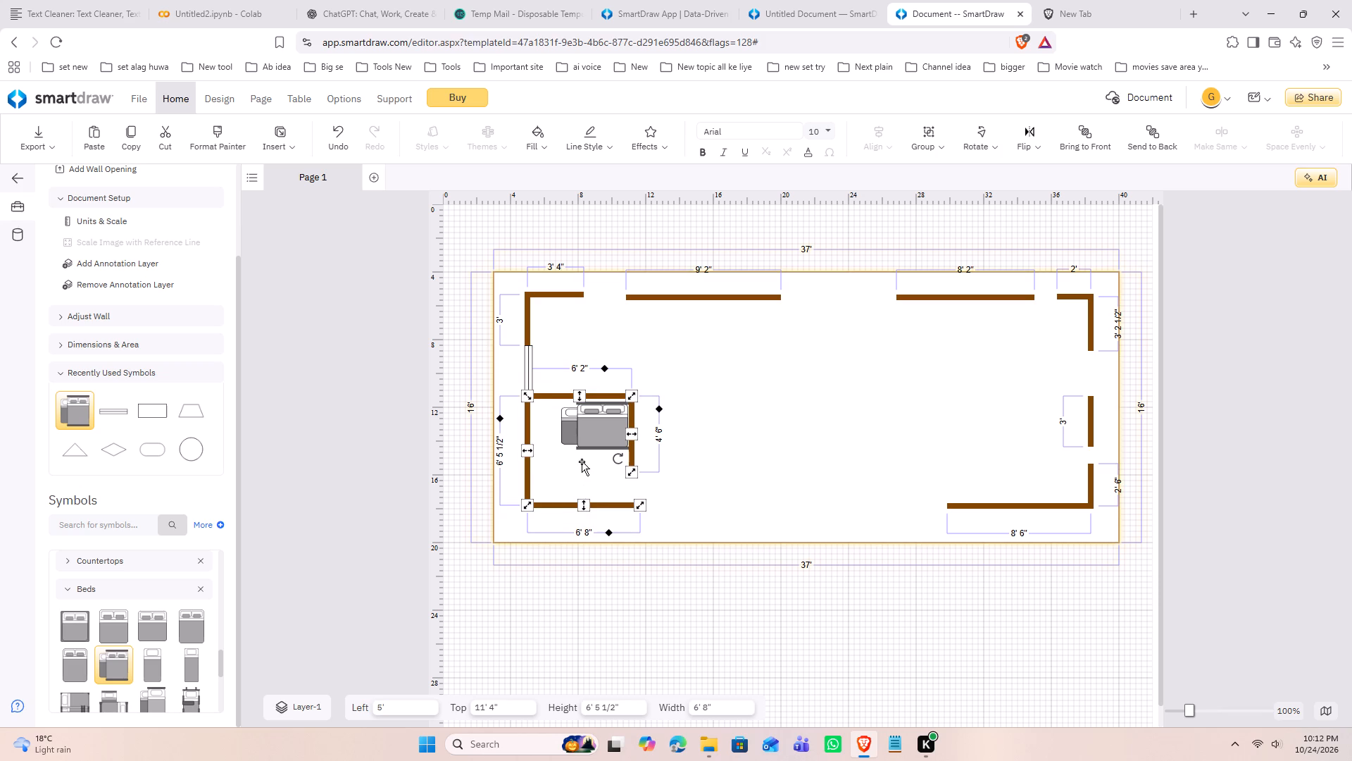
Enlarge the bed to about 4' by 3' 4" and move it to about Left 6', Top 12'.
left_click(584, 435)
left_click(596, 451)
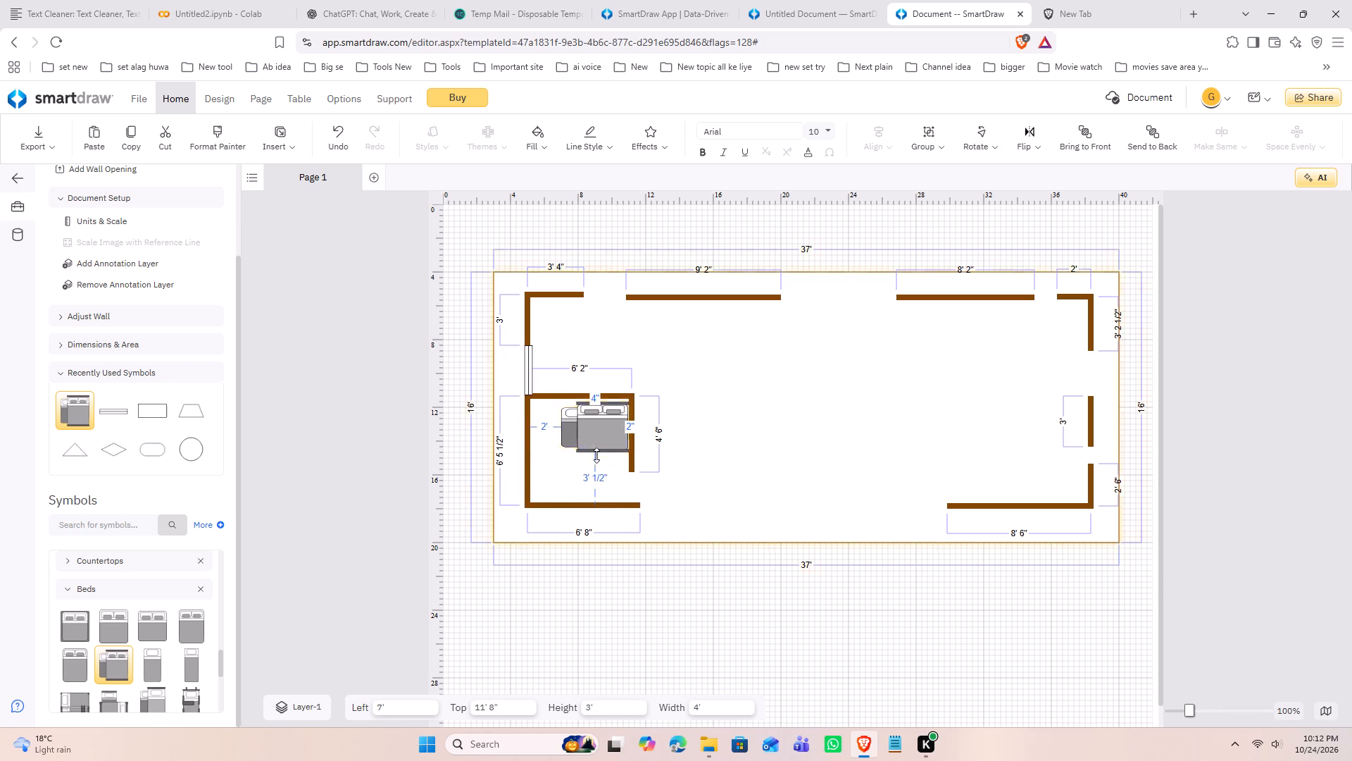
left_click_drag(597, 439, 581, 447)
Rotate the bed by 90° so that its headboard faces the room's left wall.
left_click_drag(533, 395, 530, 455)
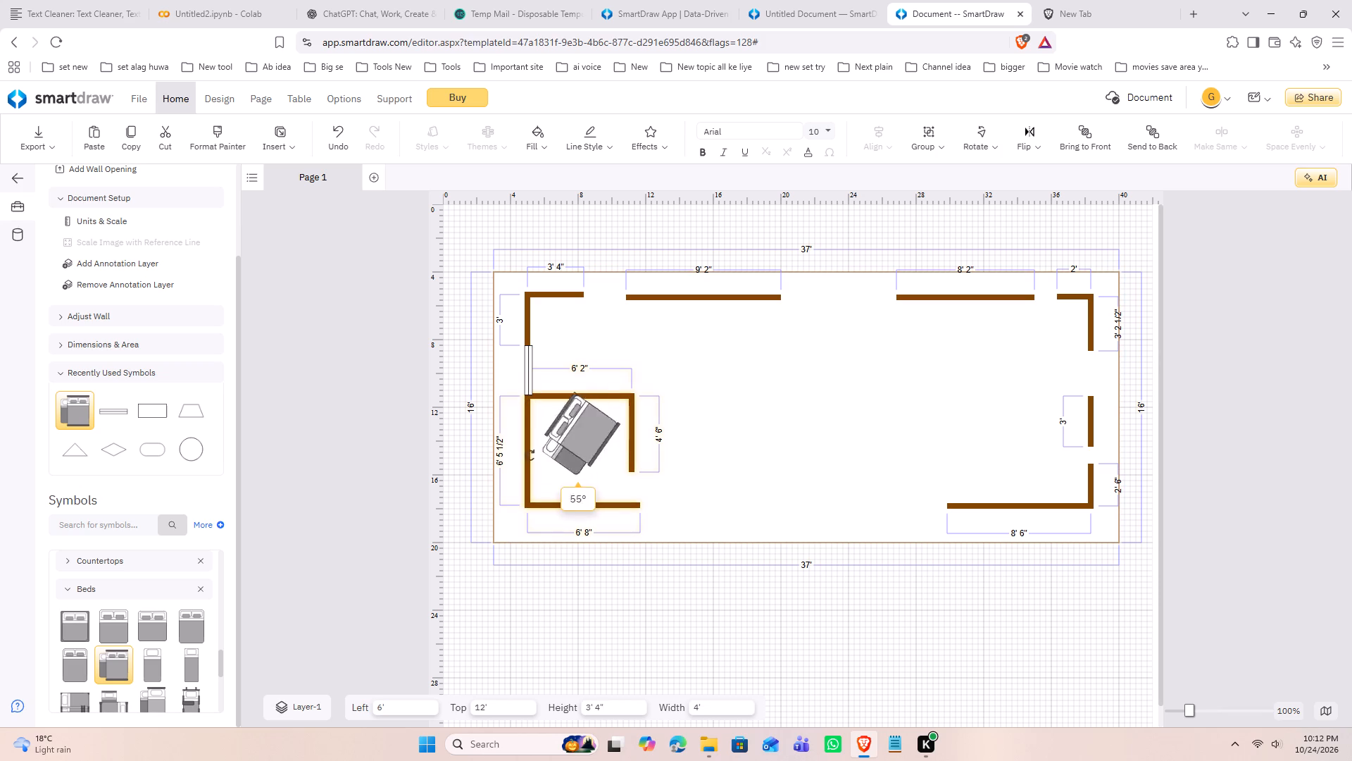
left_click_drag(530, 455, 542, 474)
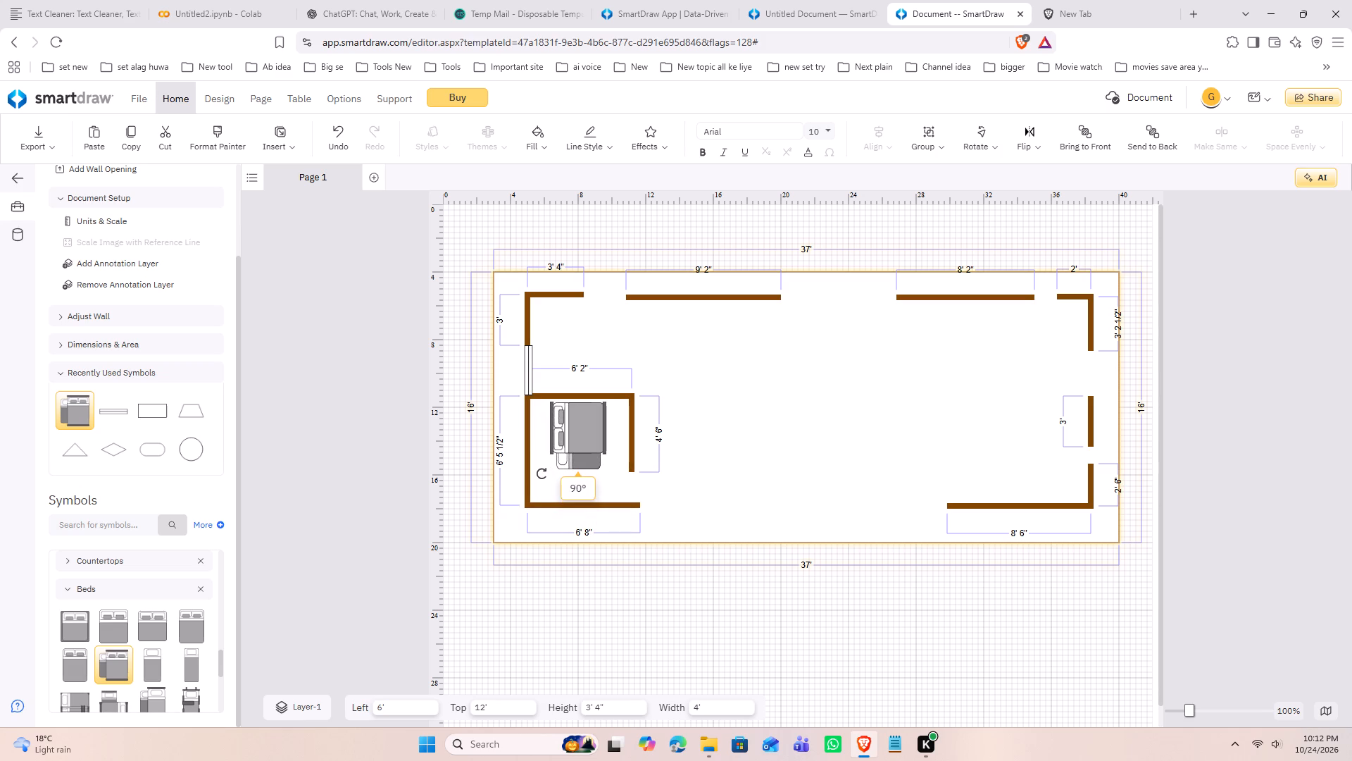
left_click_drag(542, 474, 542, 473)
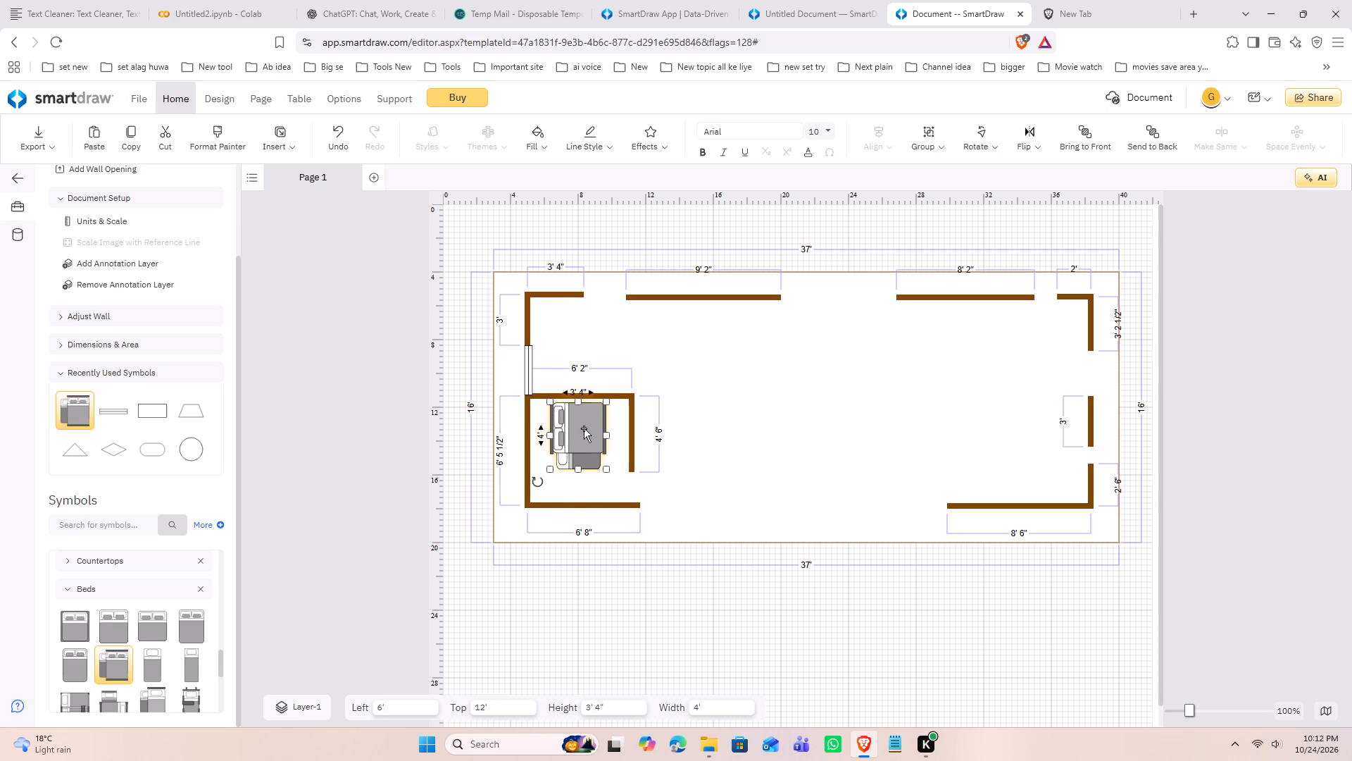
Move the bed against the lower-left room's left wall and shrink it to about 2' 11 3/4" by 2' 7 3/4".
left_click_drag(584, 428, 568, 428)
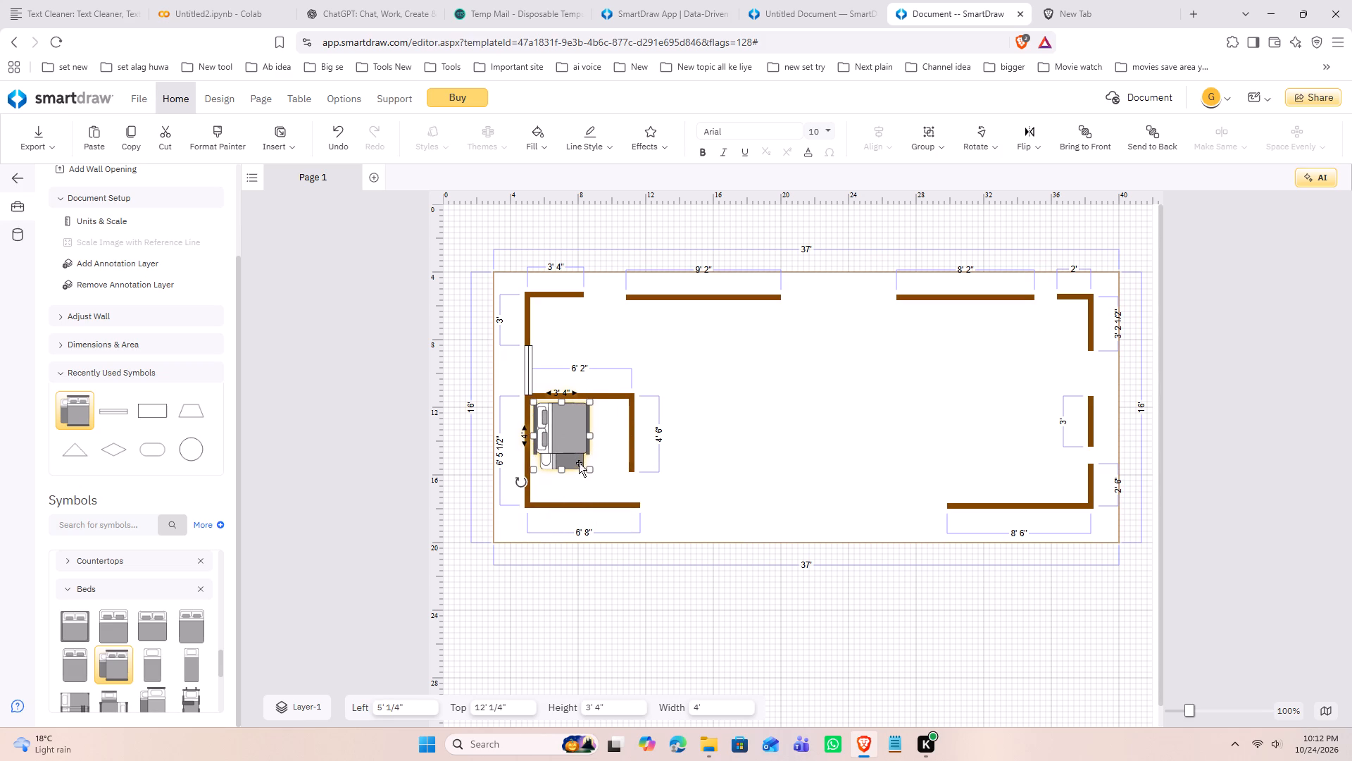
left_click_drag(589, 469, 579, 461)
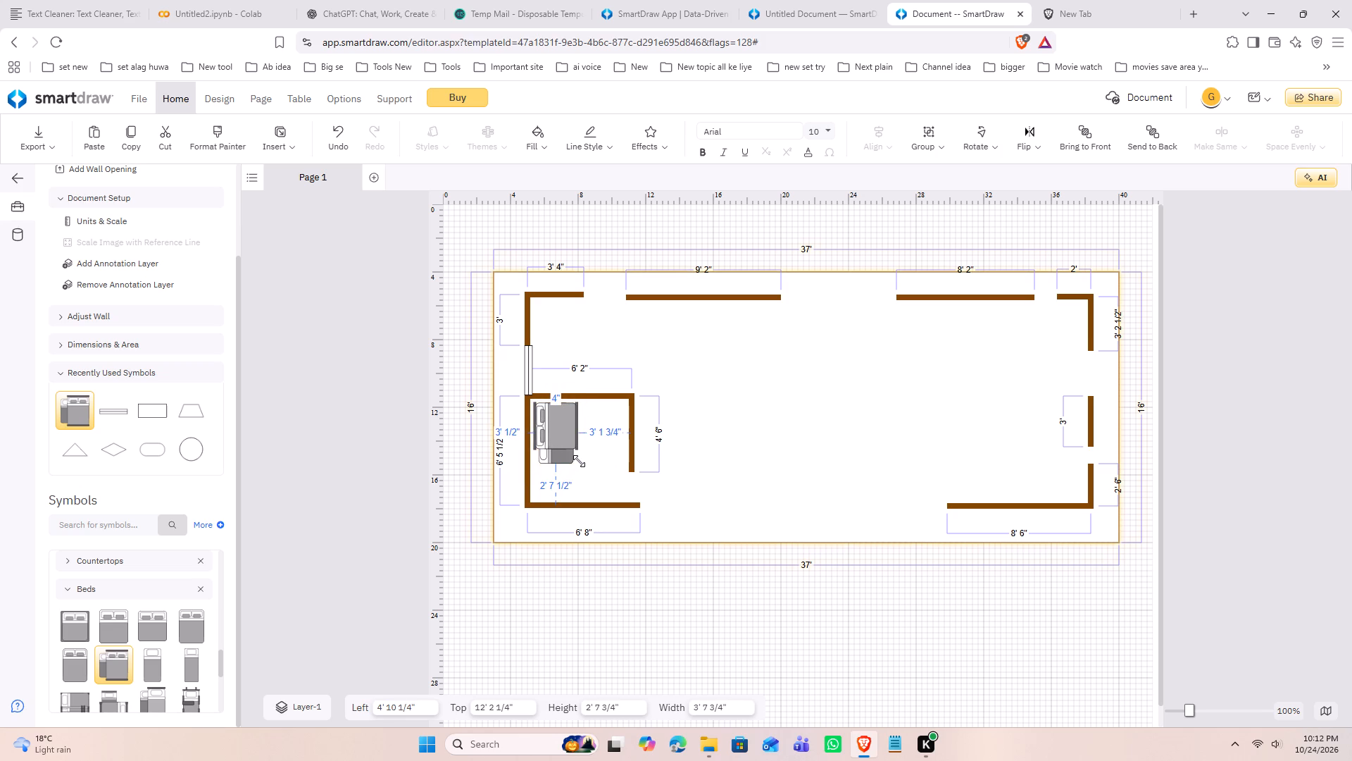
left_click_drag(579, 461, 581, 459)
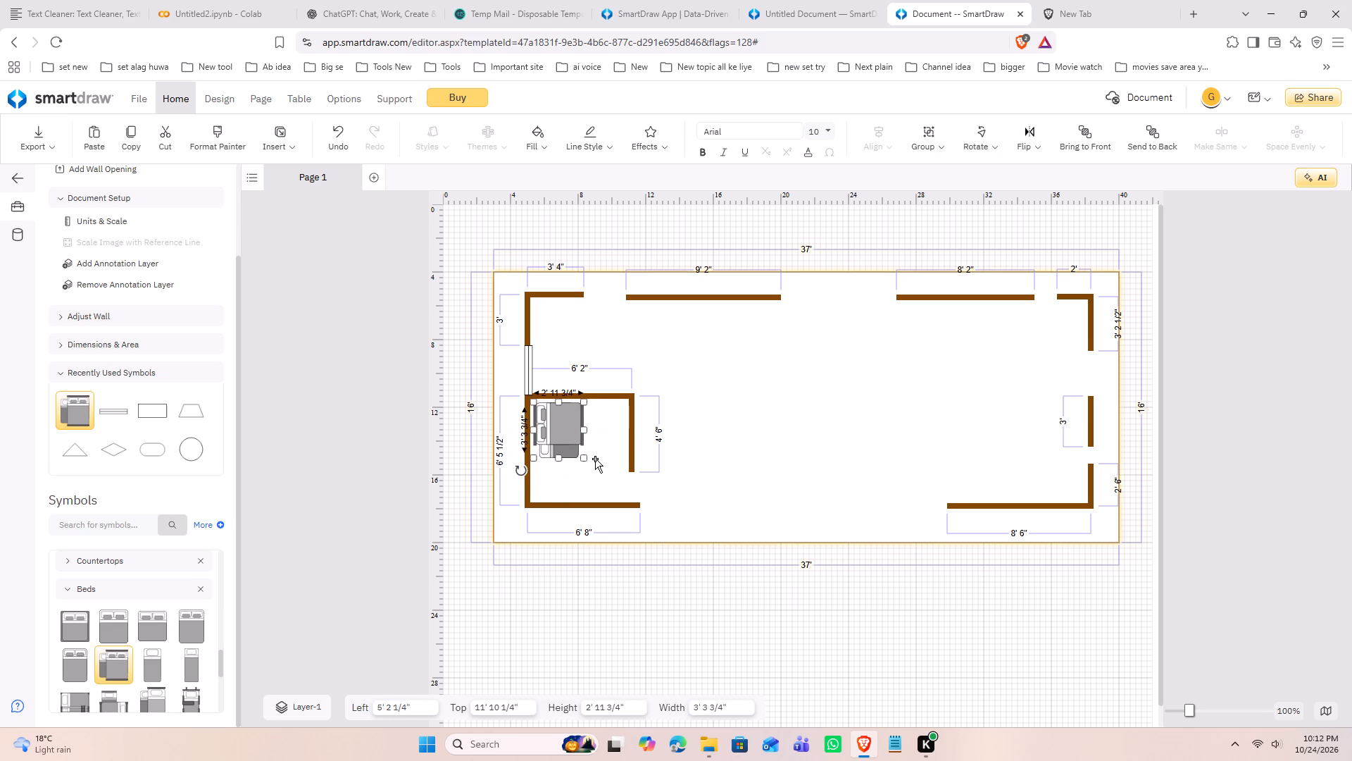
left_click(584, 458)
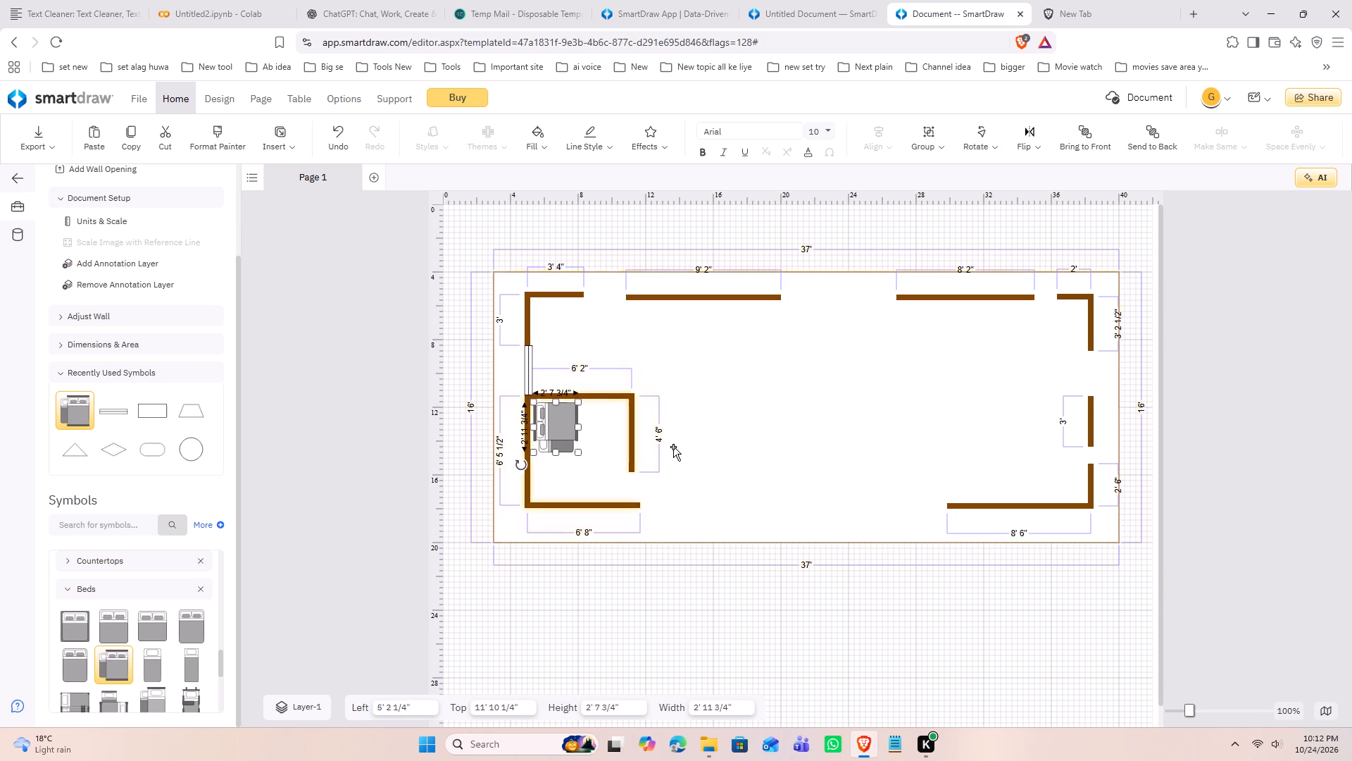
left_click(719, 448)
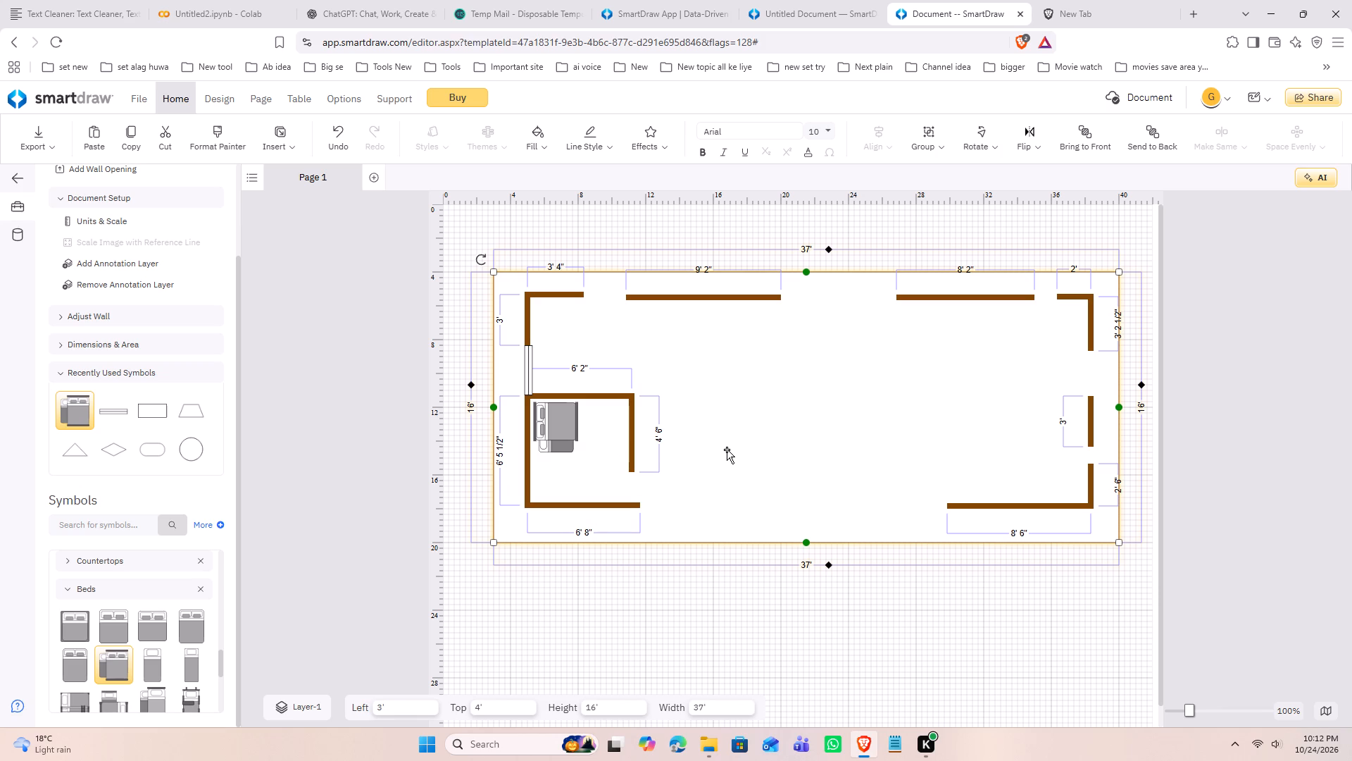
left_click(727, 450)
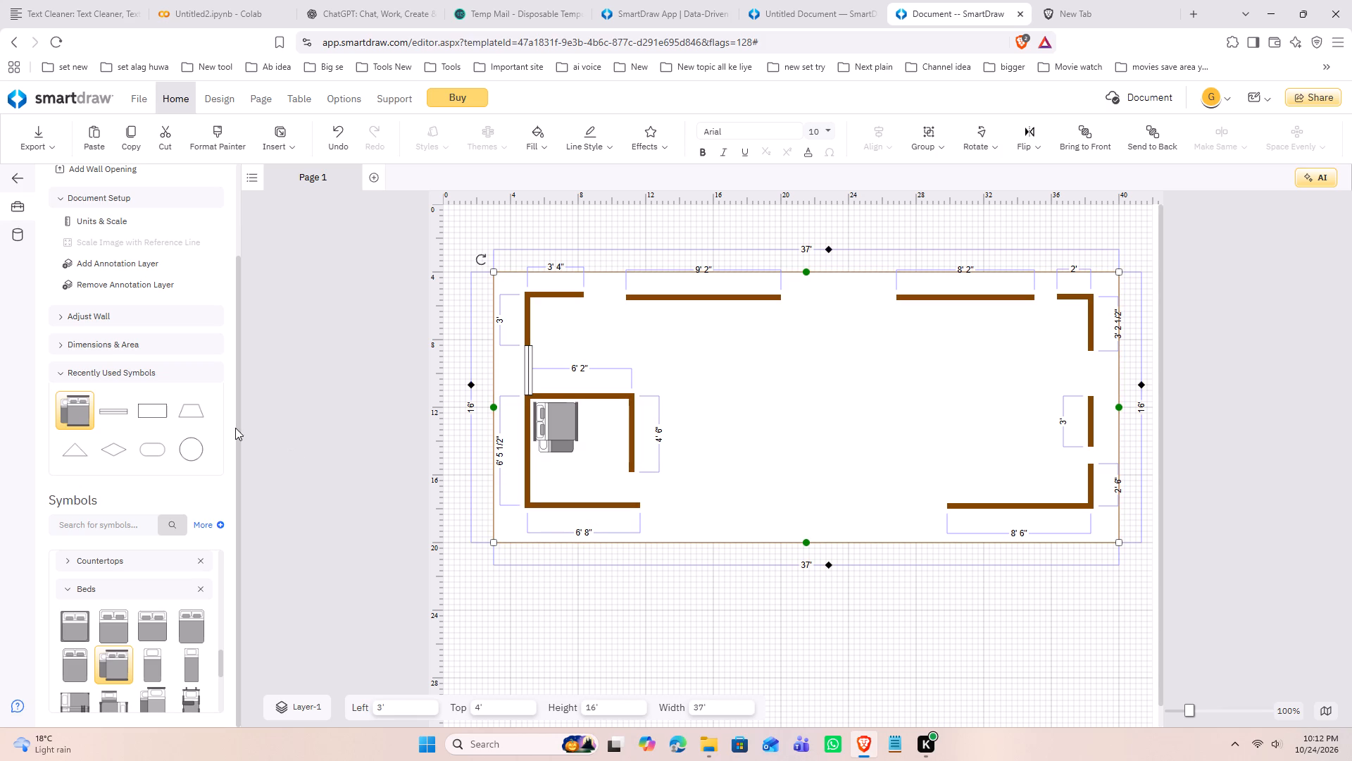
Insert a 28" door from the Doors & Windows symbols near the lower-left room's bottom-right corner opening.
scroll(151, 540, "down", 3)
left_click(71, 586)
scroll(130, 588, "up", 2)
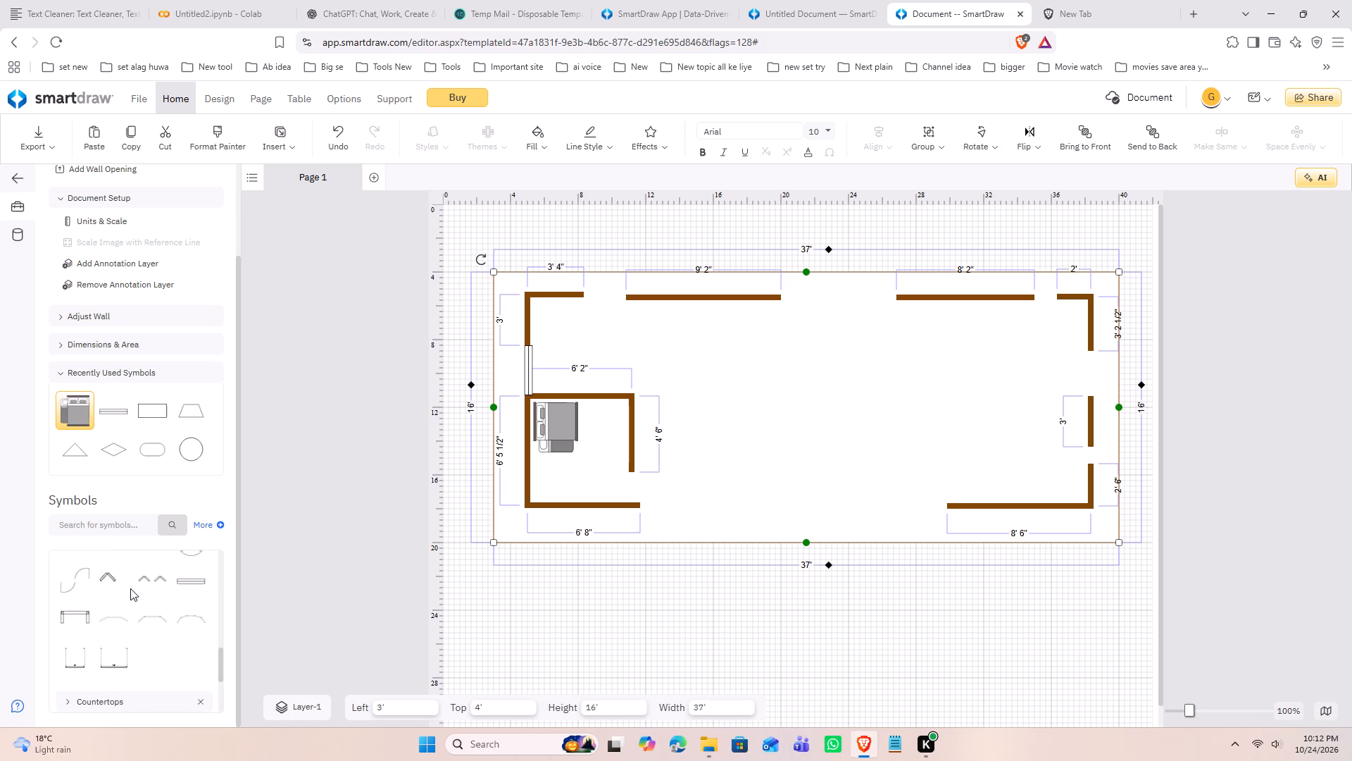
scroll(163, 598, "up", 2)
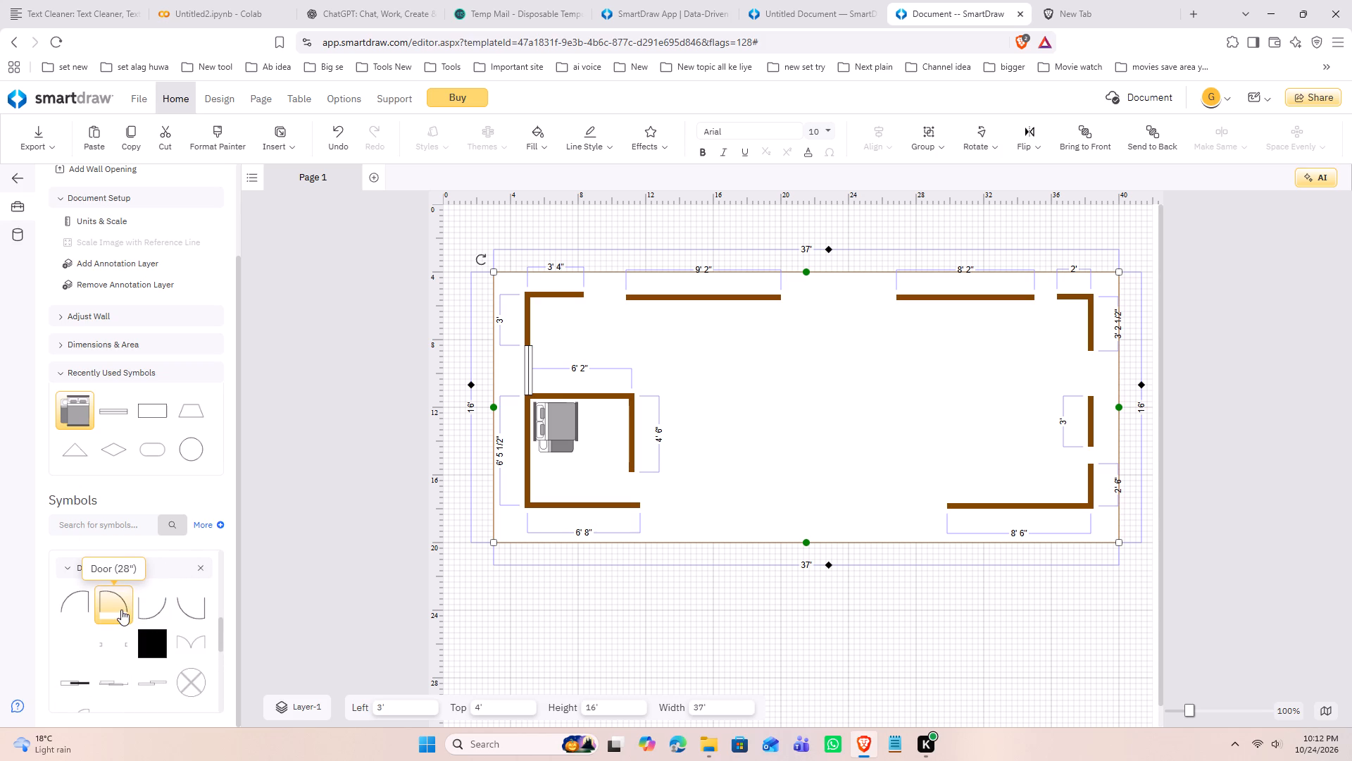
left_click_drag(119, 610, 632, 488)
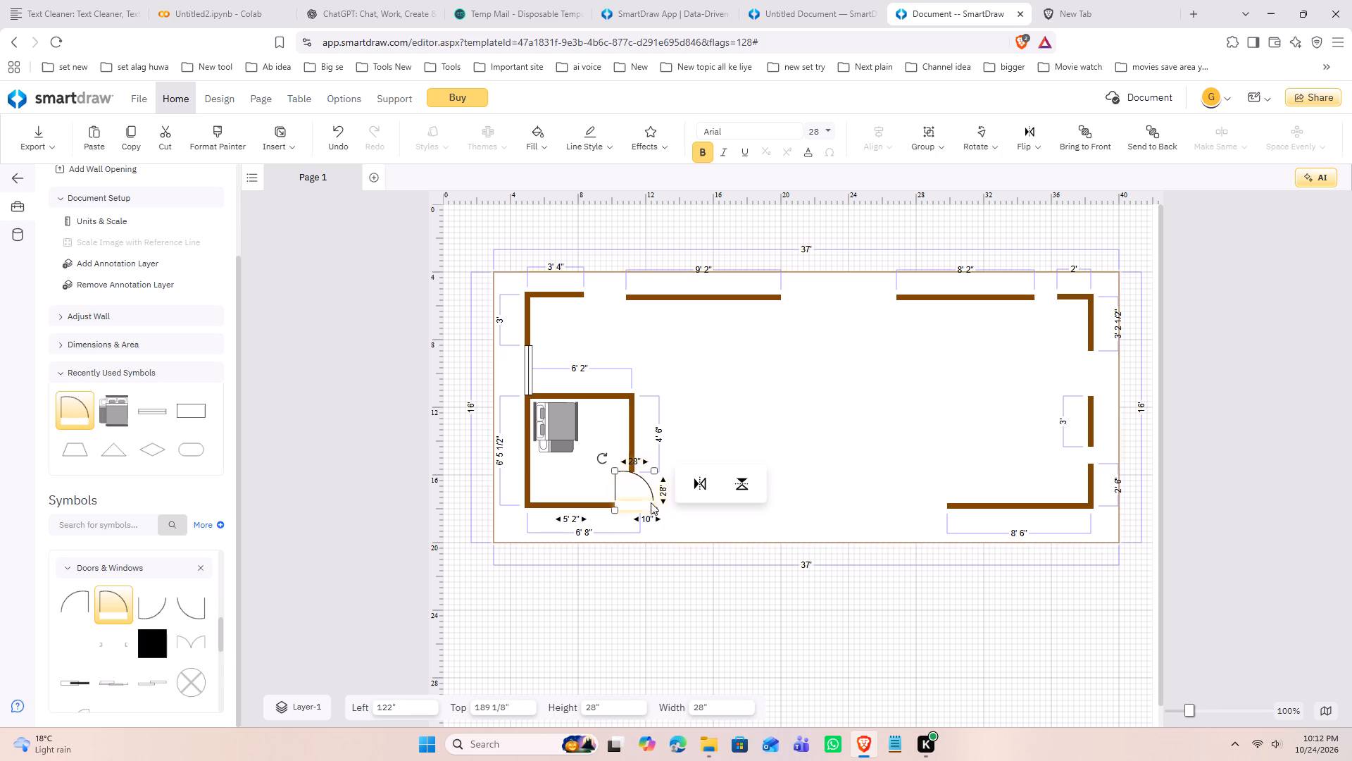
Rotate the door and fit it into the right wall's opening, with its leaf along the bottom wall and swinging into the room.
left_click_drag(603, 456, 661, 410)
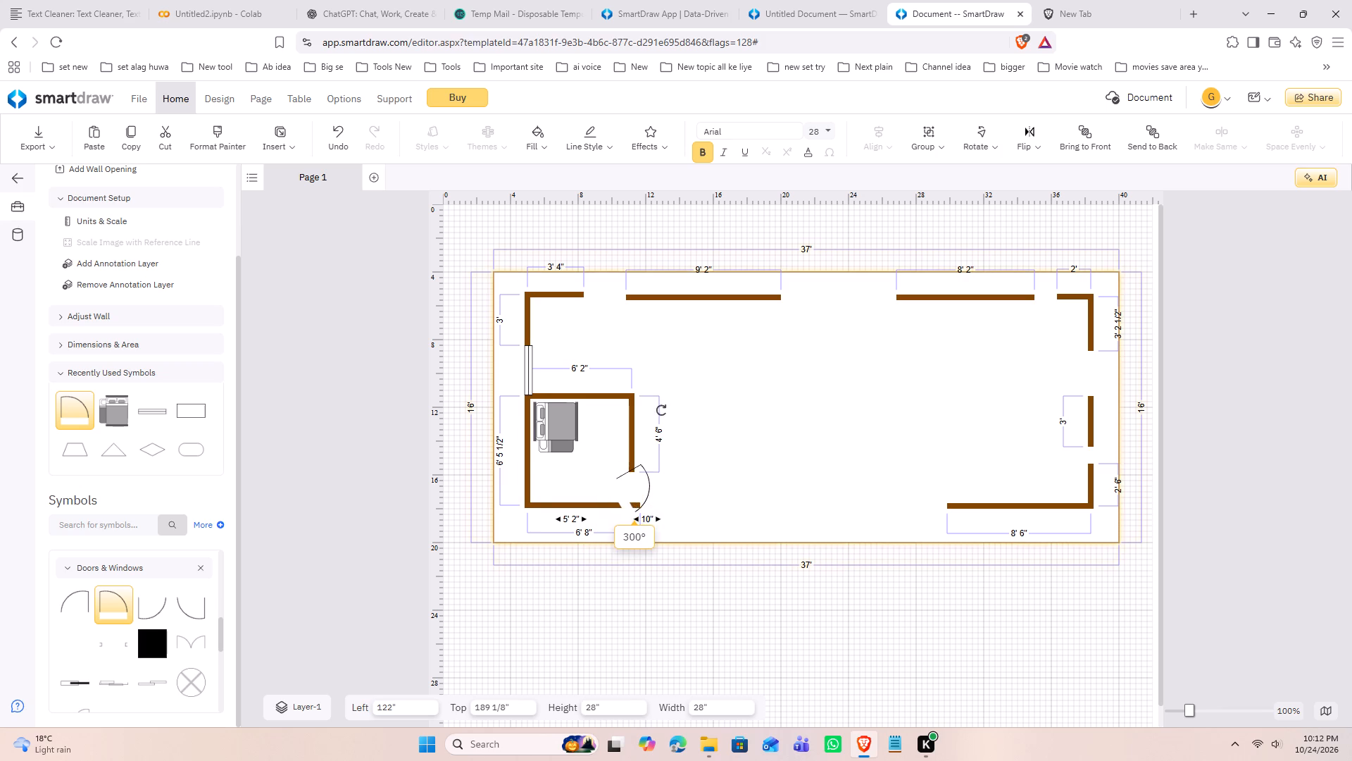
left_click_drag(661, 410, 669, 404)
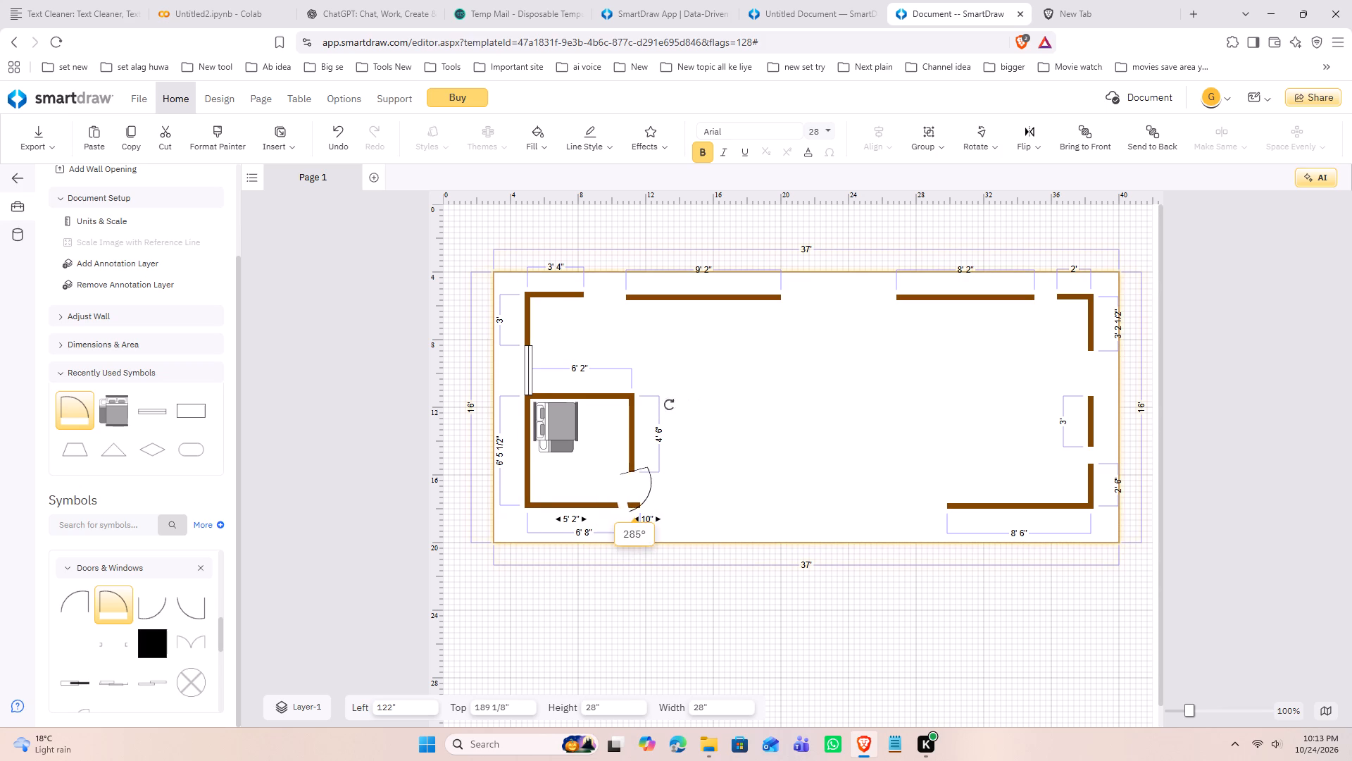
left_click_drag(669, 404, 619, 514)
left_click_drag(619, 514, 610, 511)
left_click_drag(610, 511, 613, 511)
left_click_drag(637, 502, 627, 492)
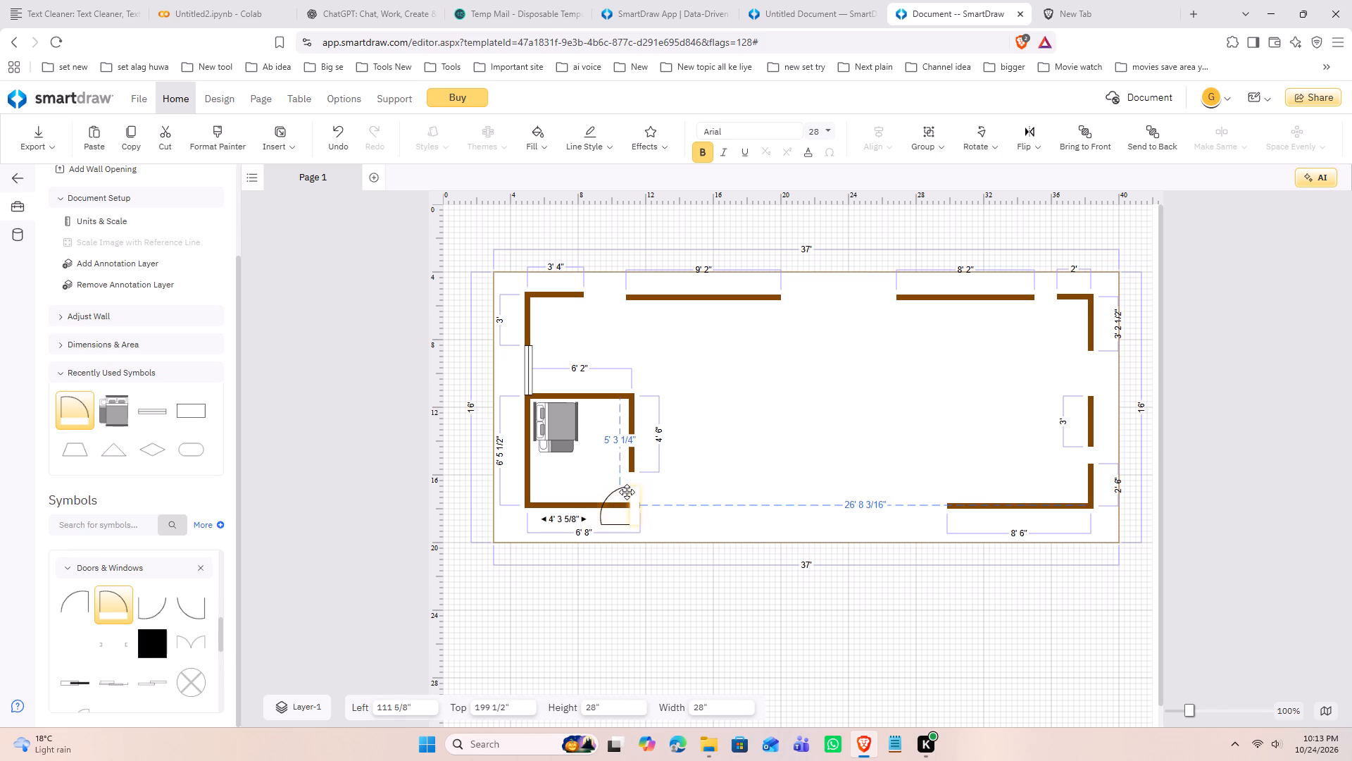
left_click_drag(627, 492, 632, 481)
Shorten the lower-left room's bottom wall to 6' 4" so that it ends at the right wall.
left_click(639, 506)
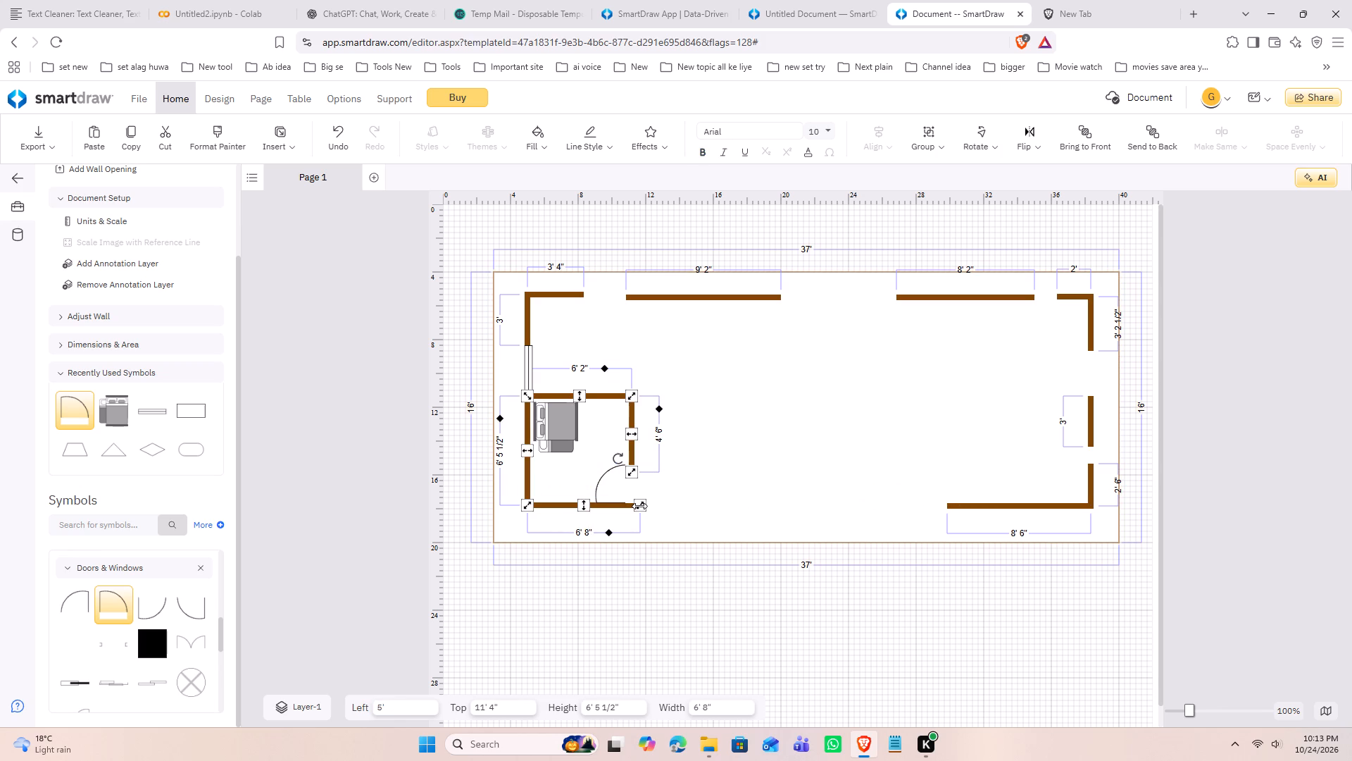
left_click(639, 506)
left_click(687, 502)
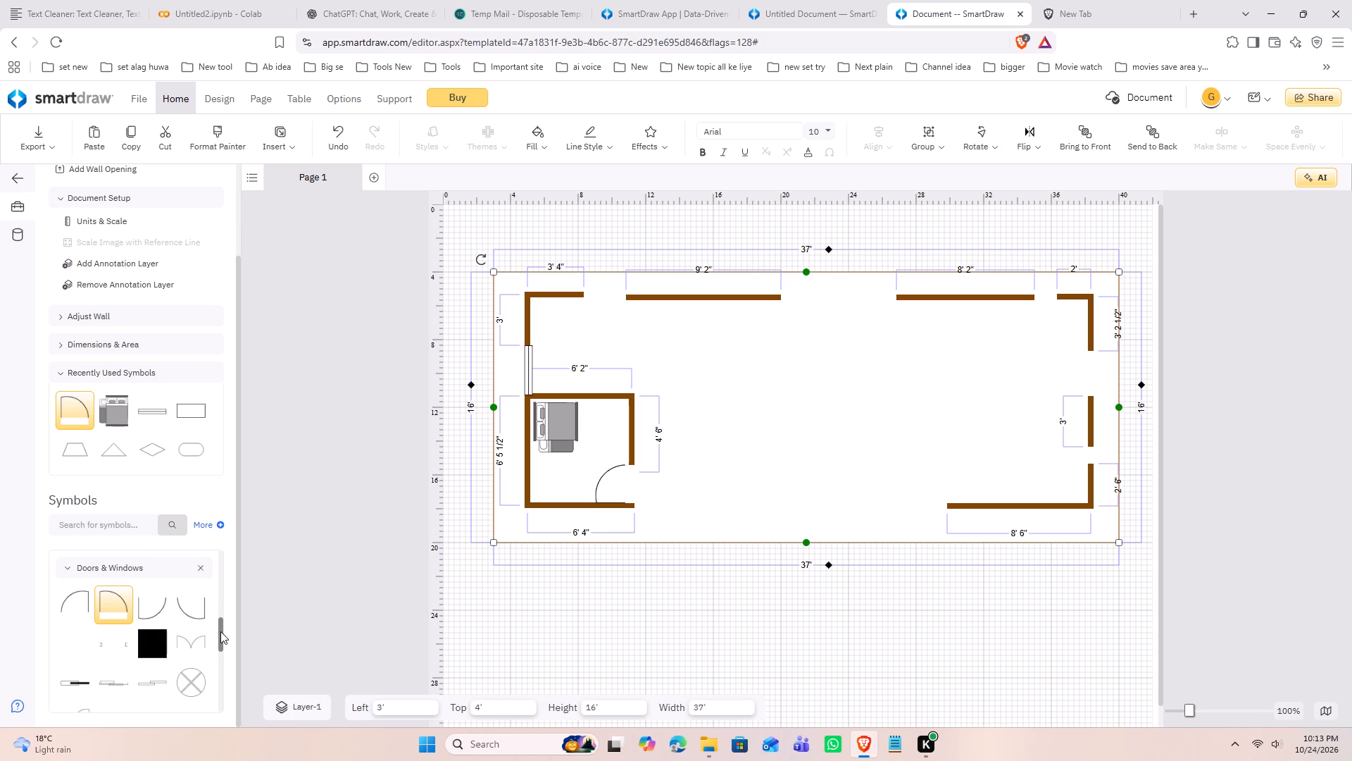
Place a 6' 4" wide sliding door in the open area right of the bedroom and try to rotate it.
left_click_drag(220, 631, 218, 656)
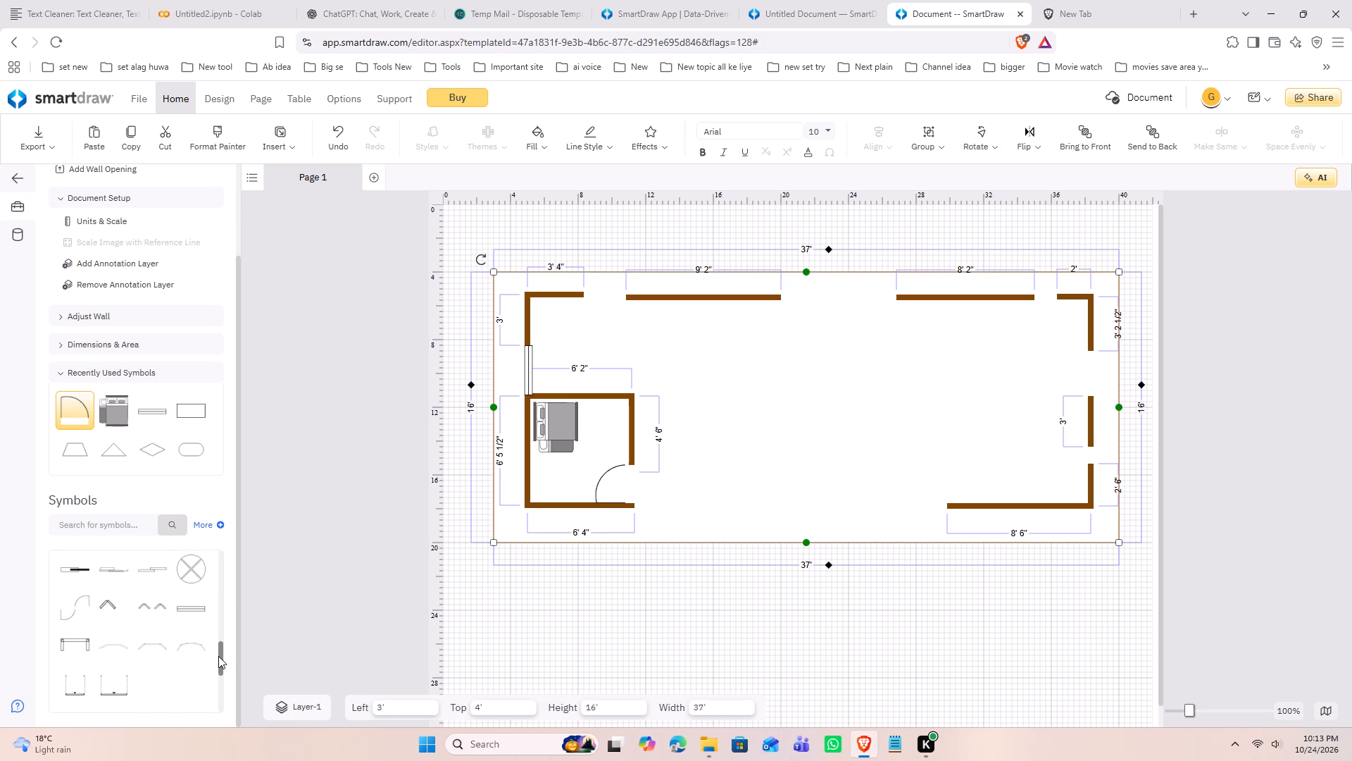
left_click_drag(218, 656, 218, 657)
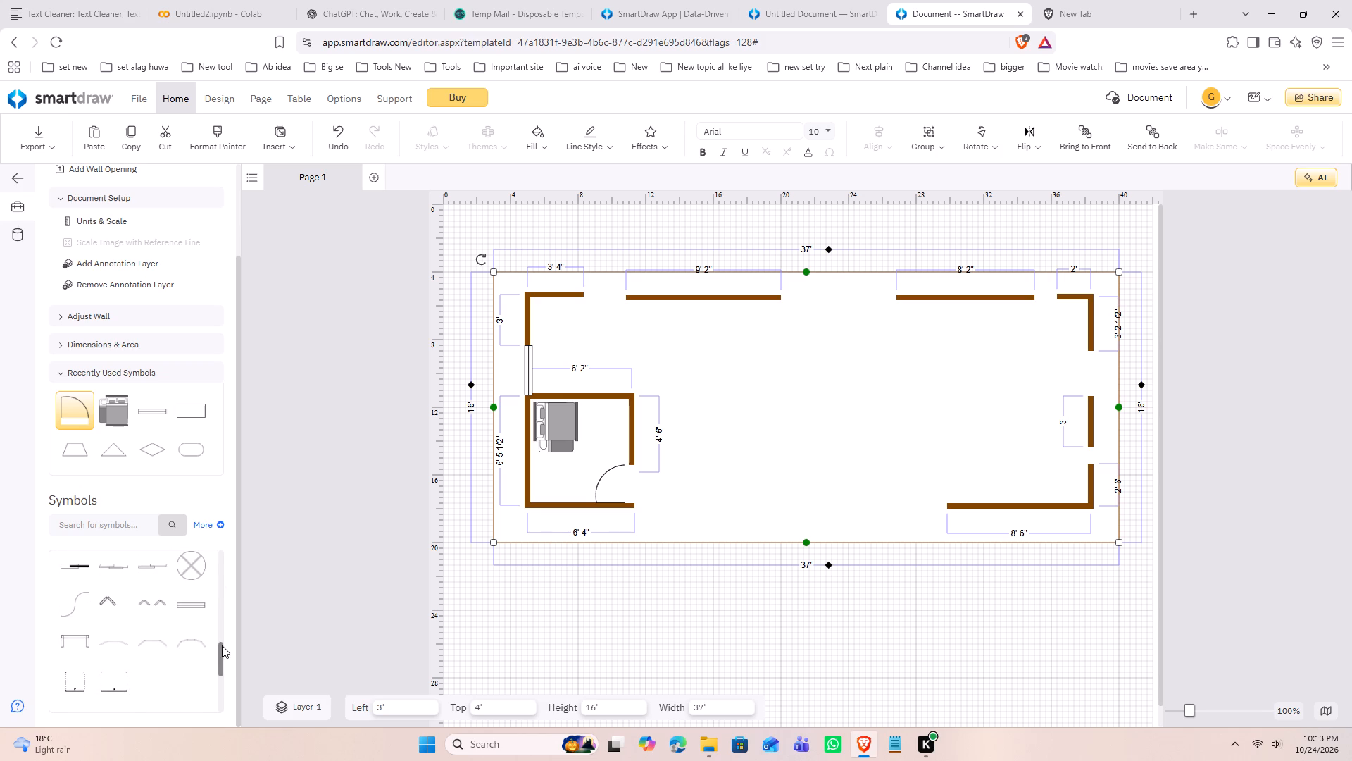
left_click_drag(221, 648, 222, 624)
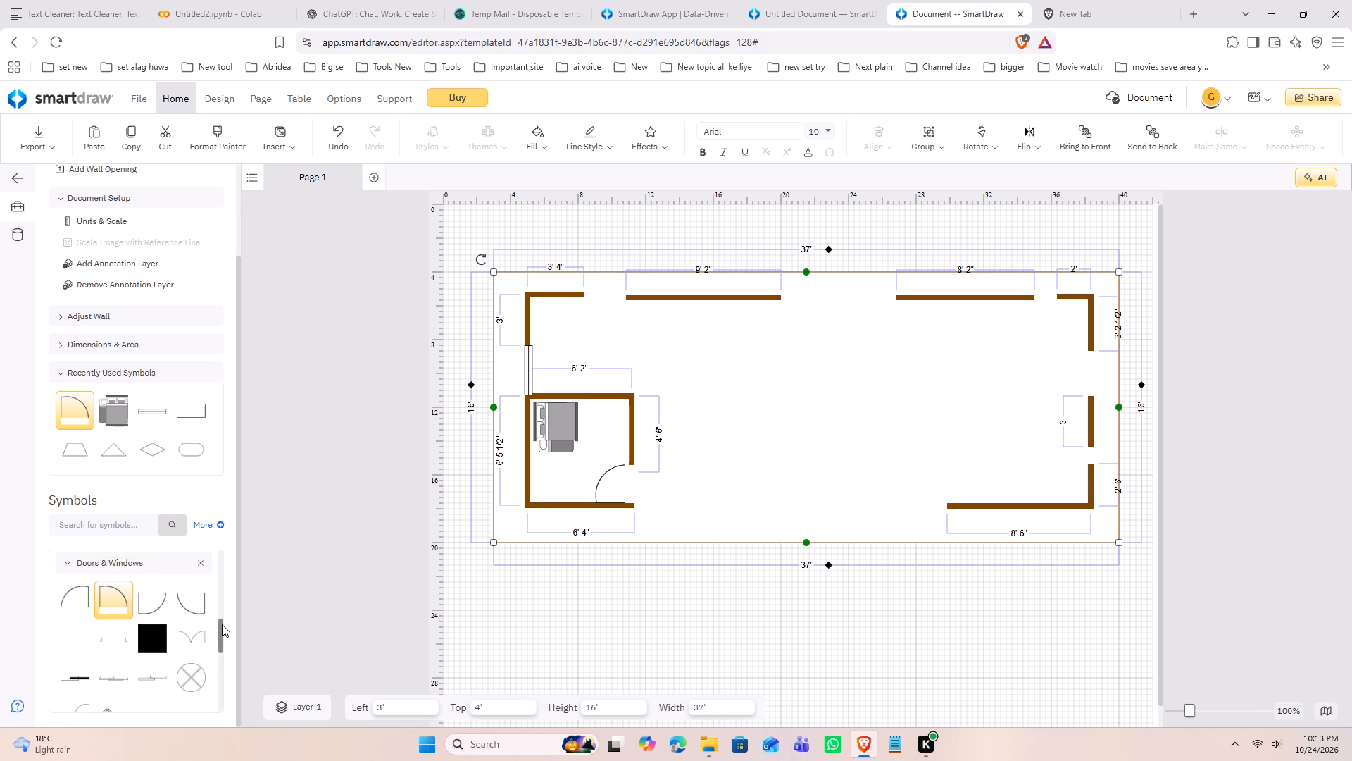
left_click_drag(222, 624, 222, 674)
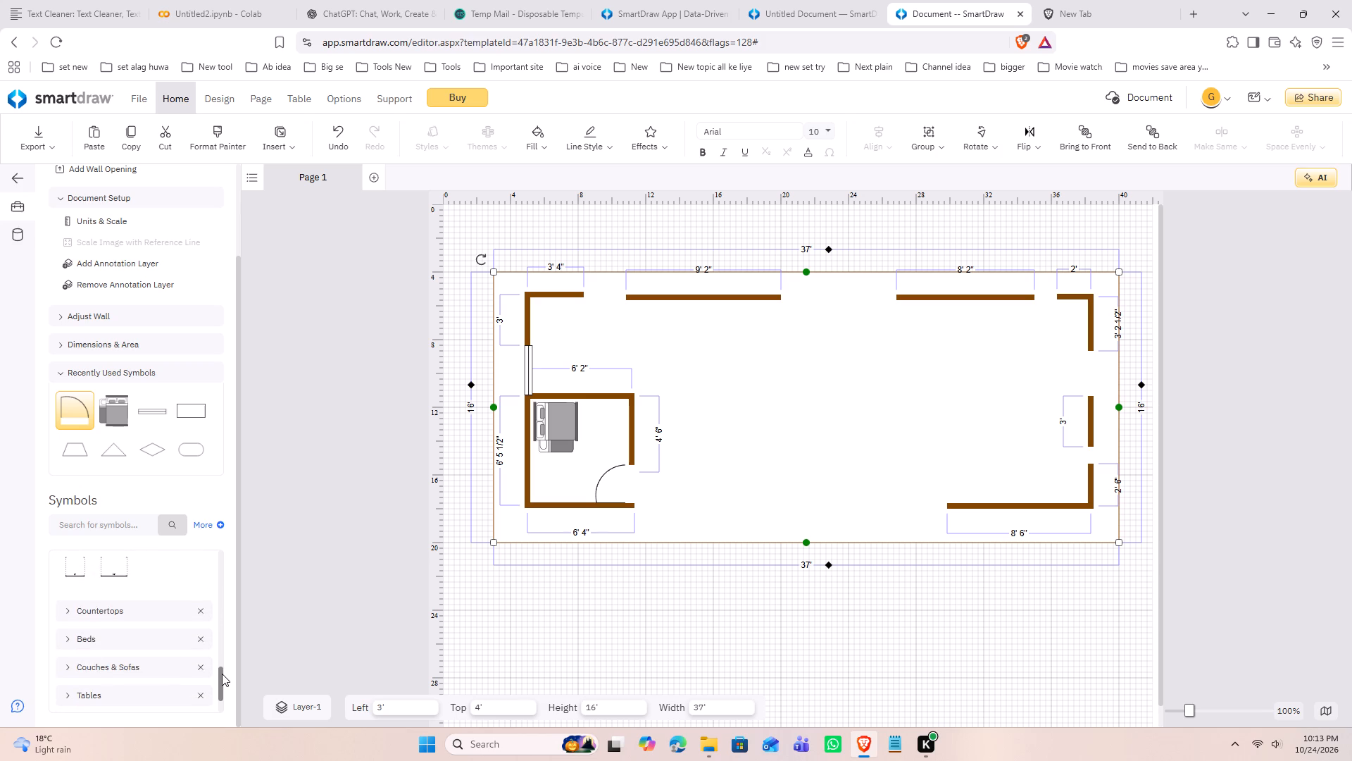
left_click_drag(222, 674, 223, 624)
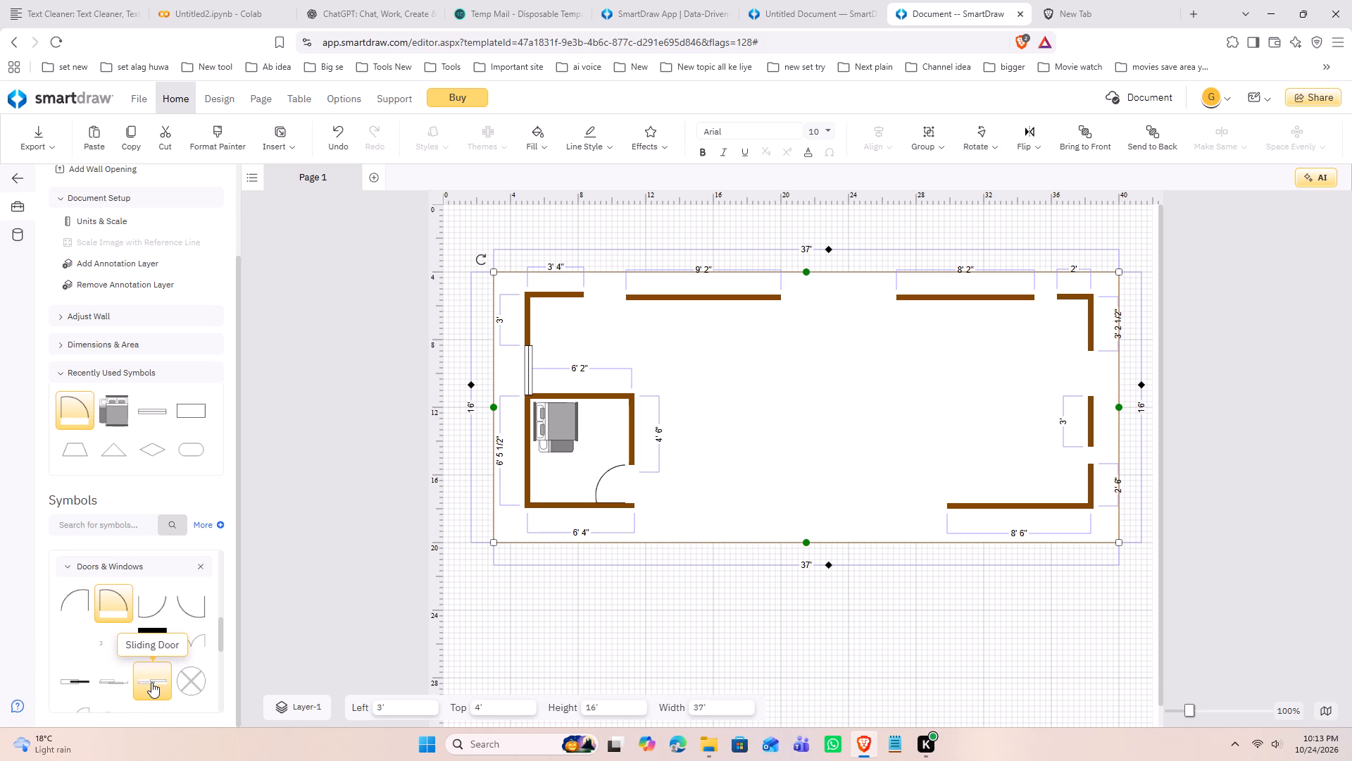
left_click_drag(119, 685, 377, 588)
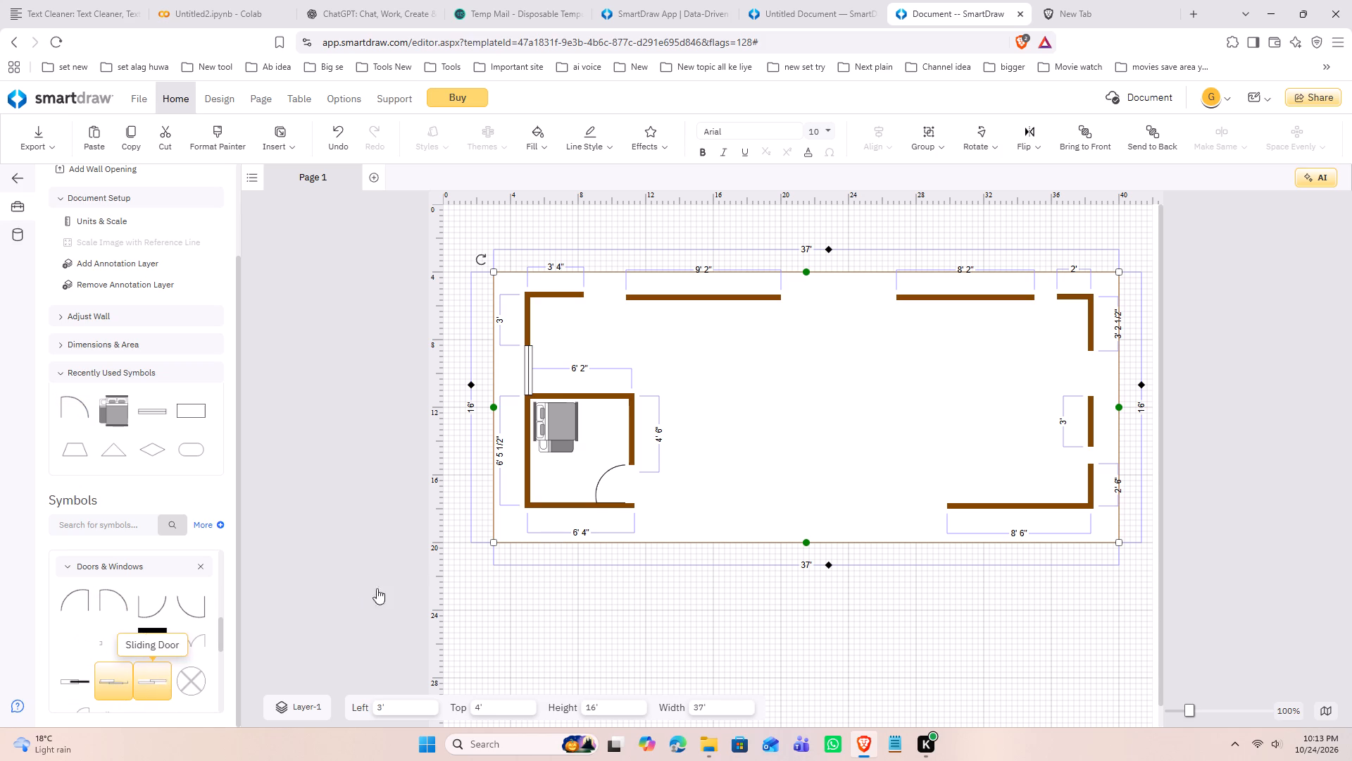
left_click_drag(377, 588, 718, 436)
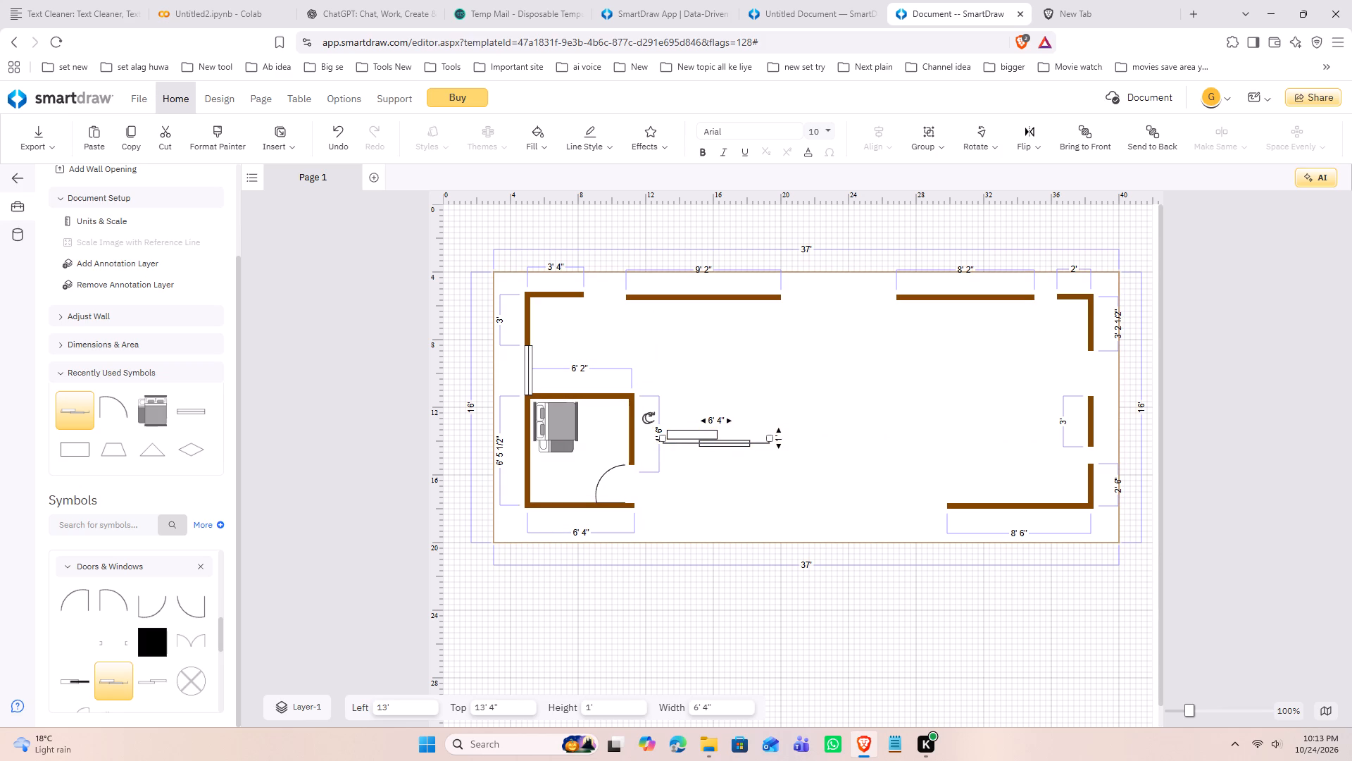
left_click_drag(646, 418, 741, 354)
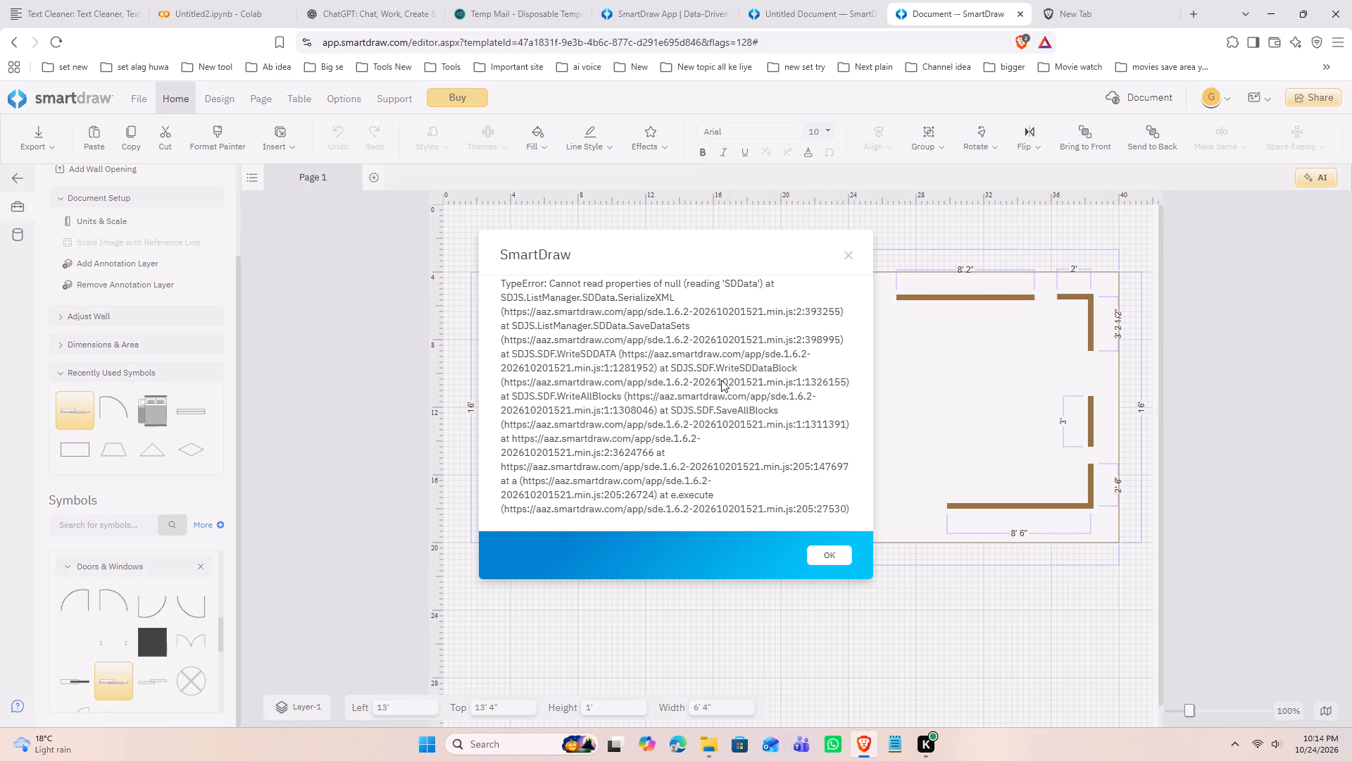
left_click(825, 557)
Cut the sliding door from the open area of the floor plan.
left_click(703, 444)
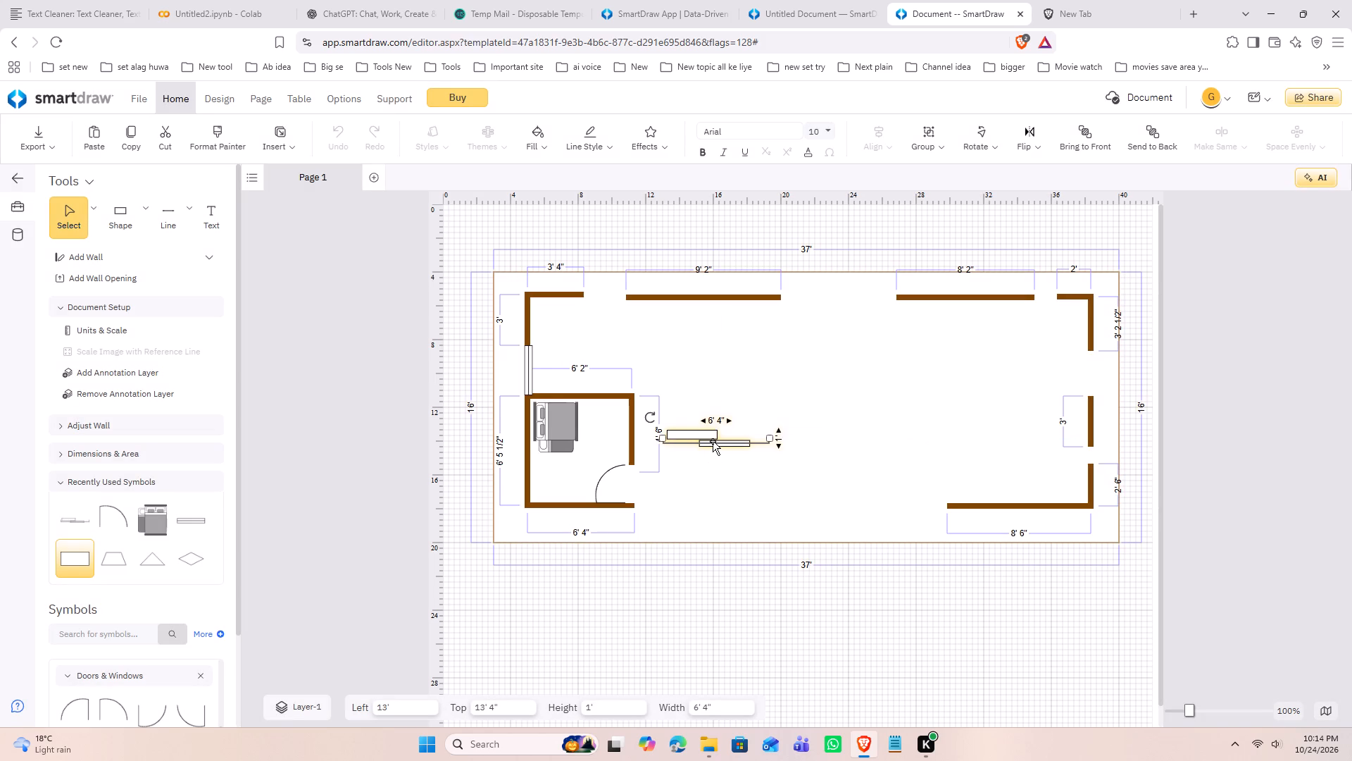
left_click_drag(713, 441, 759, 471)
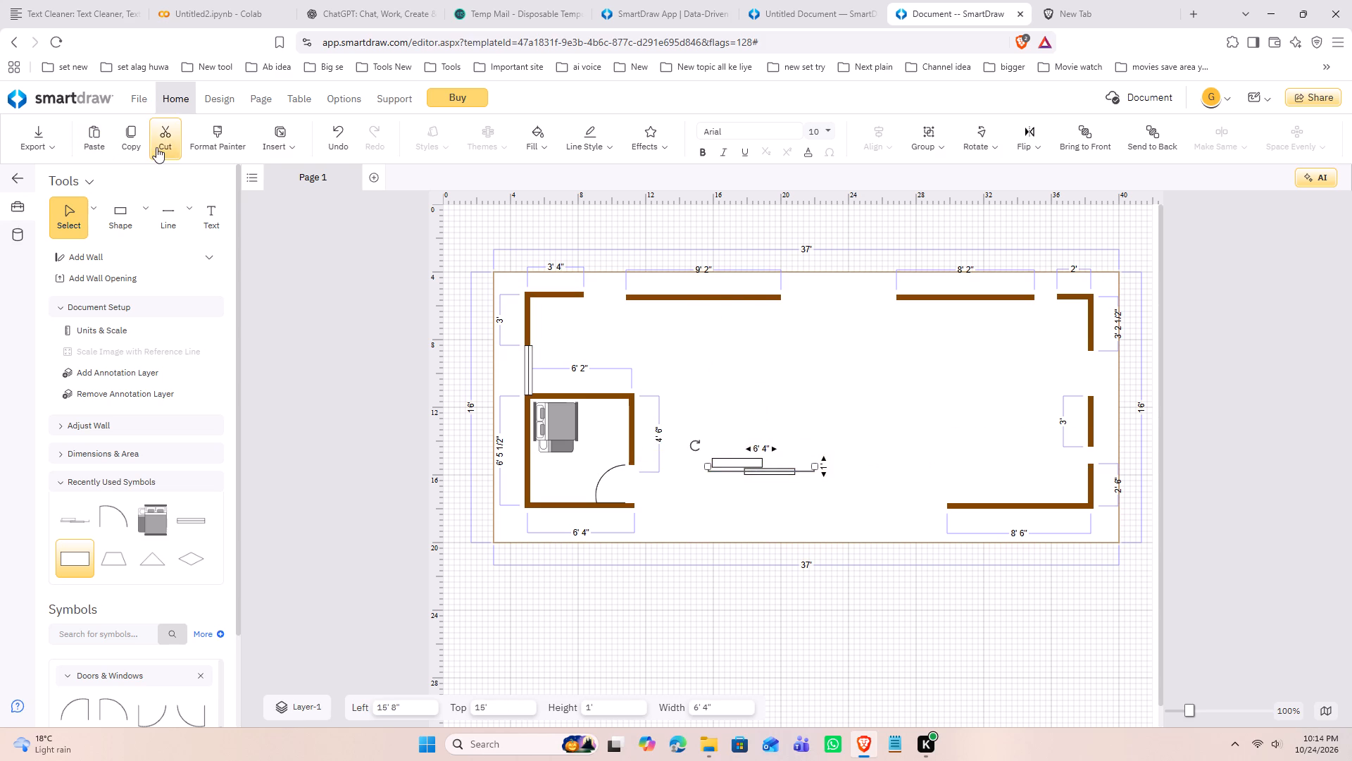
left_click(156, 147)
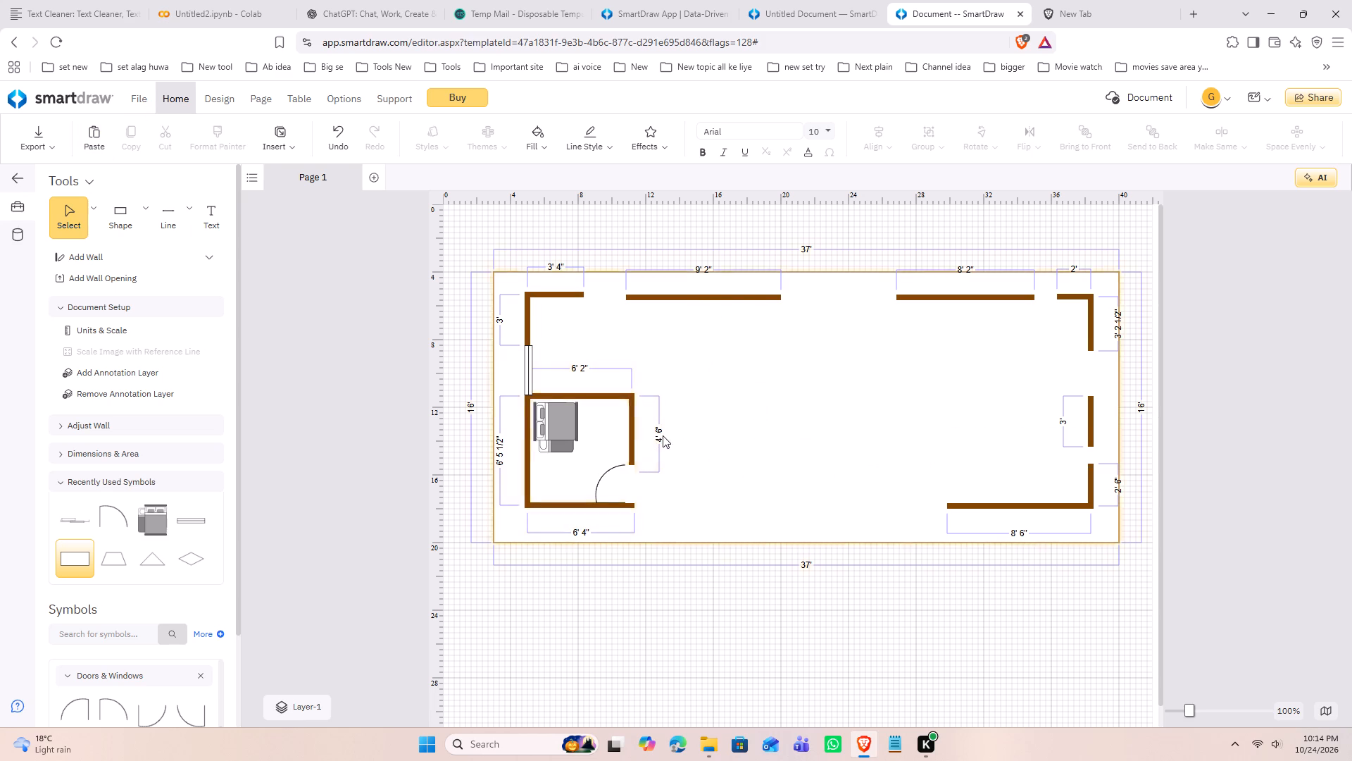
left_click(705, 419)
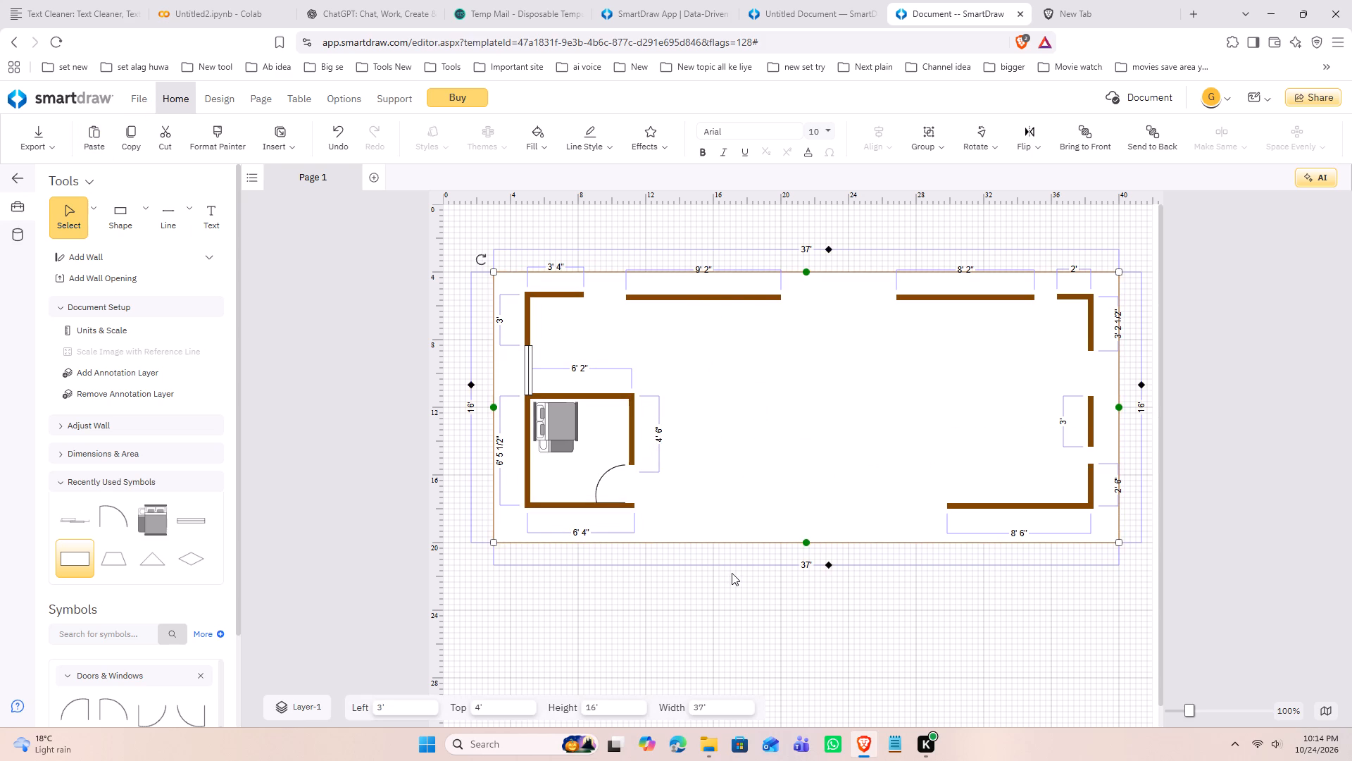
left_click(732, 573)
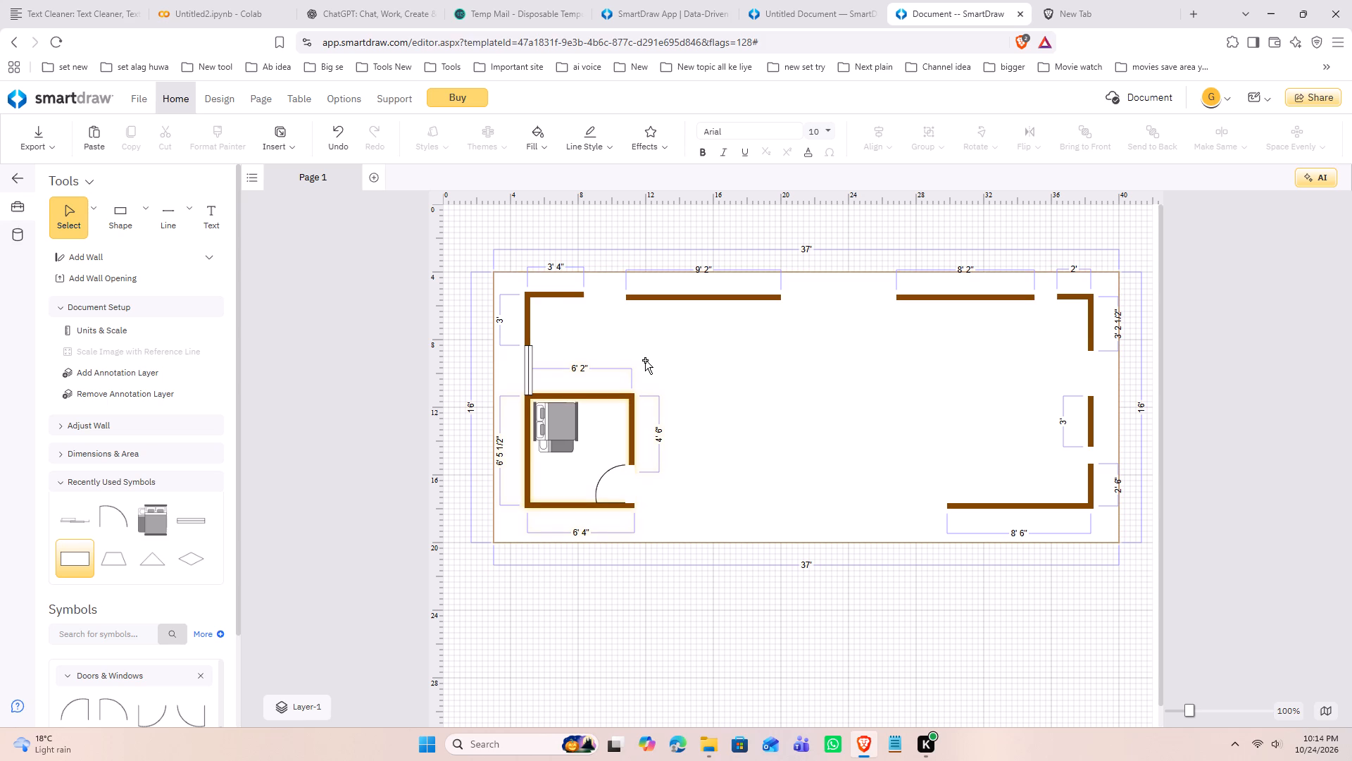
Move the 9' 2" top wall segment left and join it to the end of the 3' 4" top-left wall.
left_click(646, 299)
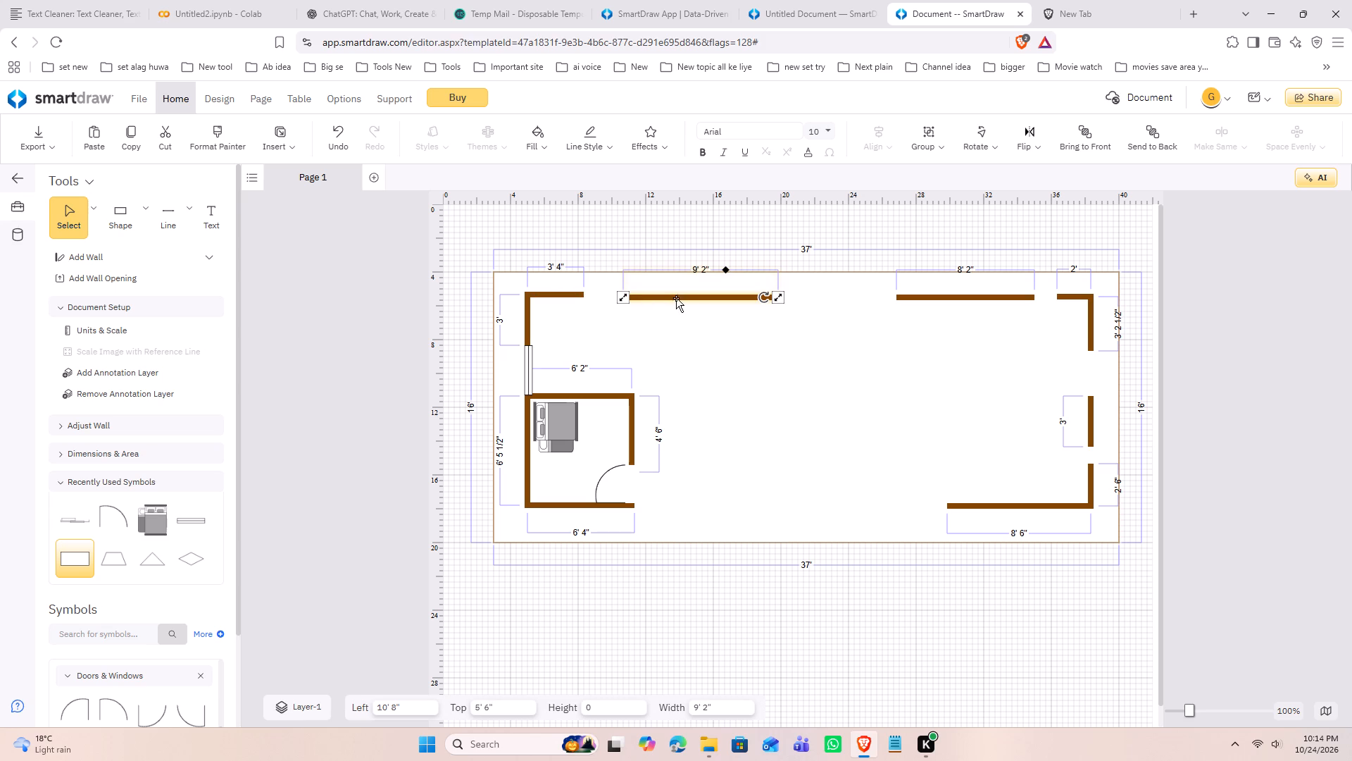
left_click_drag(689, 297, 658, 292)
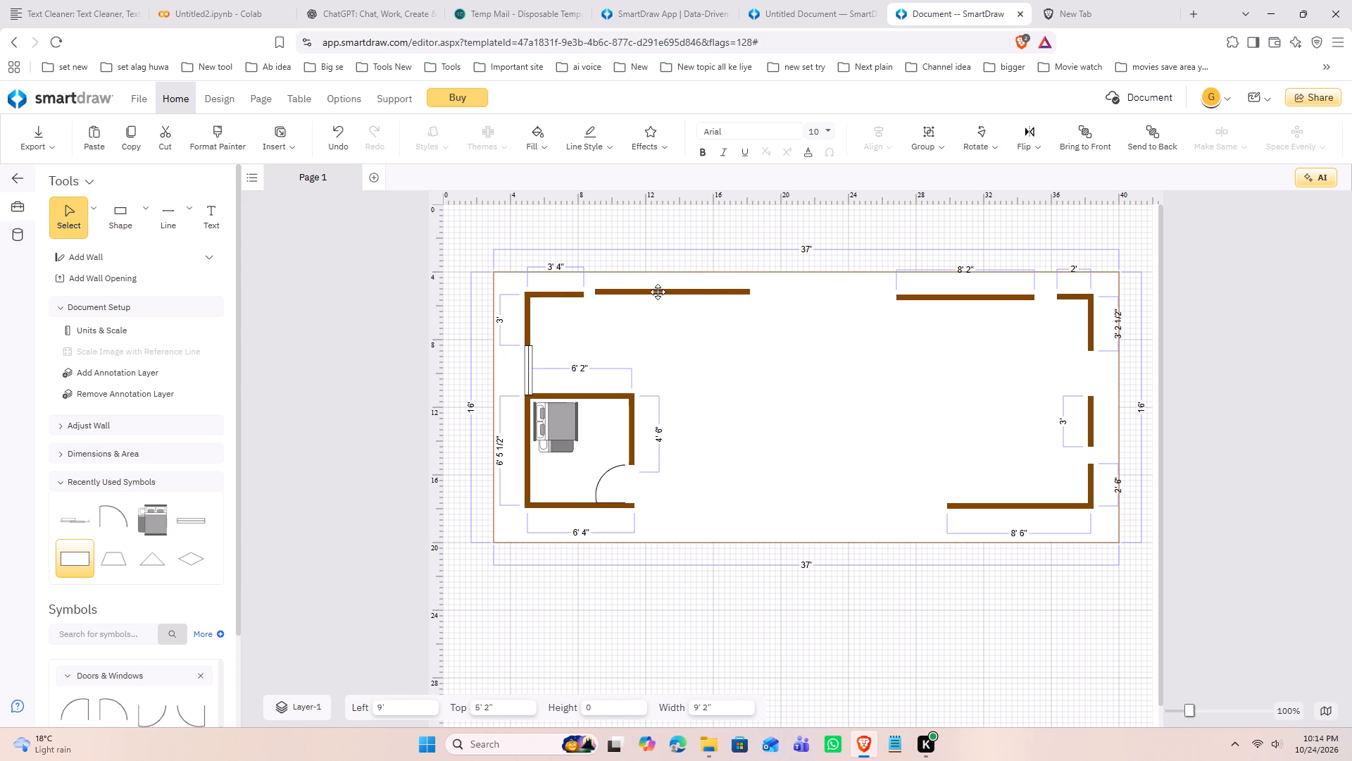
left_click_drag(658, 292, 662, 296)
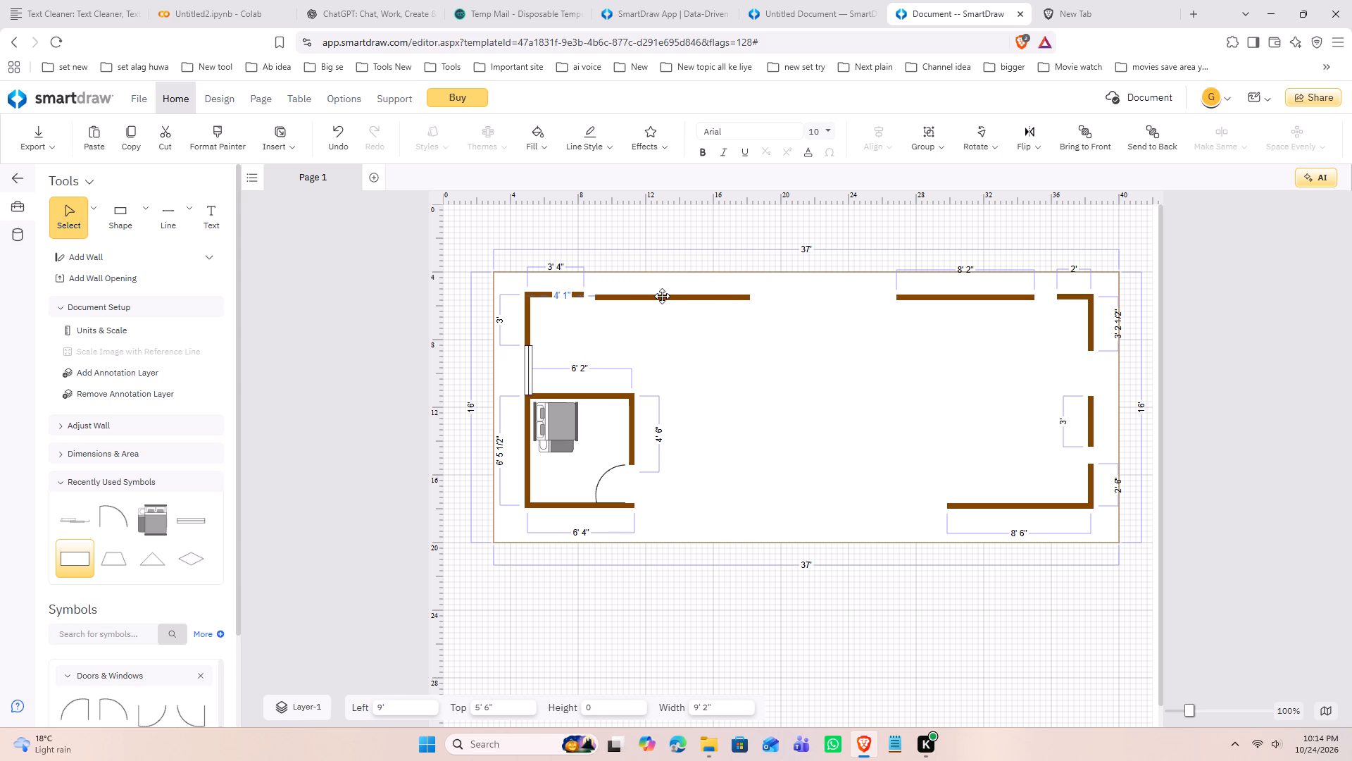
left_click_drag(662, 296, 665, 295)
left_click_drag(665, 295, 651, 296)
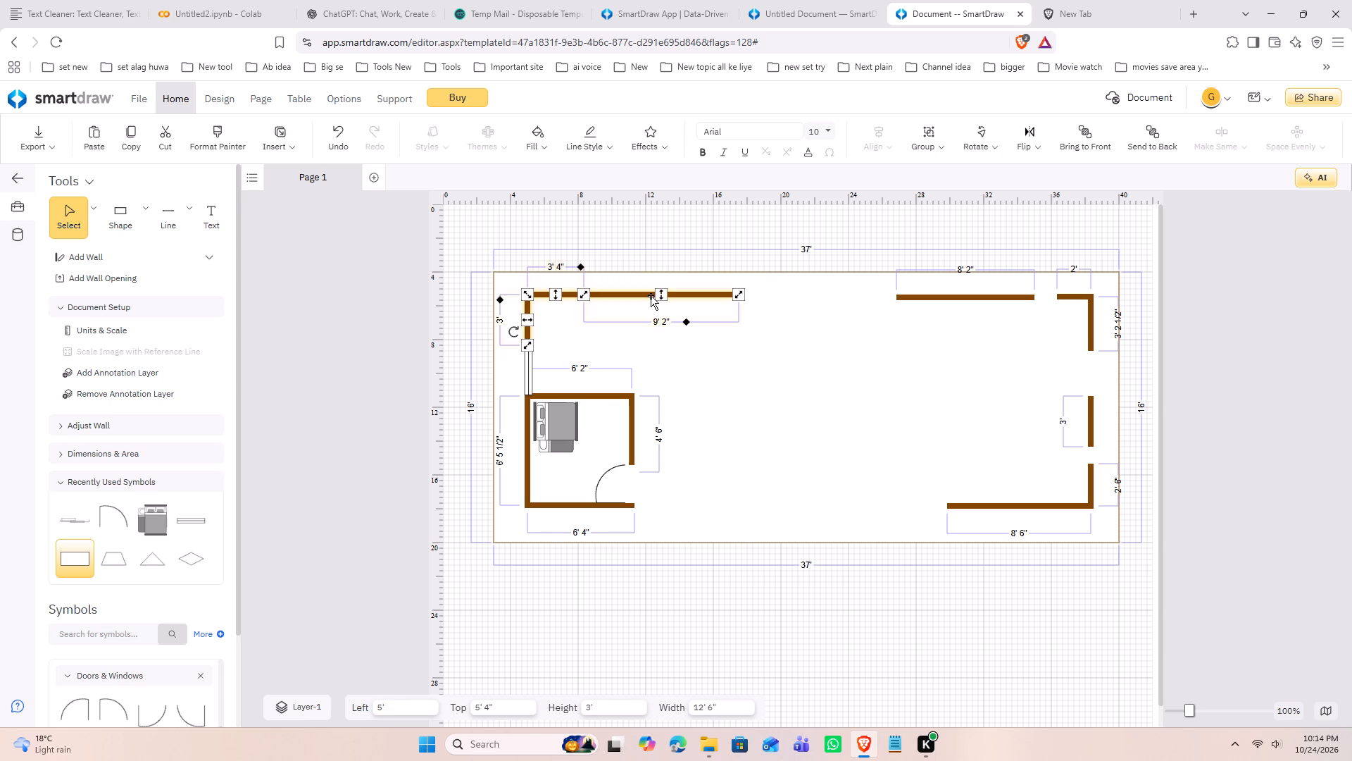
Adjust the top-left wall's segments to 3' 8" and 4' 8" by moving their joint and shortening the free end.
left_click(687, 295)
left_click(586, 294)
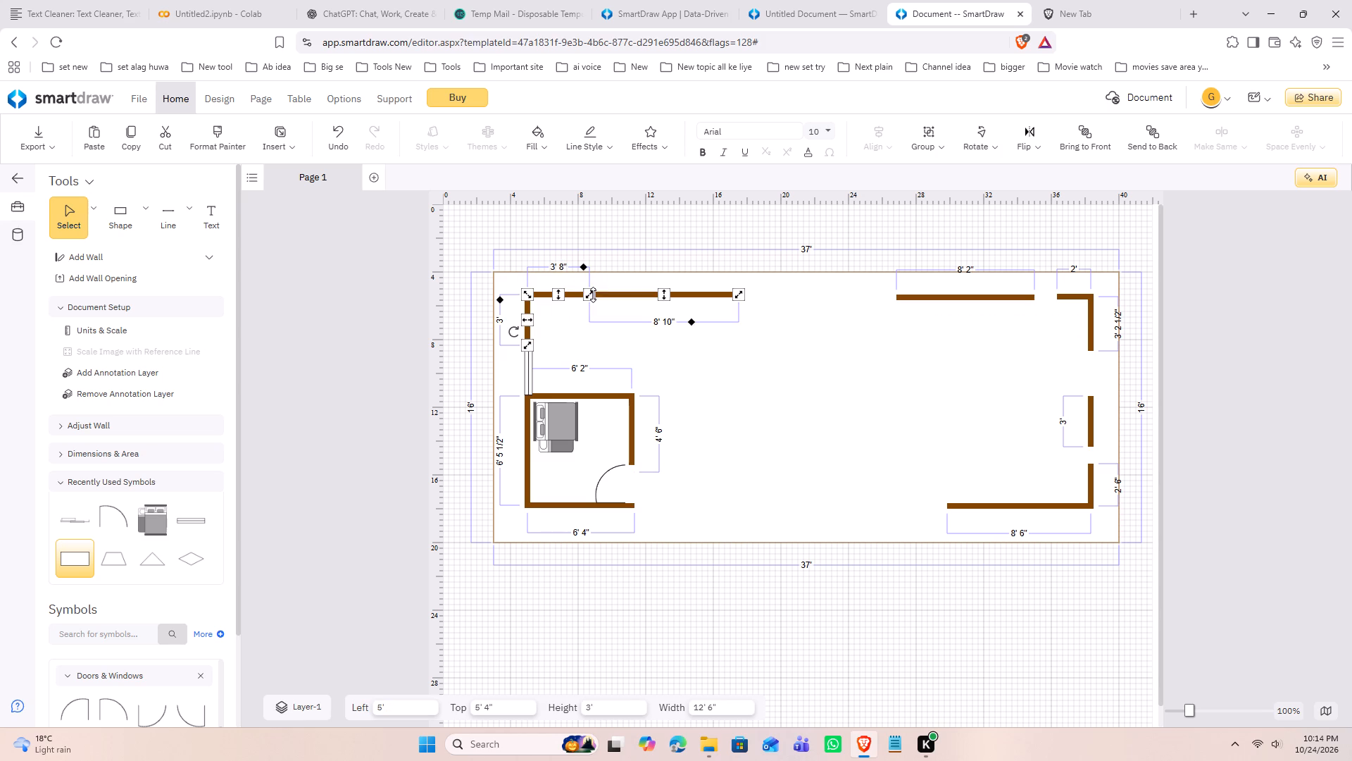
left_click_drag(739, 297, 675, 295)
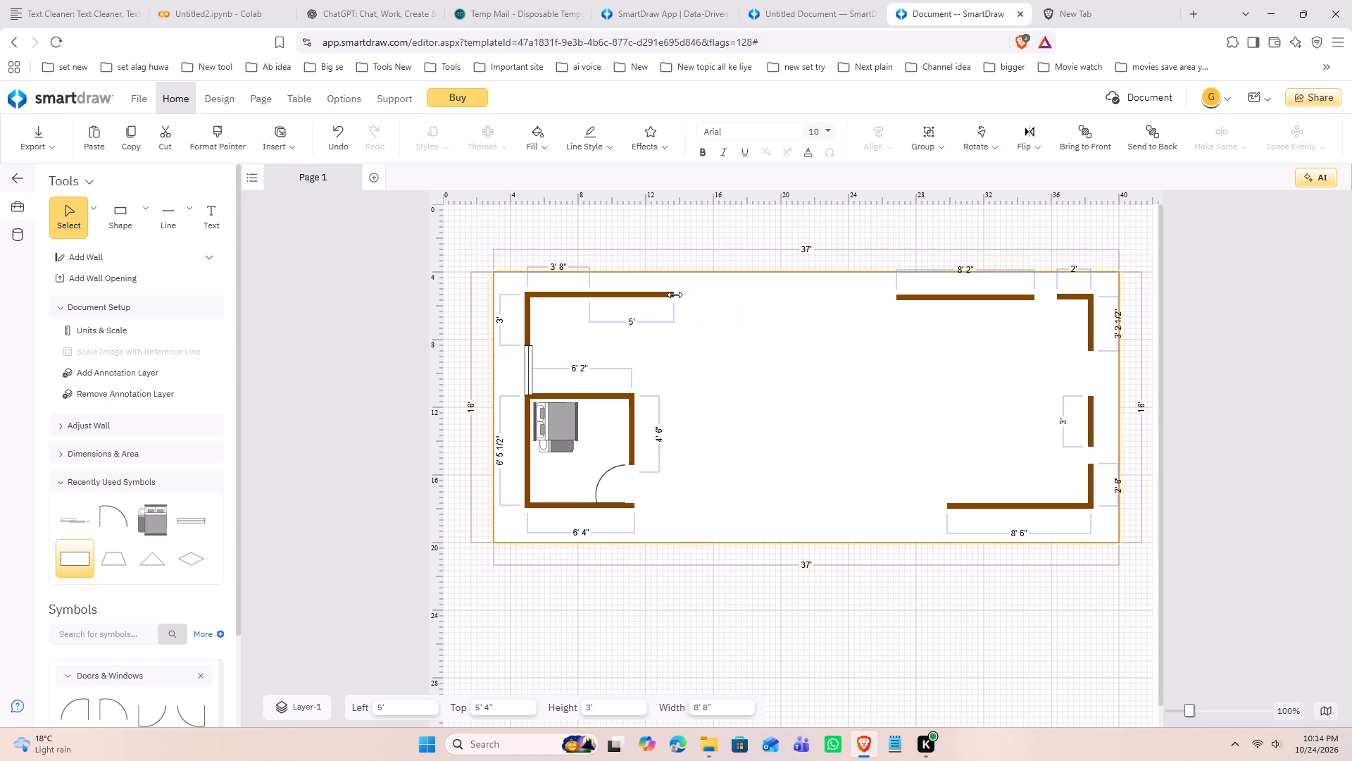
left_click_drag(675, 295, 670, 295)
left_click(715, 309)
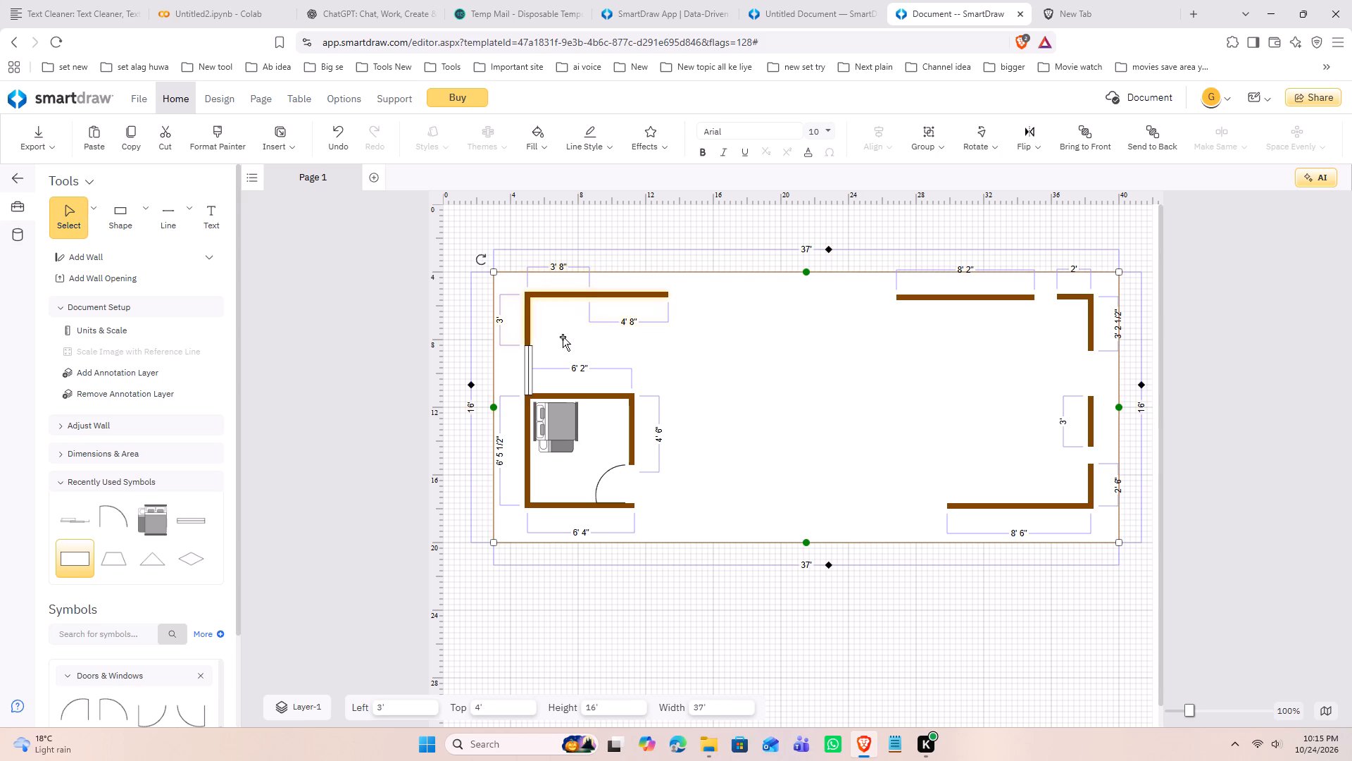
Place a 3' wide window in the top-left room's top wall and slide it to the wall's free right end.
left_click_drag(199, 522, 630, 356)
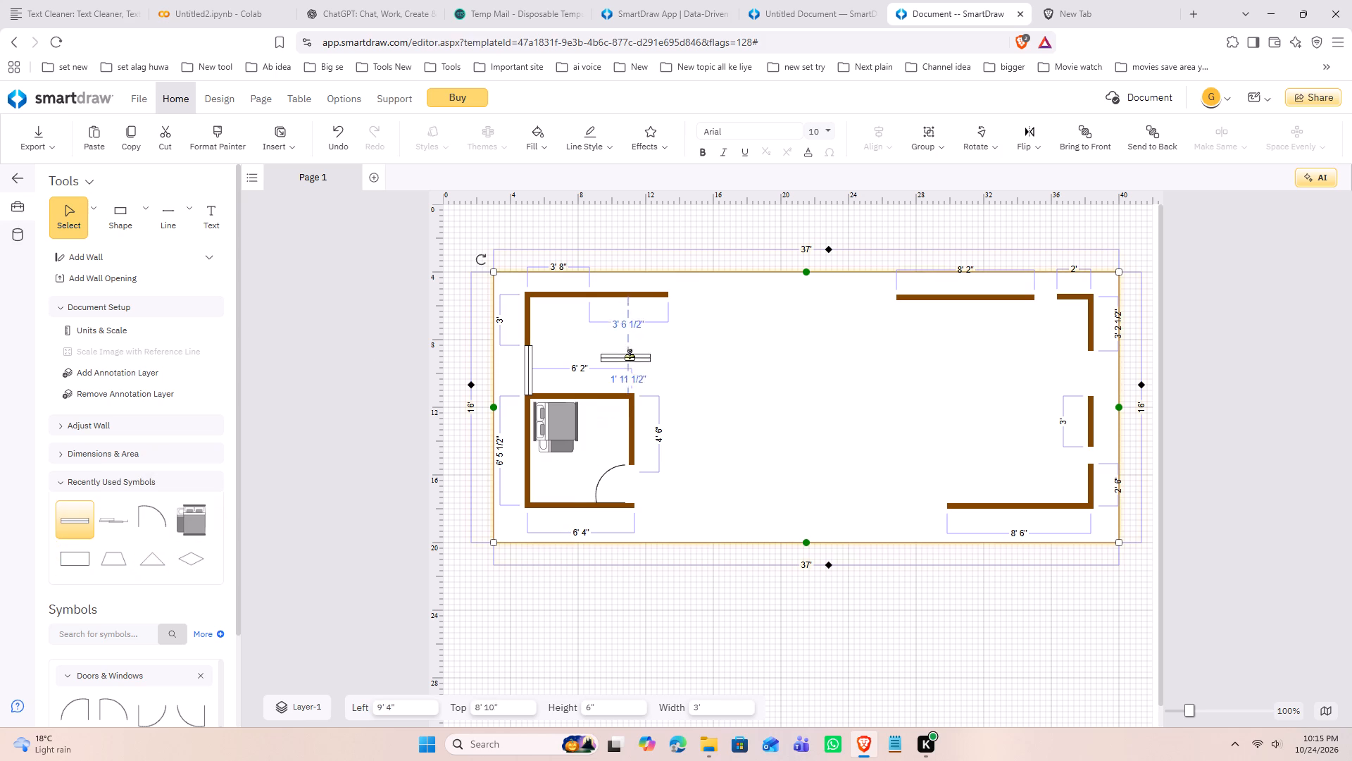
left_click_drag(630, 356, 616, 299)
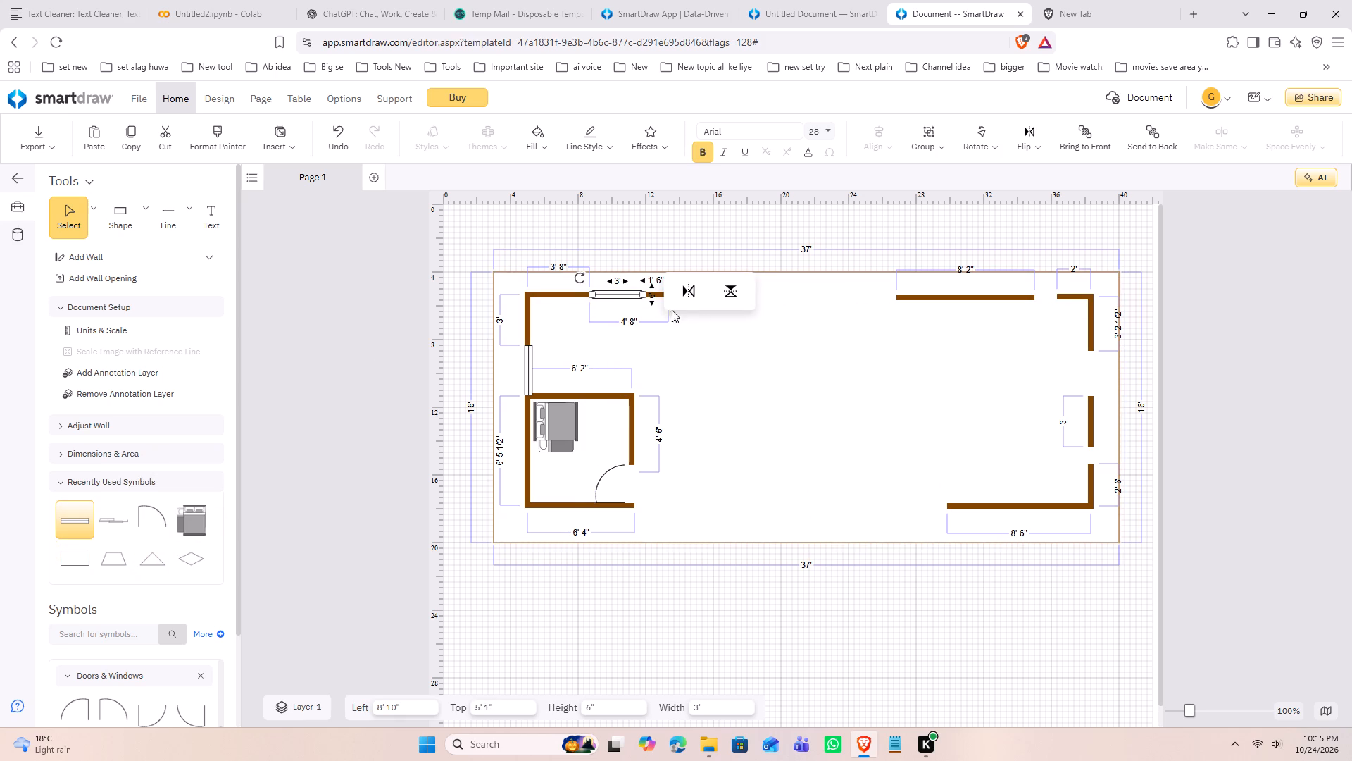
left_click(704, 343)
left_click(615, 297)
left_click_drag(615, 297, 608, 292)
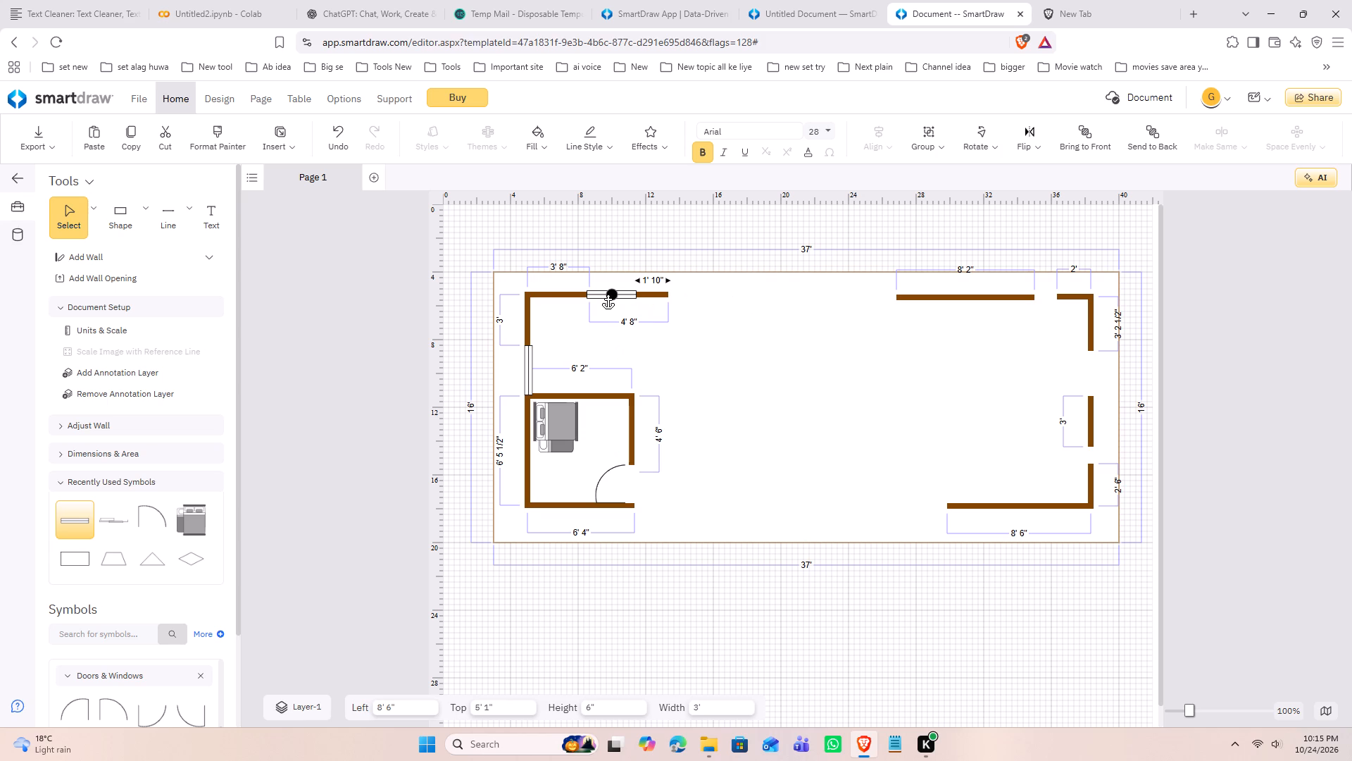
left_click_drag(608, 292, 641, 294)
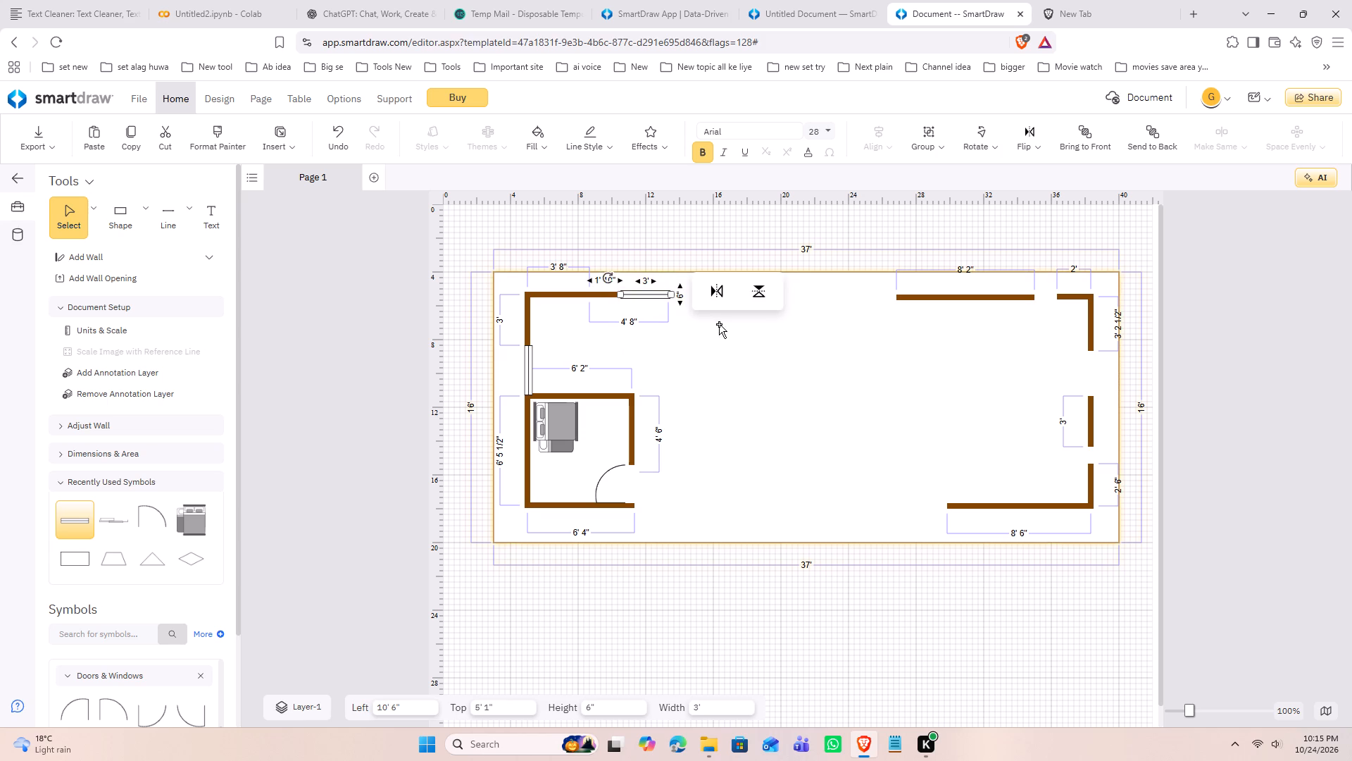
left_click(719, 324)
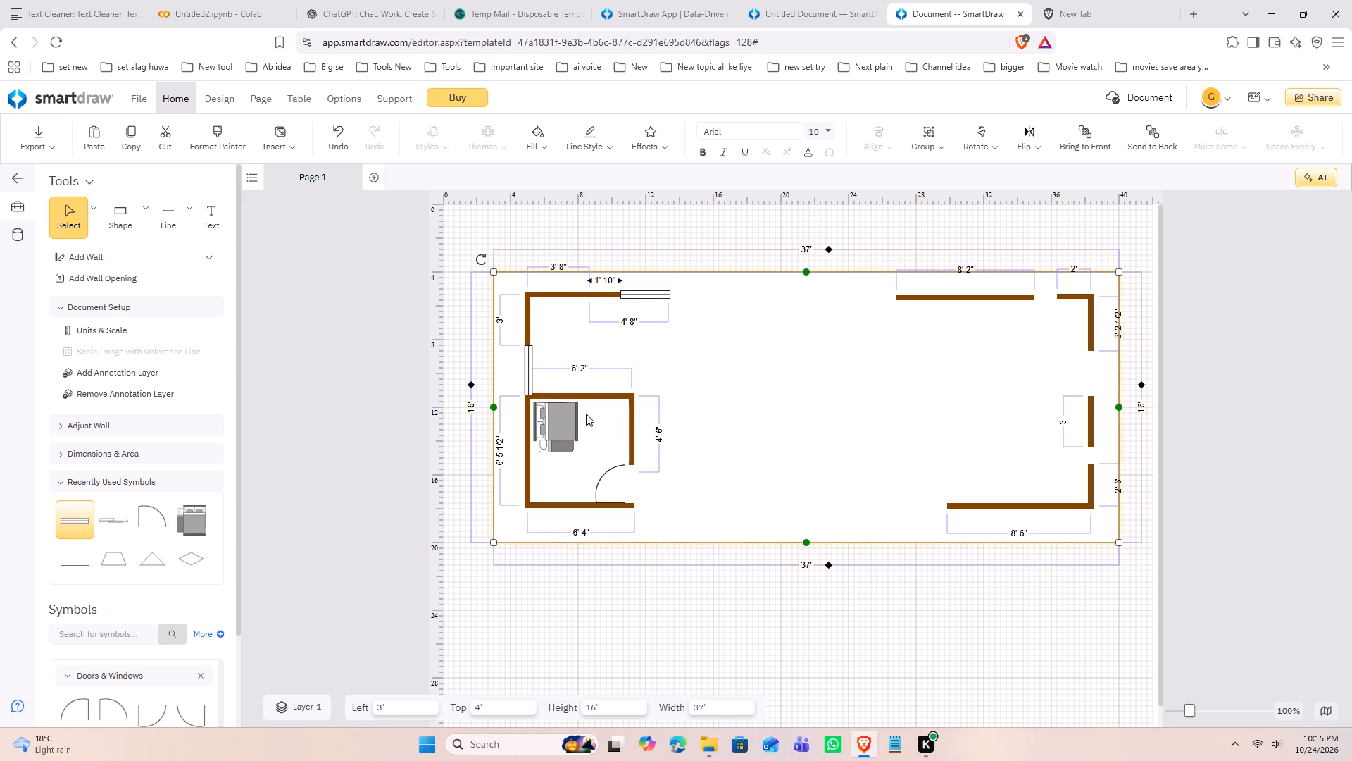
Look through the Beds category of the symbol library.
scroll(150, 612, "down", 5)
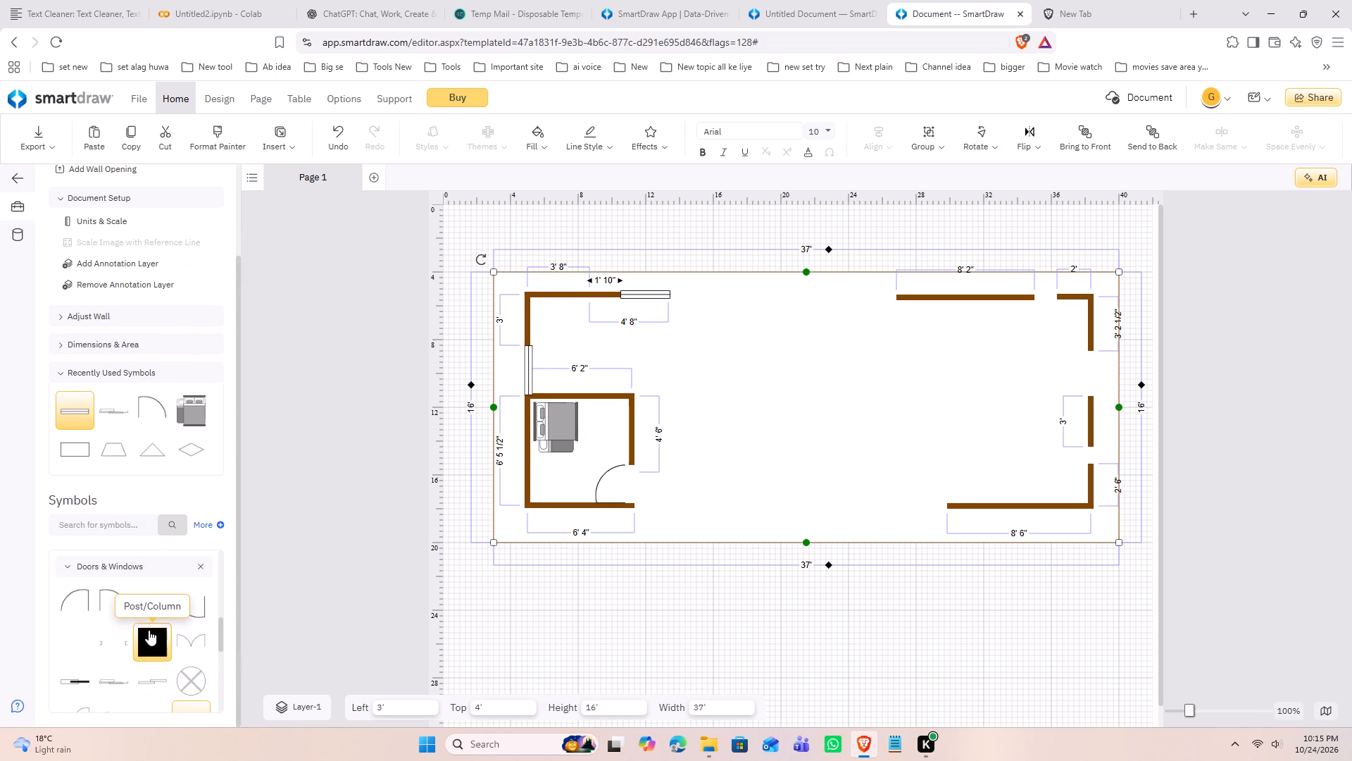
scroll(149, 646, "down", 3)
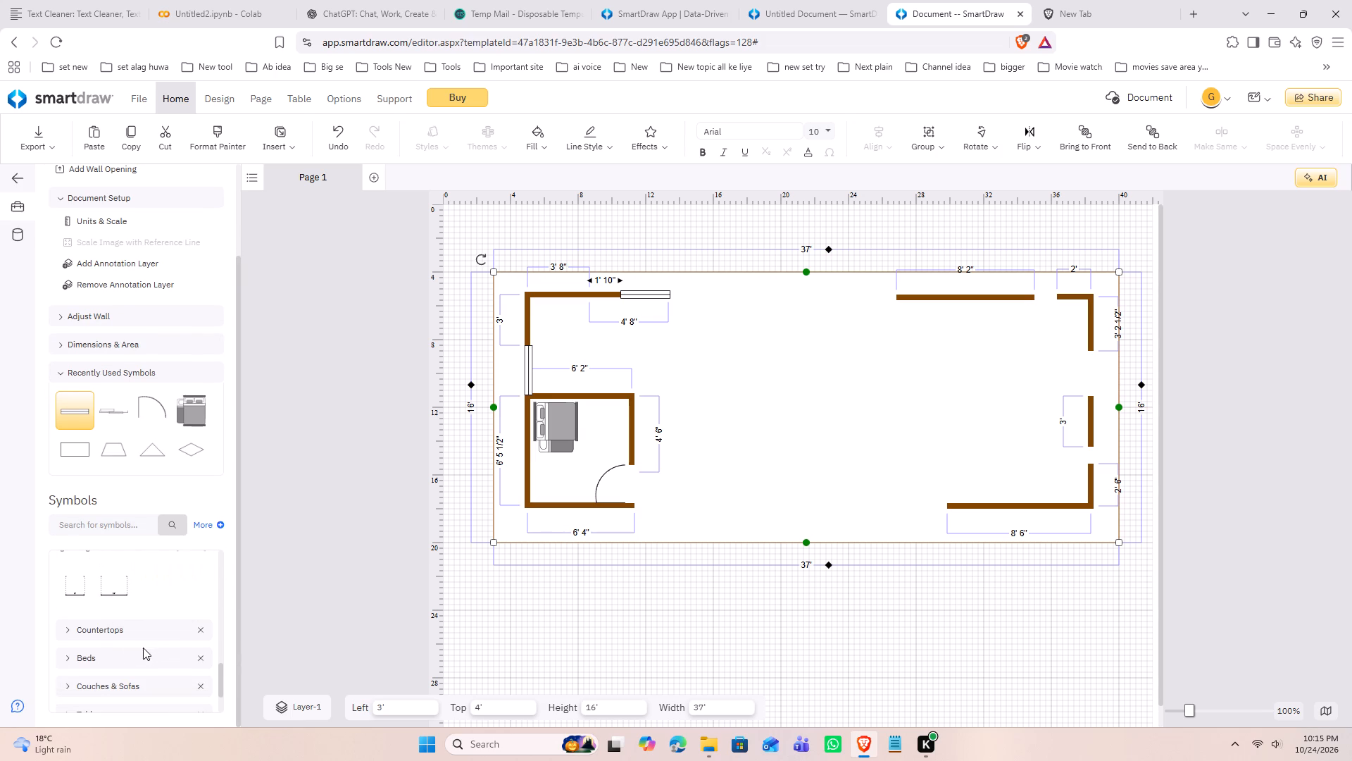
left_click(70, 659)
scroll(121, 650, "down", 2)
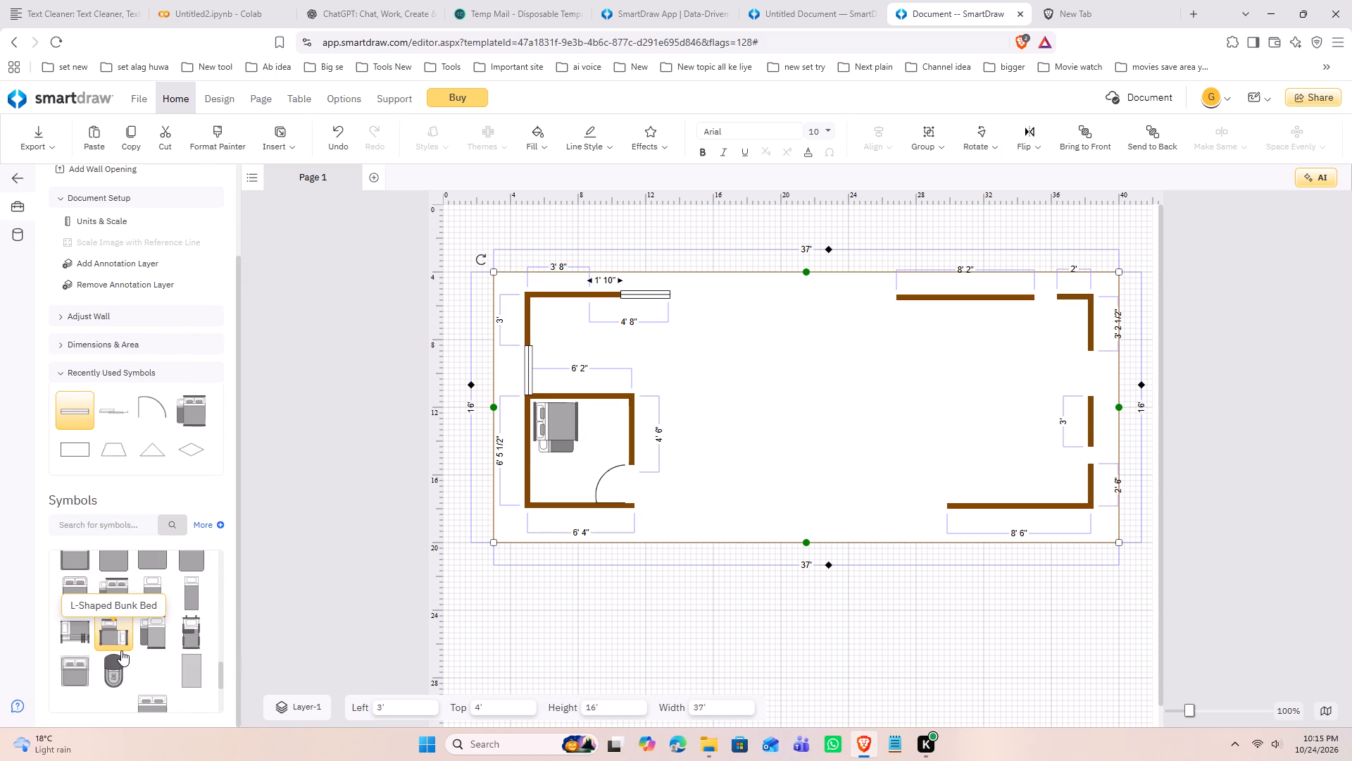
scroll(121, 650, "down", 4)
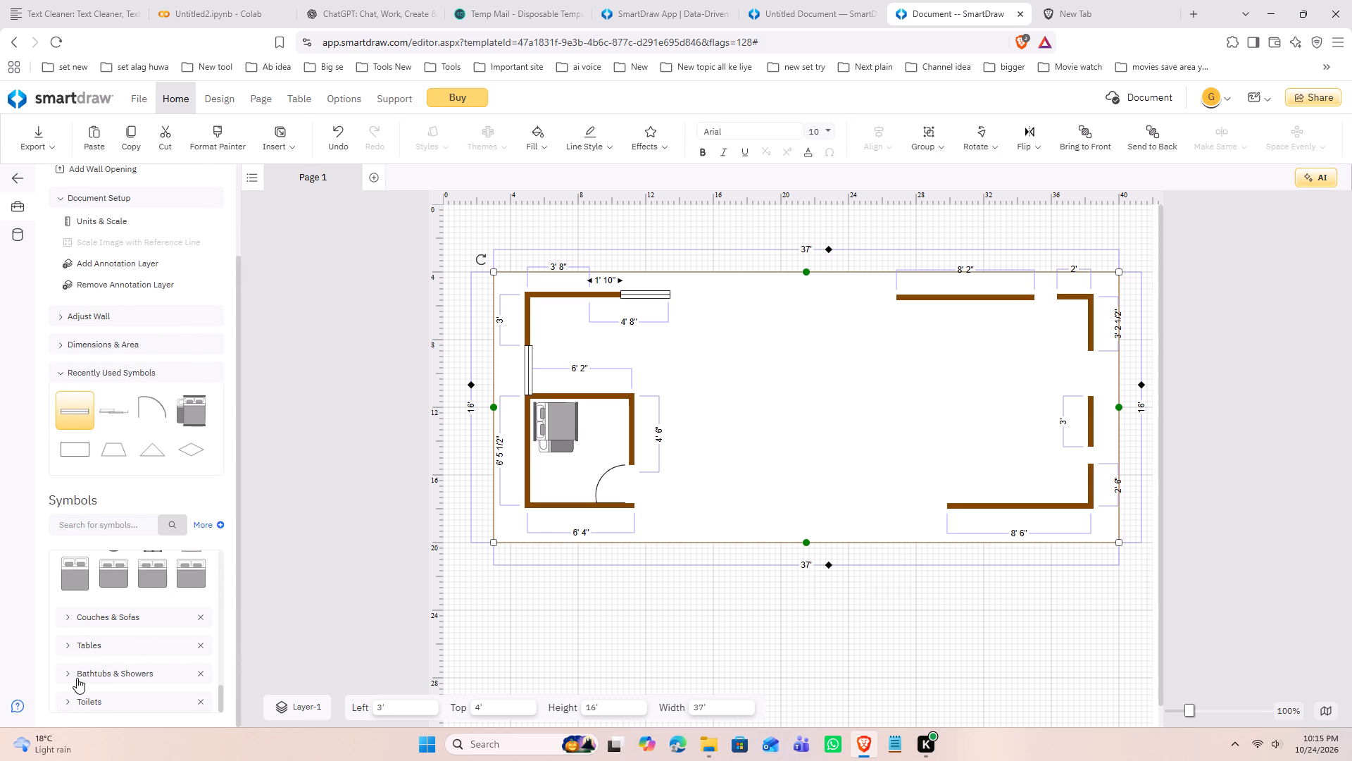
scroll(70, 674, "down", 3)
scroll(95, 660, "up", 5)
scroll(94, 662, "down", 2)
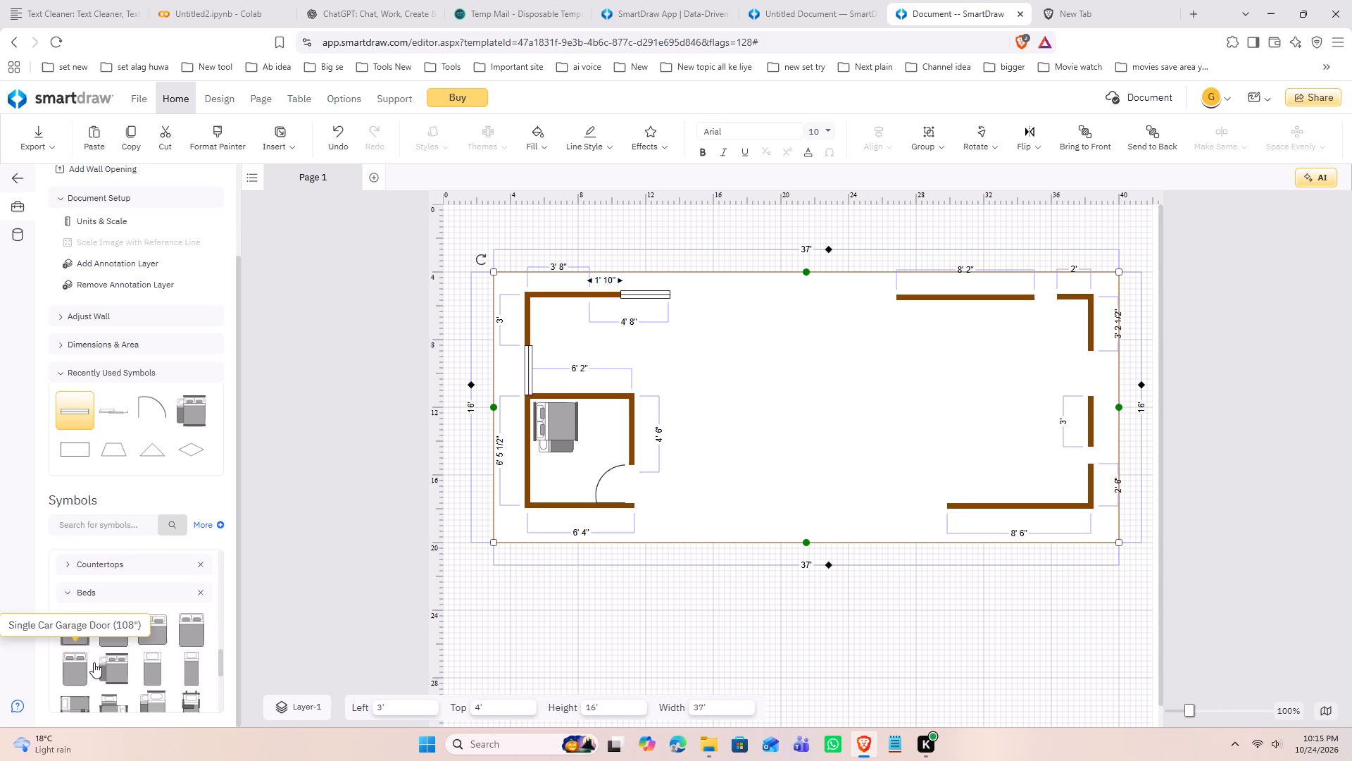
left_click(69, 593)
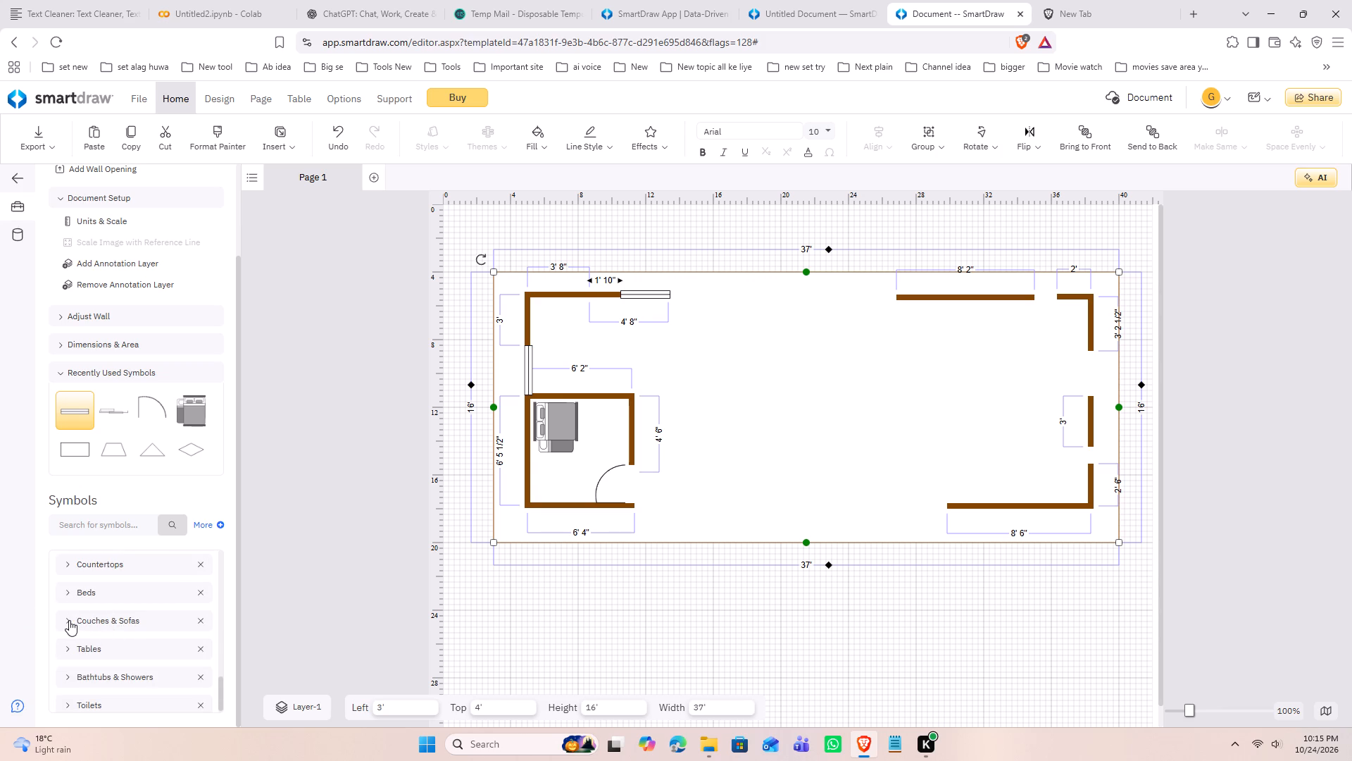
Place a three-seat sofa from Couches & Sofas in the top-left room, above the bedroom.
left_click(69, 620)
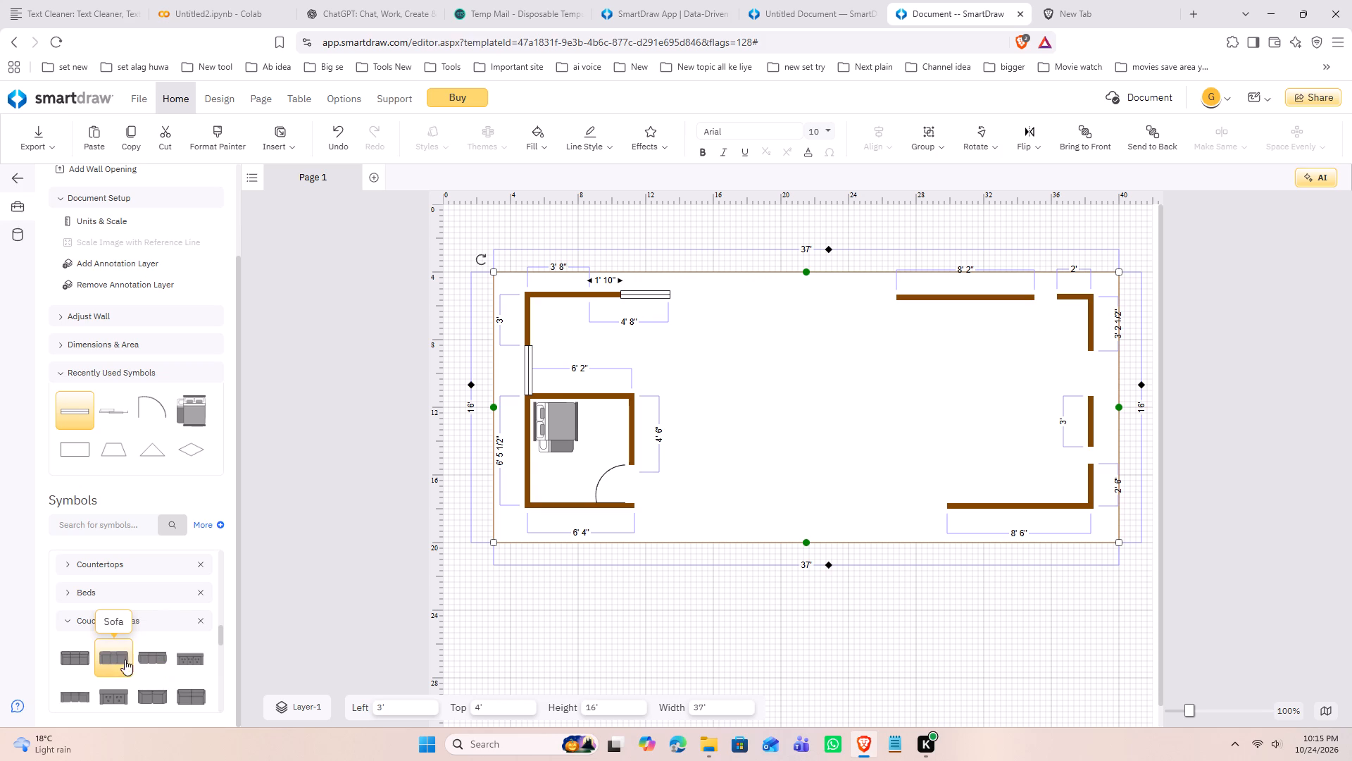
left_click_drag(149, 660, 563, 319)
left_click_drag(154, 650, 423, 452)
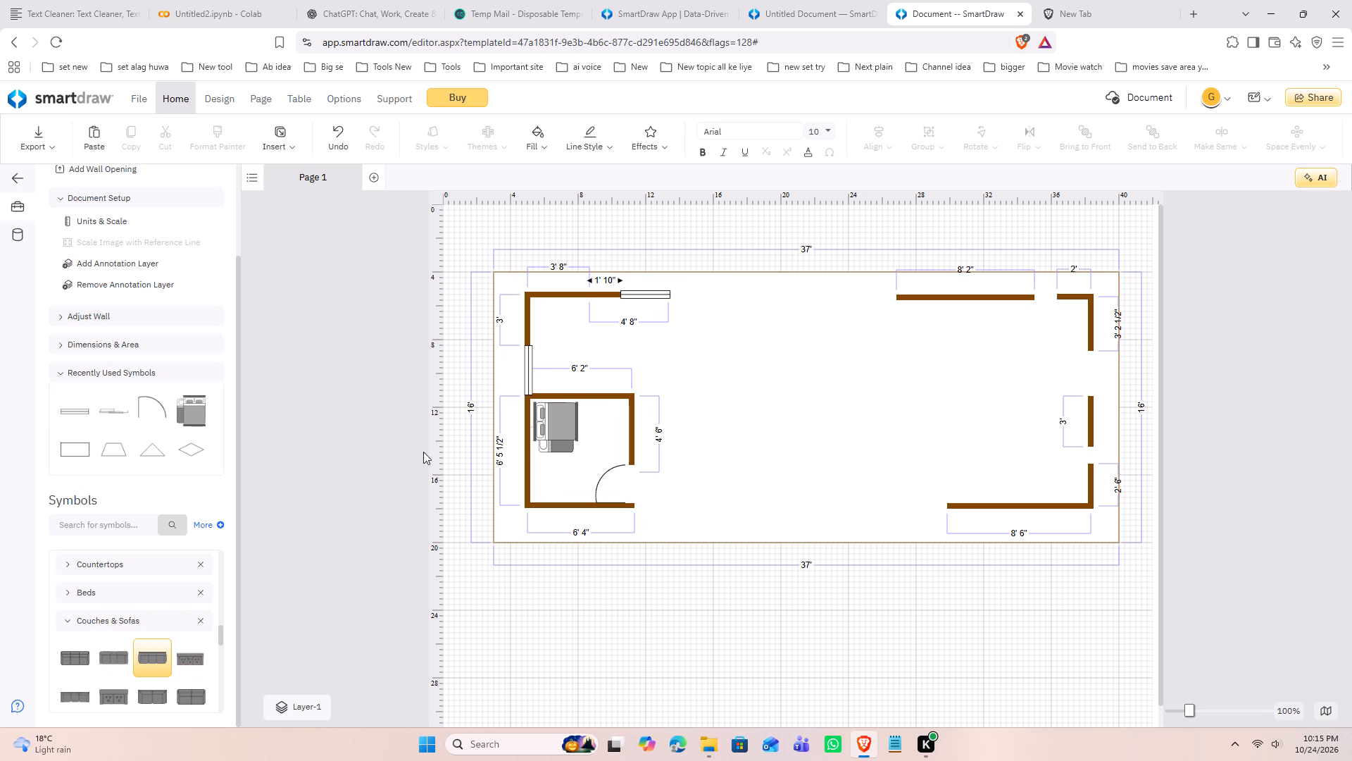
left_click_drag(423, 452, 582, 342)
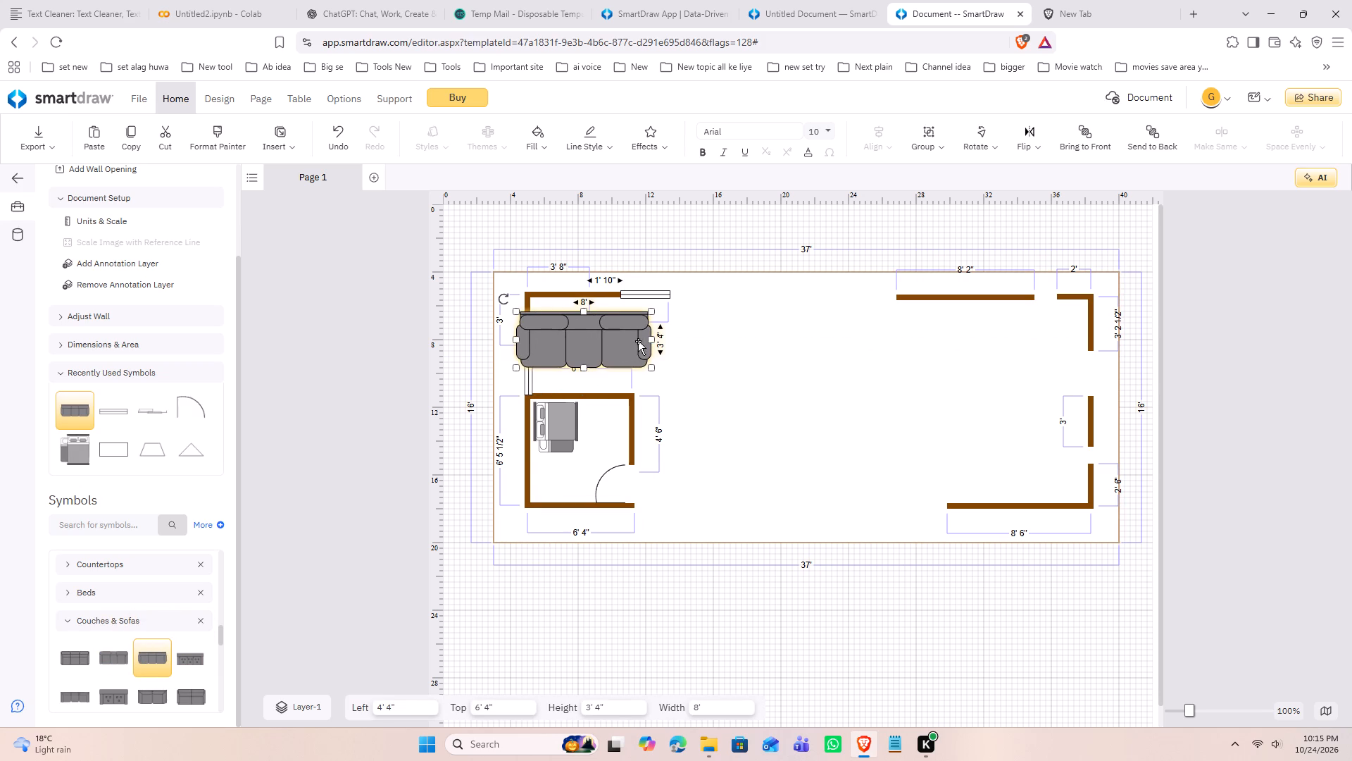
Resize the sofa to 4' 8" by 1' 8" and position it just inside the room's top-left corner, clear of the walls.
left_click_drag(651, 310, 633, 337)
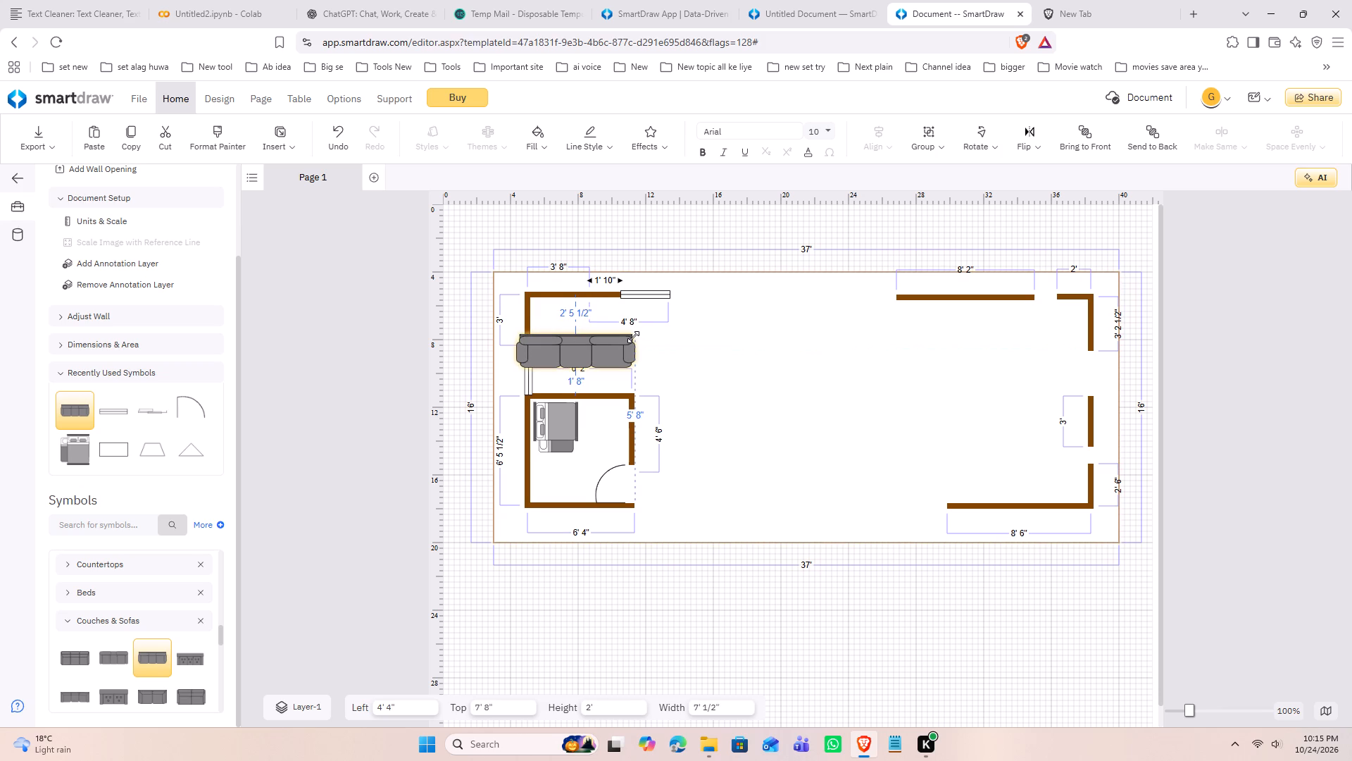
left_click_drag(633, 337, 632, 337)
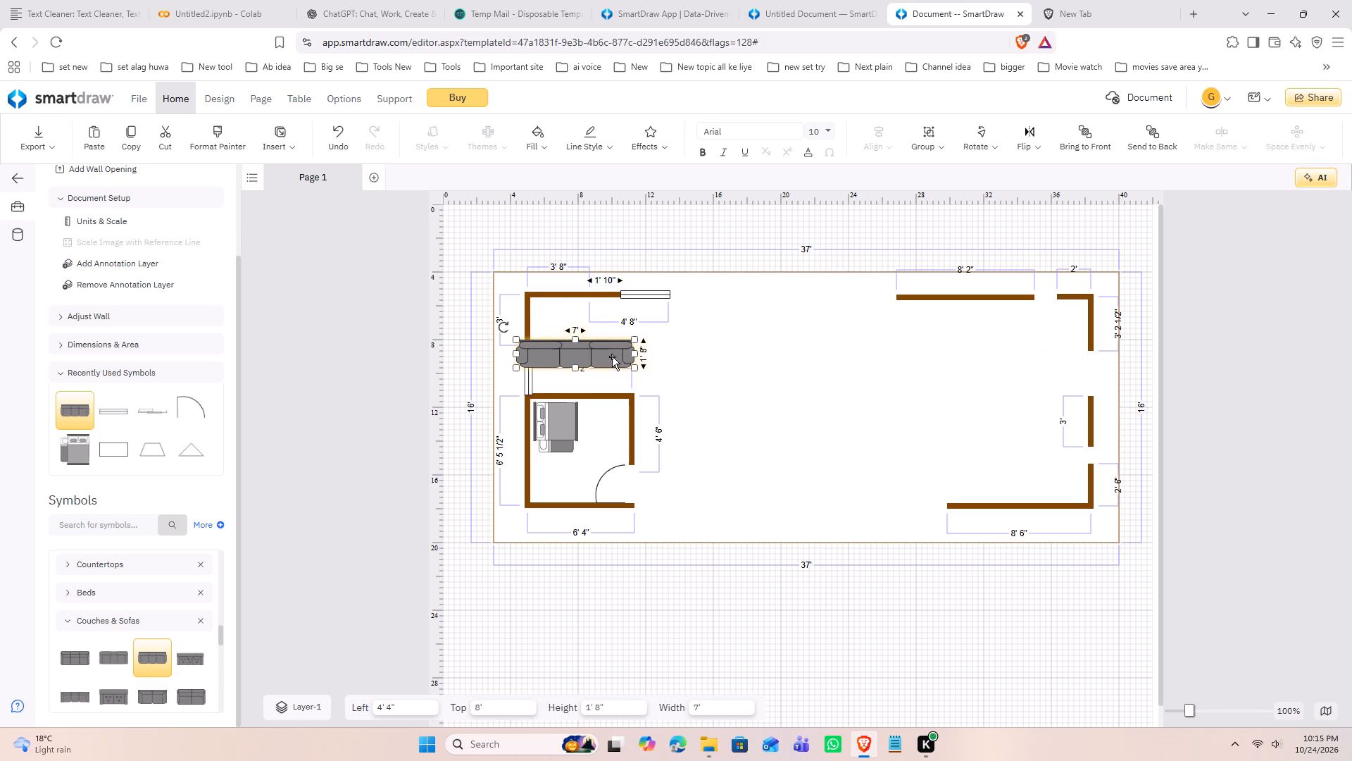
left_click_drag(612, 357, 623, 312)
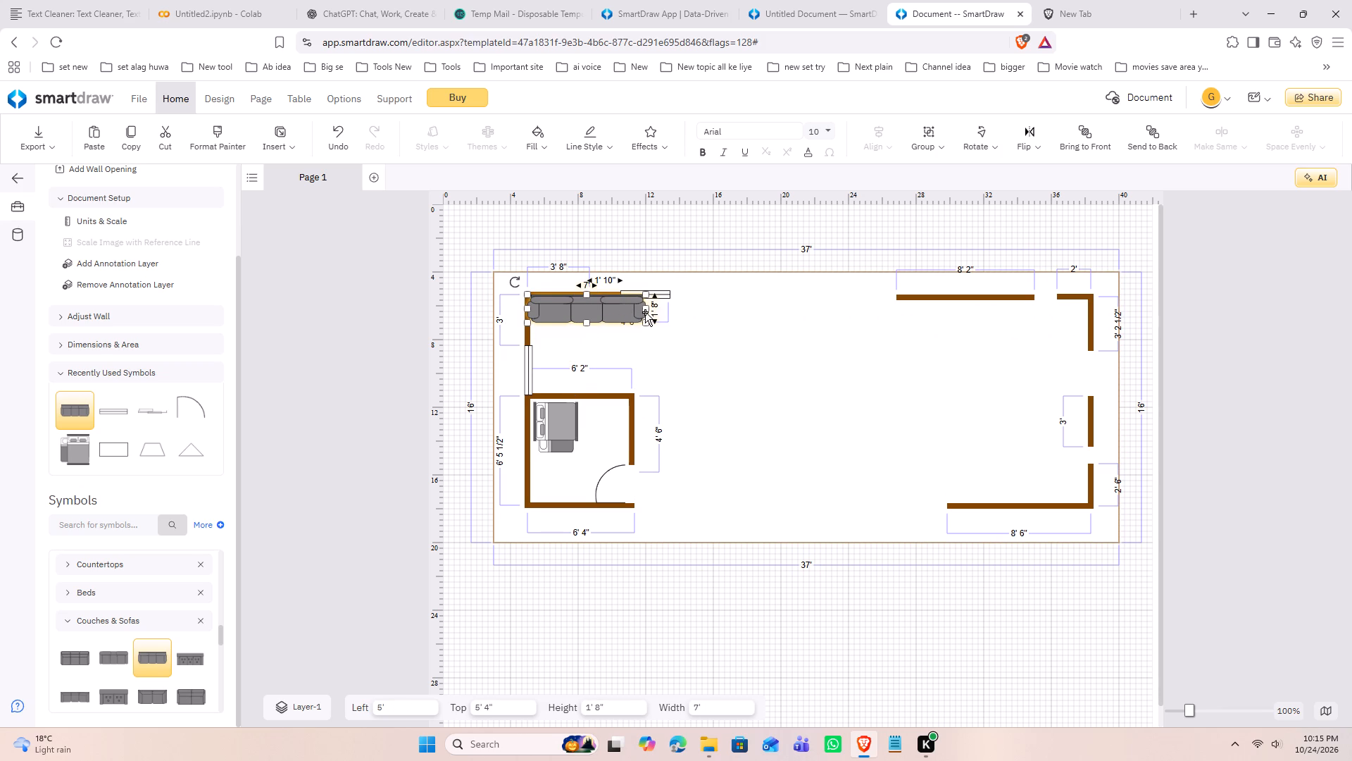
left_click_drag(646, 309, 612, 308)
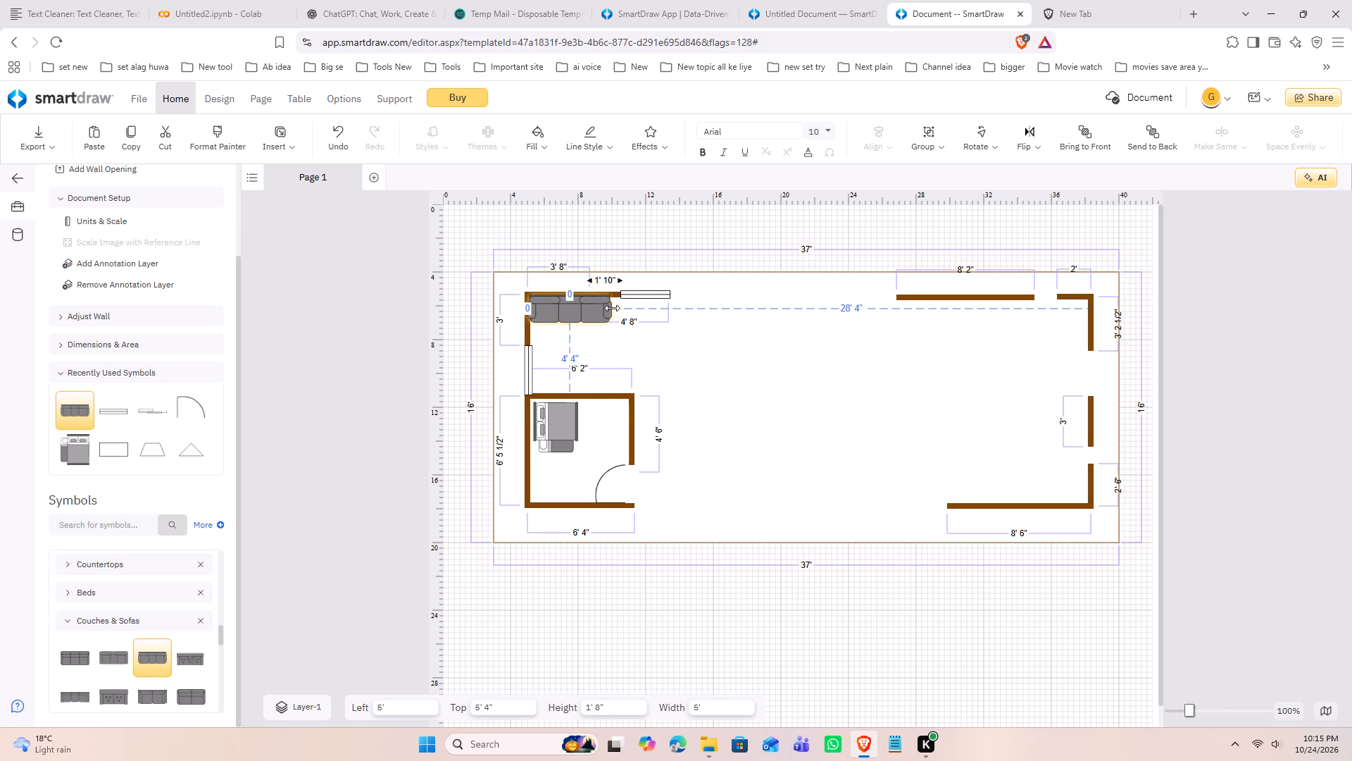
left_click_drag(612, 308, 606, 308)
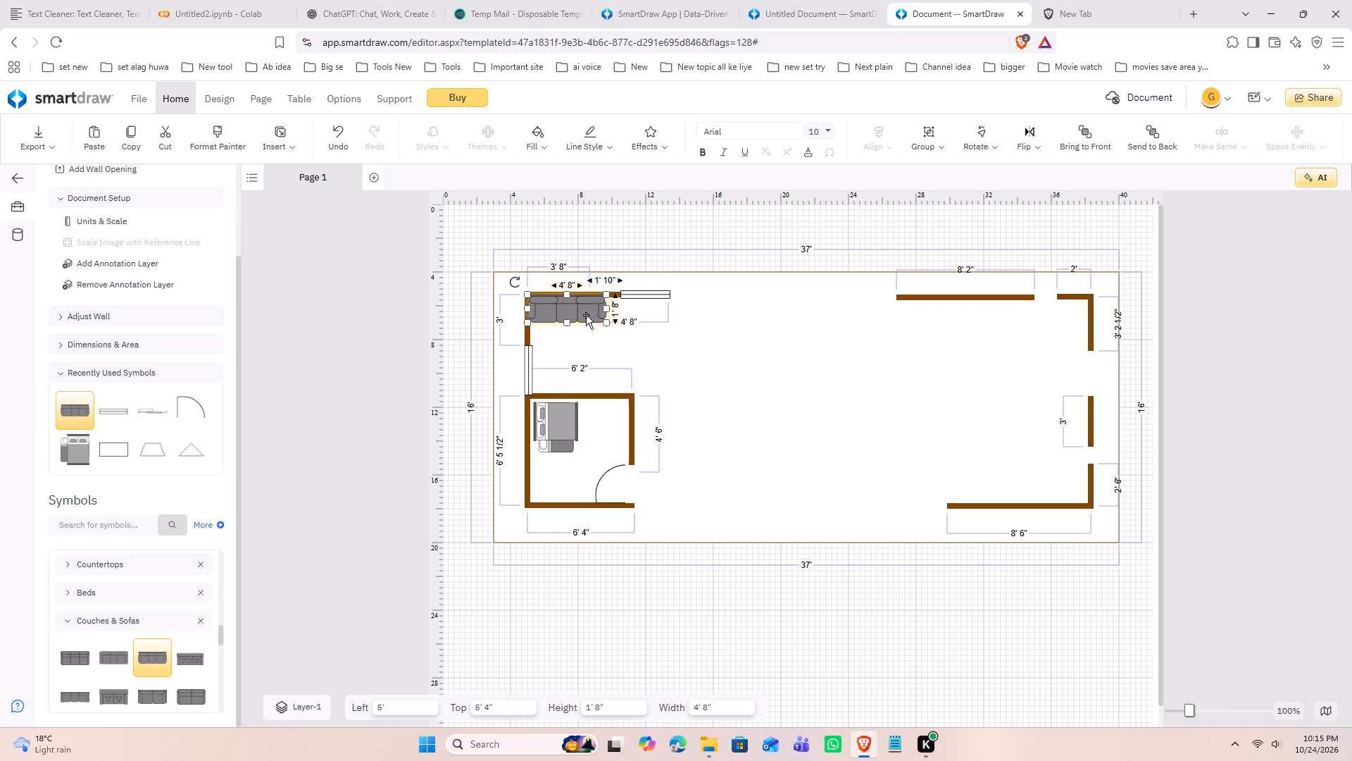
left_click(586, 315)
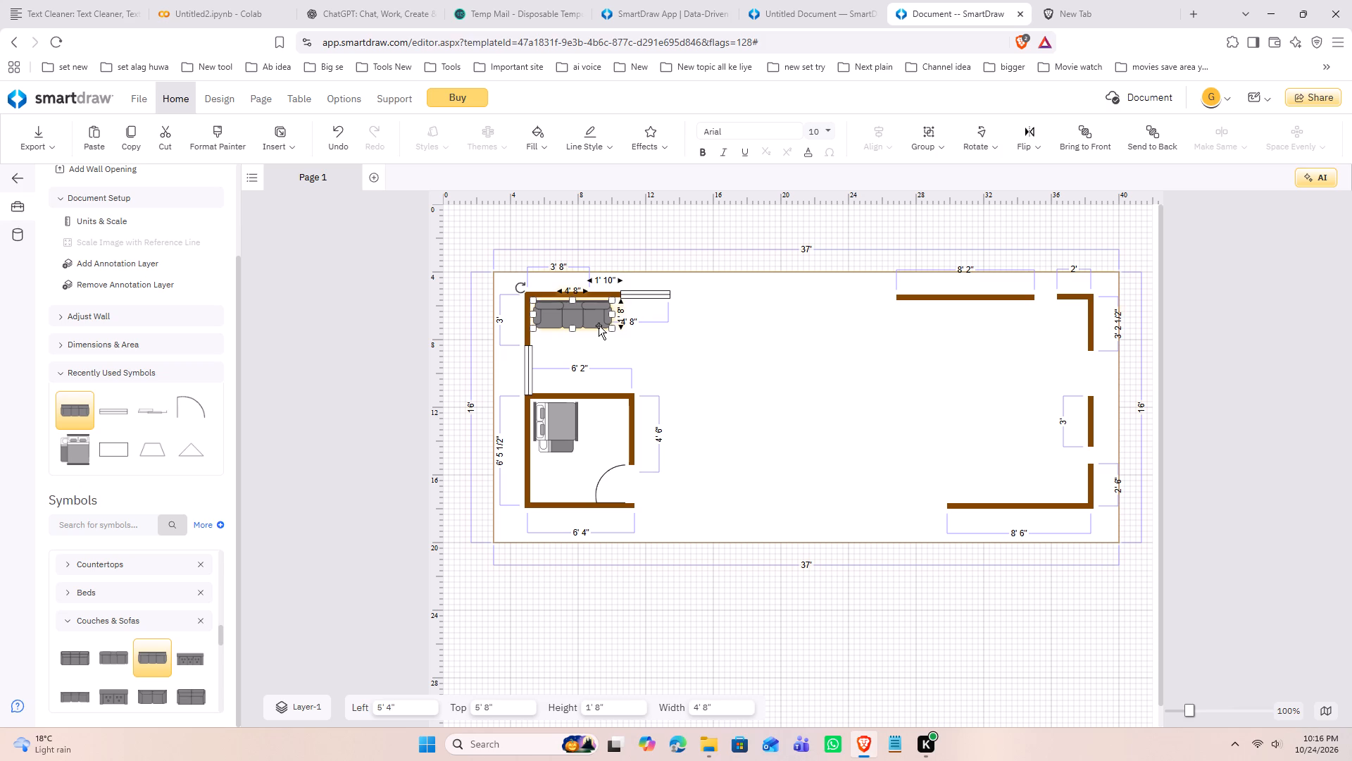
left_click(695, 362)
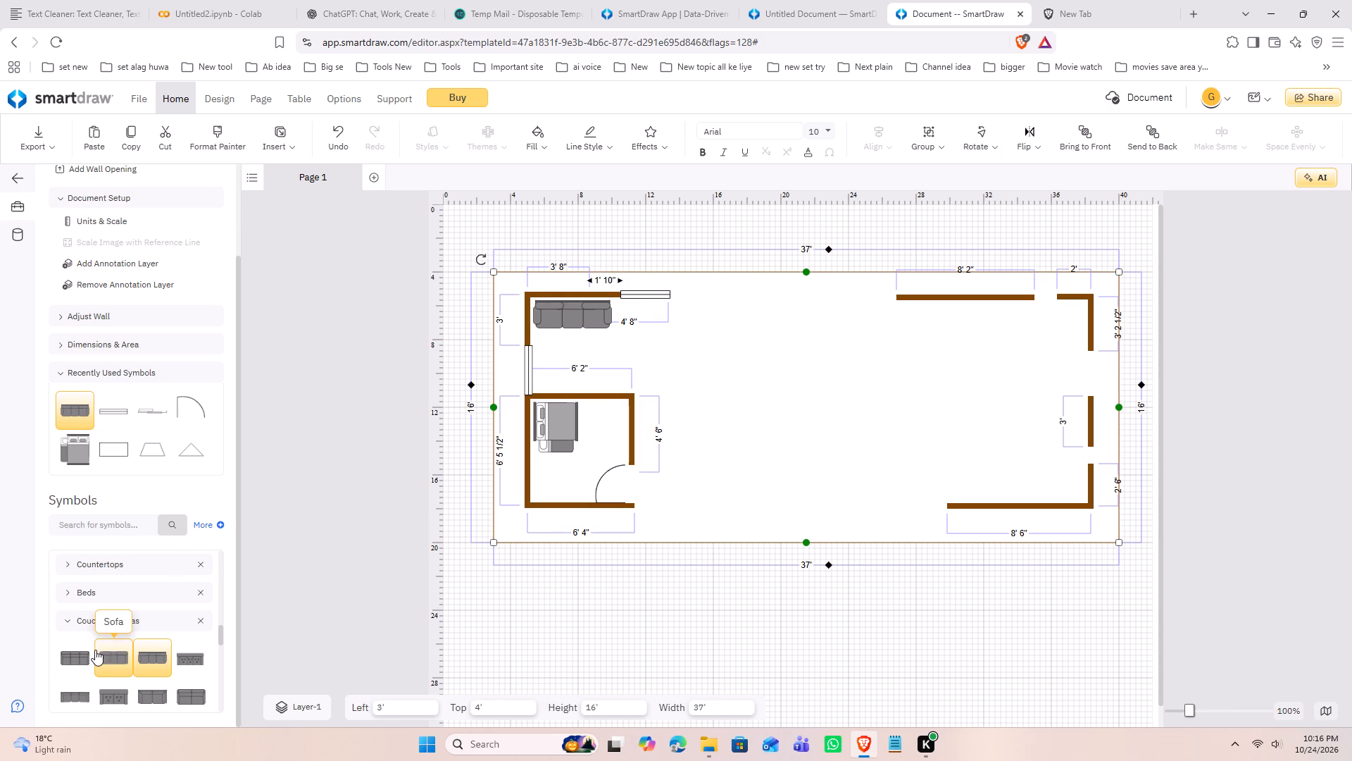
Place a 2' by 2' Glass End Table from Tables below the sofa, centred on it.
left_click(70, 622)
scroll(134, 640, "down", 2)
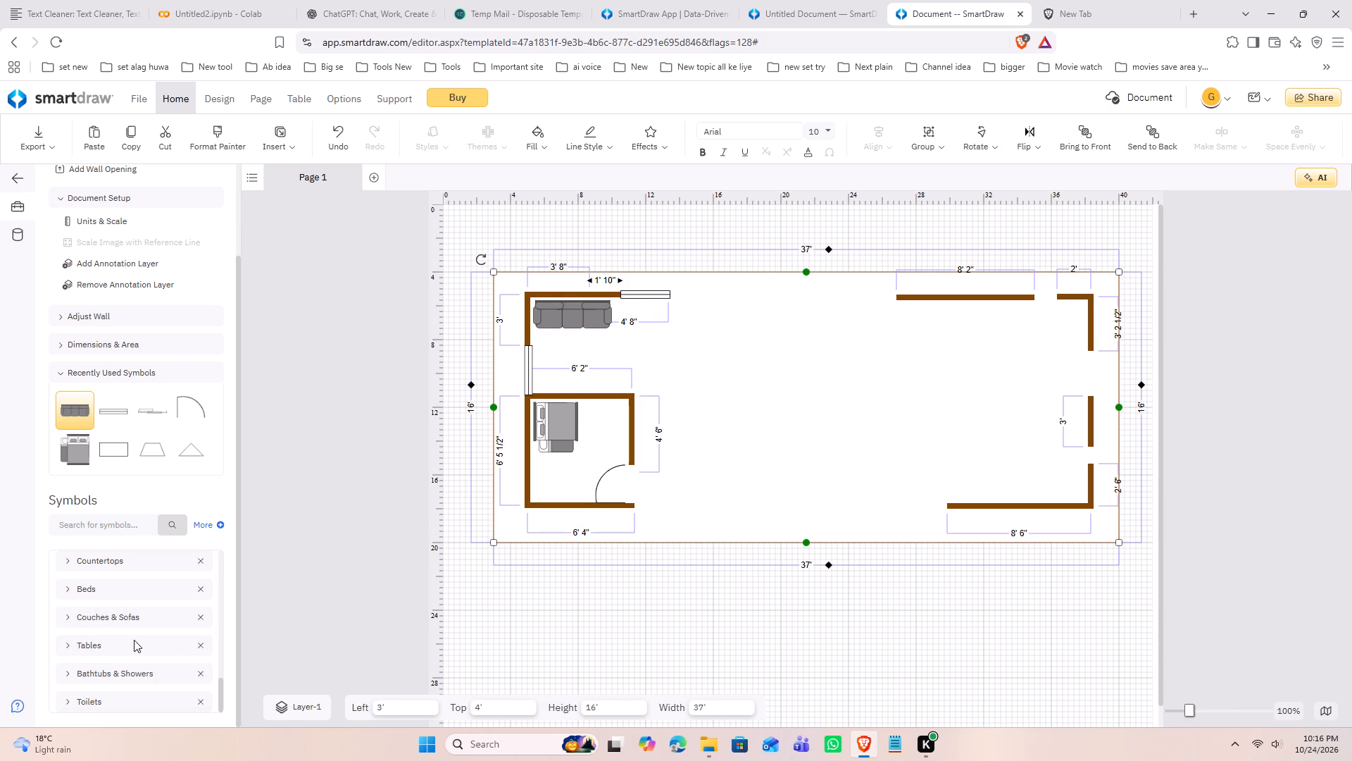
left_click(67, 647)
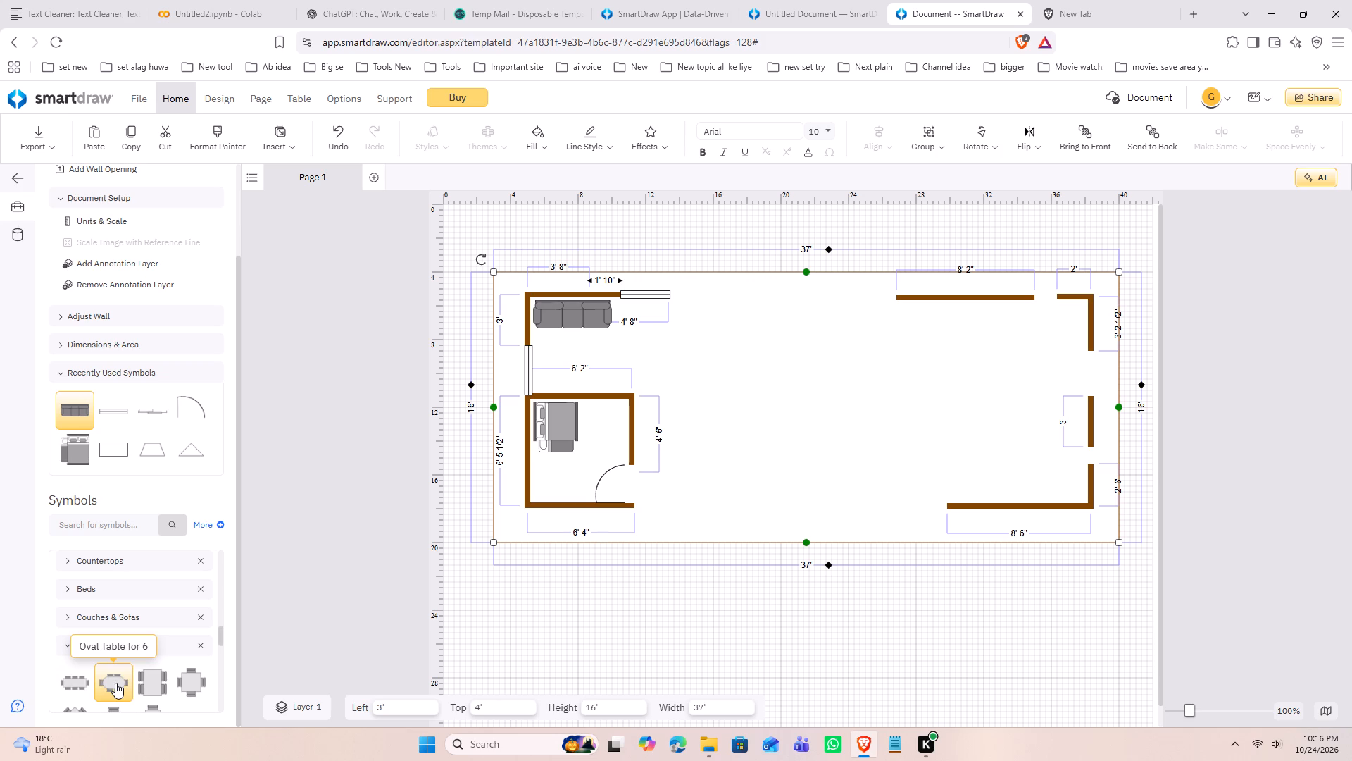
scroll(176, 684, "down", 1)
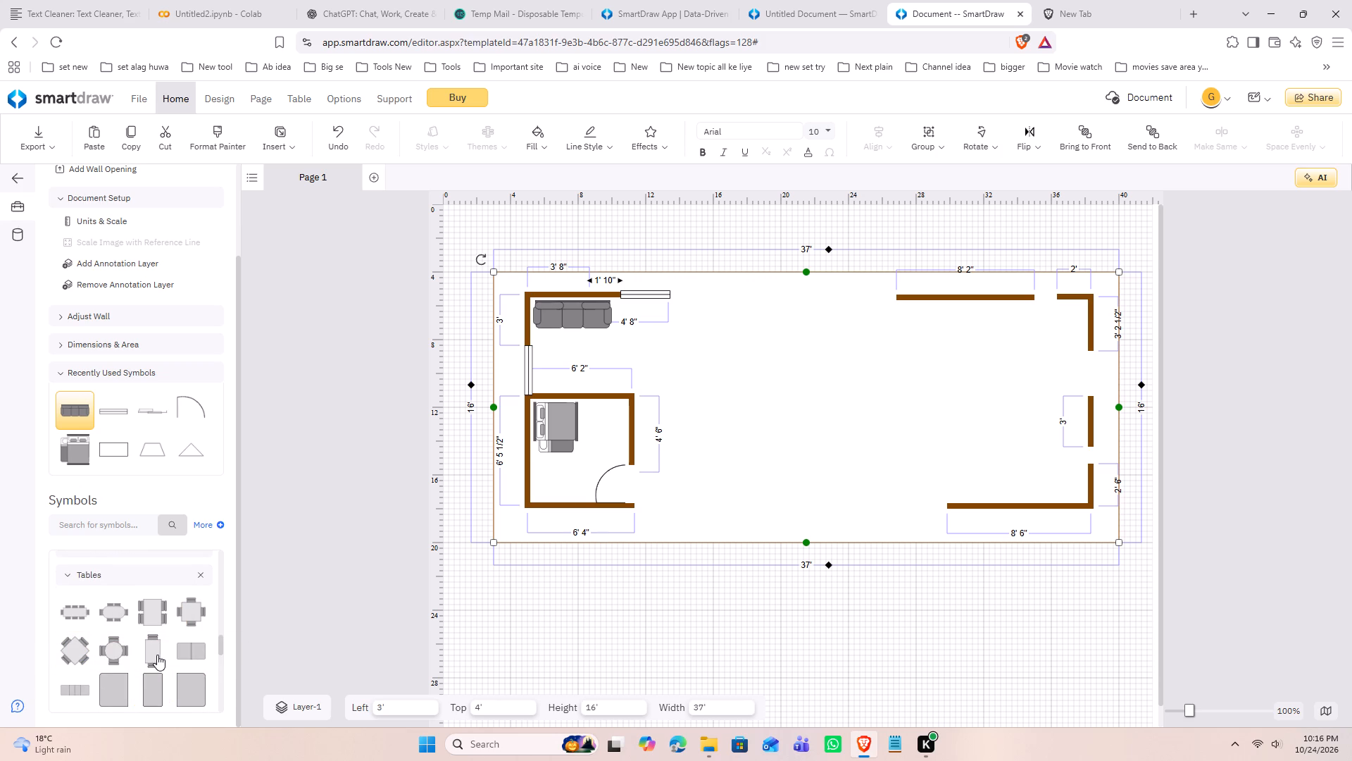
scroll(159, 660, "down", 3)
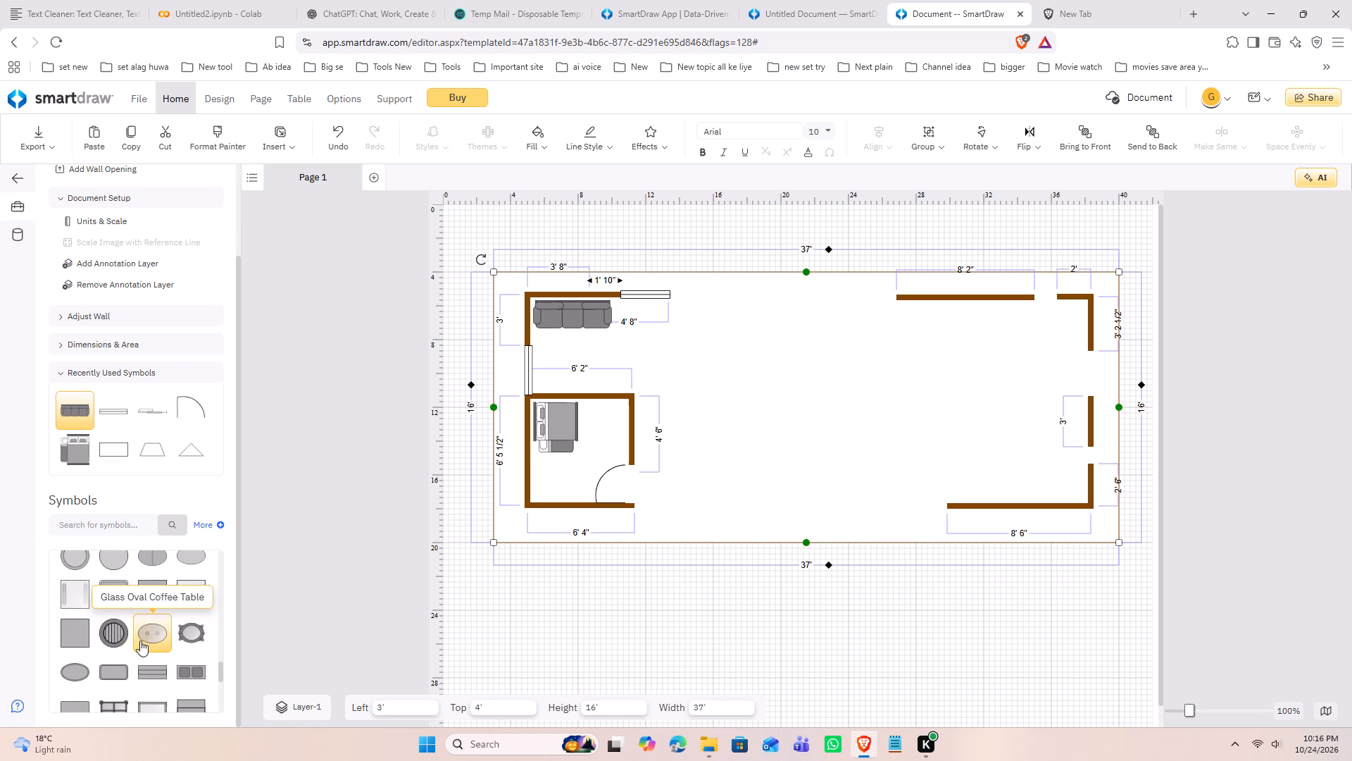
scroll(140, 641, "down", 2)
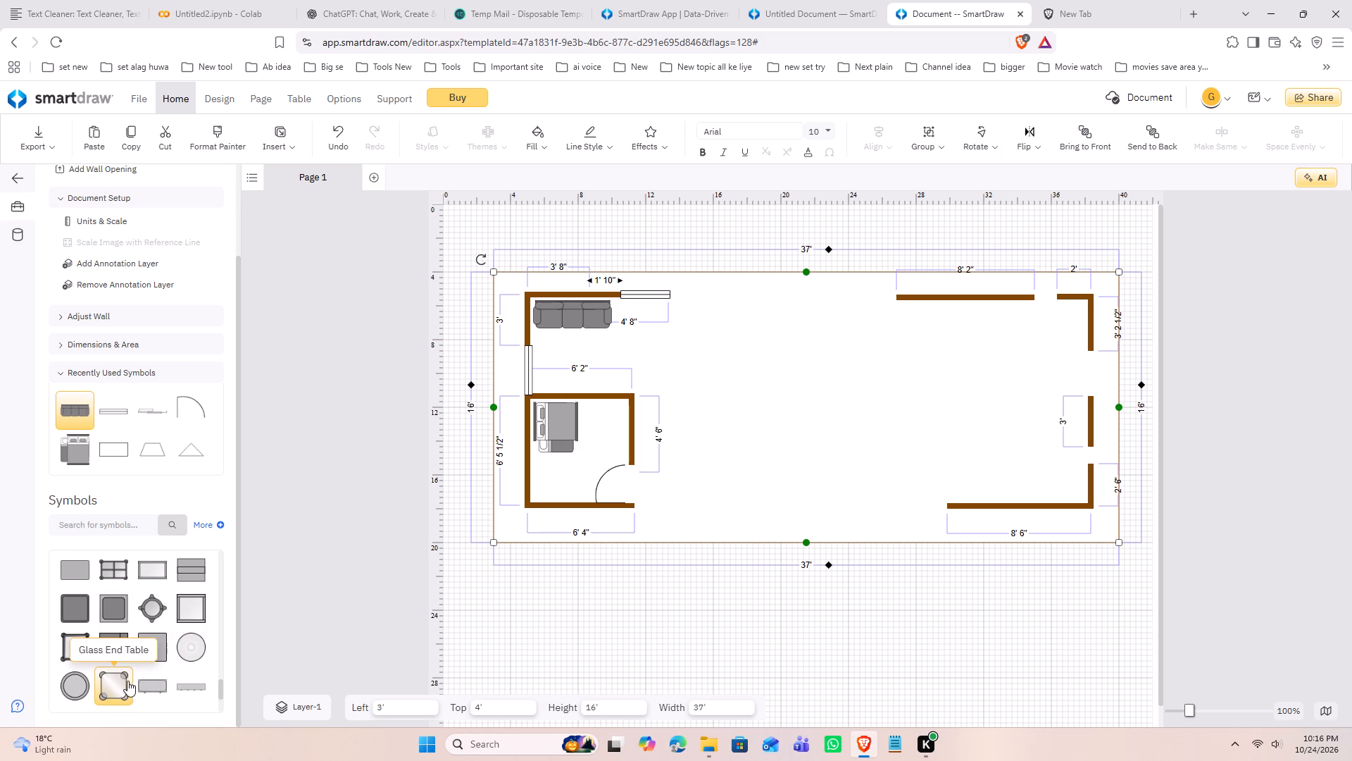
left_click_drag(117, 686, 568, 369)
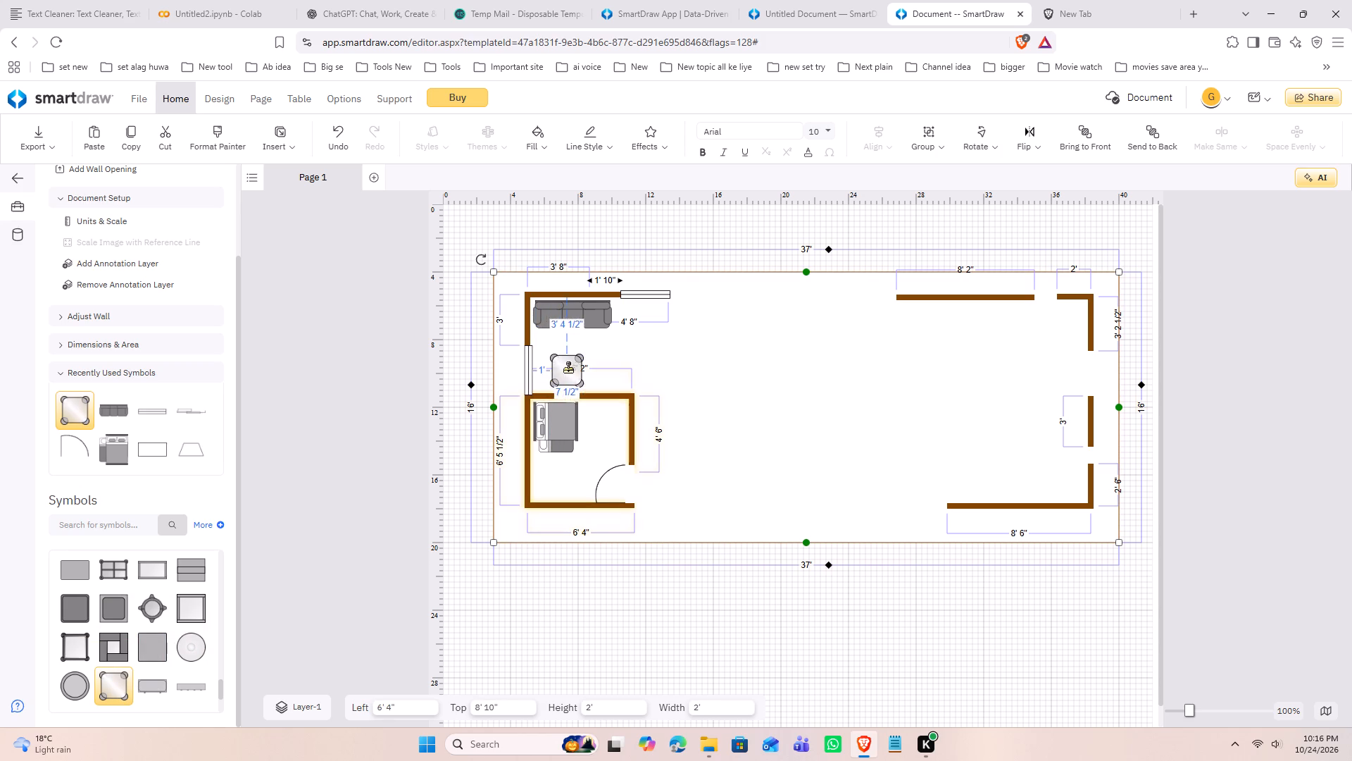
left_click_drag(568, 369, 575, 364)
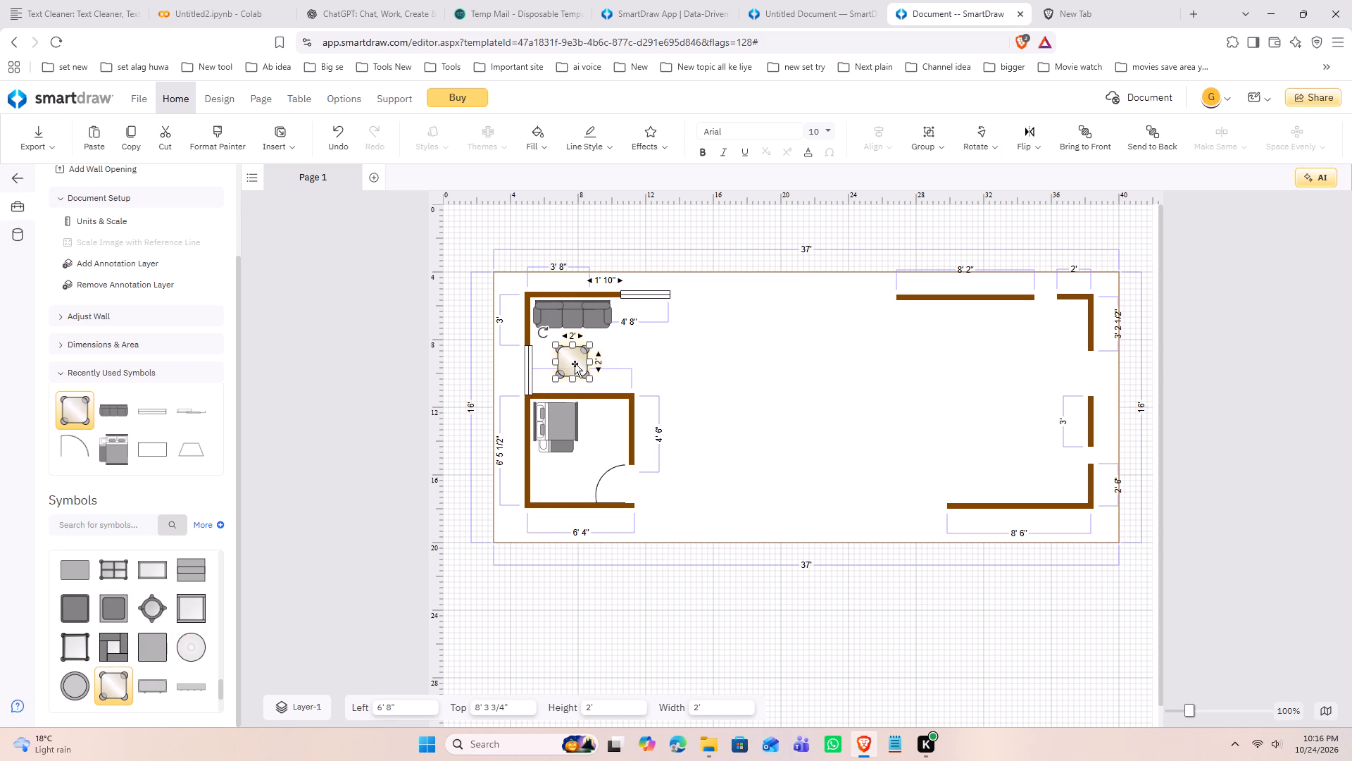
left_click(664, 364)
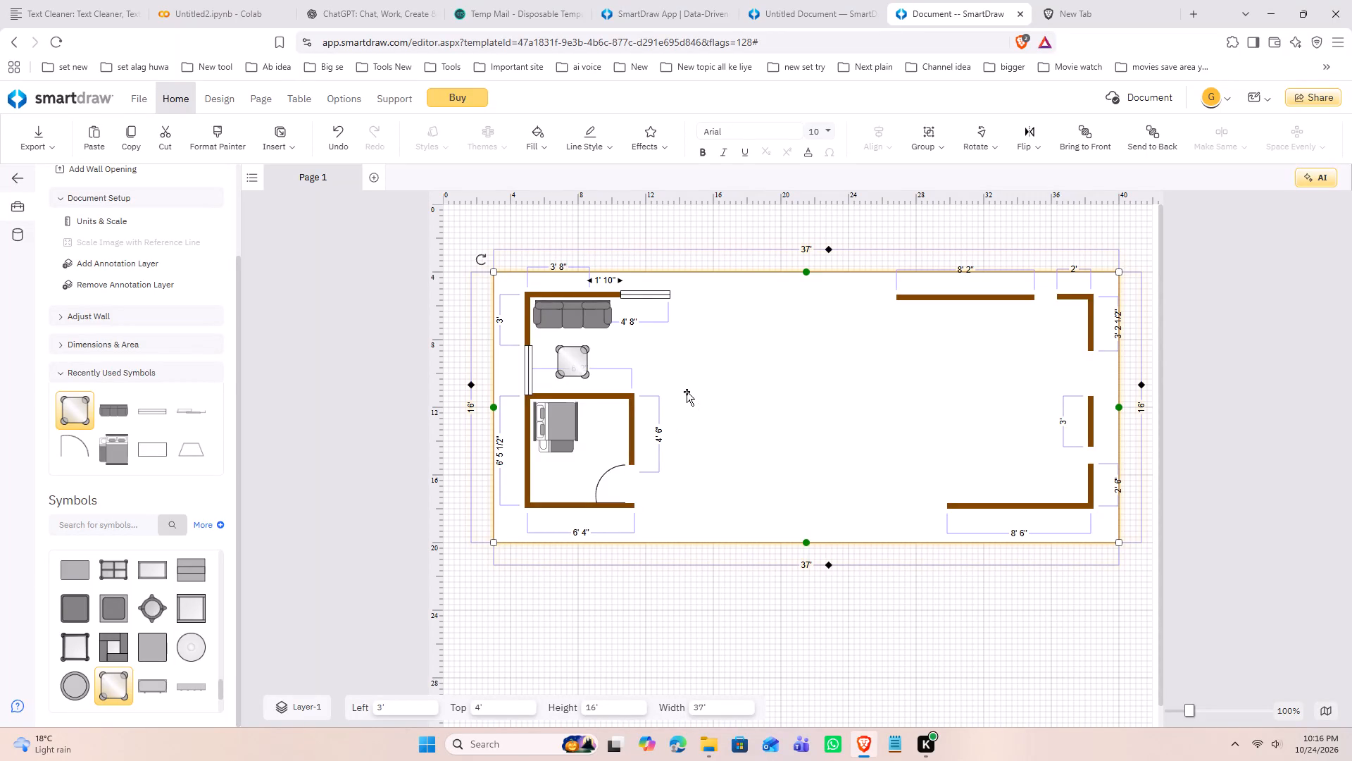
Using Interior Wall 4", extend the top wall about 6' 2" from the window's far end towards the middle of the plan.
scroll(142, 290, "up", 3)
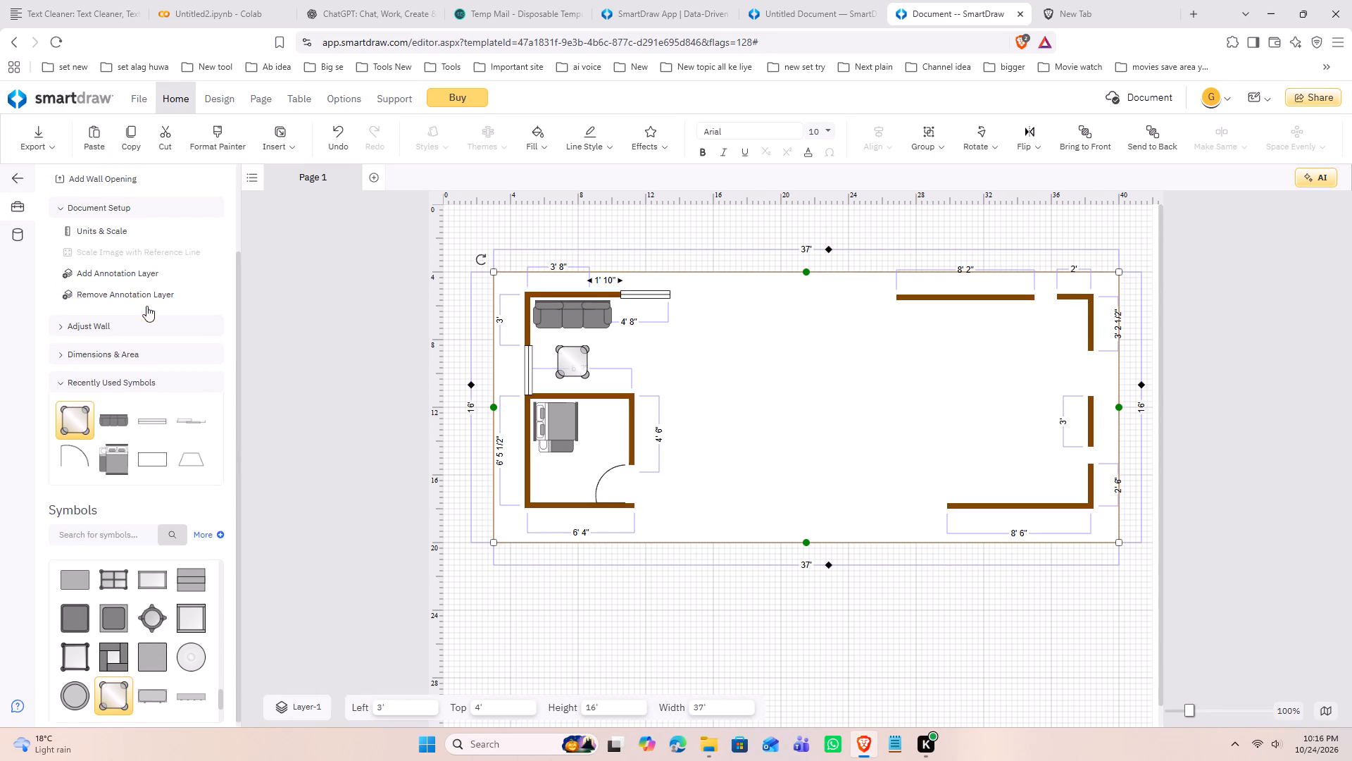
scroll(146, 313, "up", 2)
left_click(118, 262)
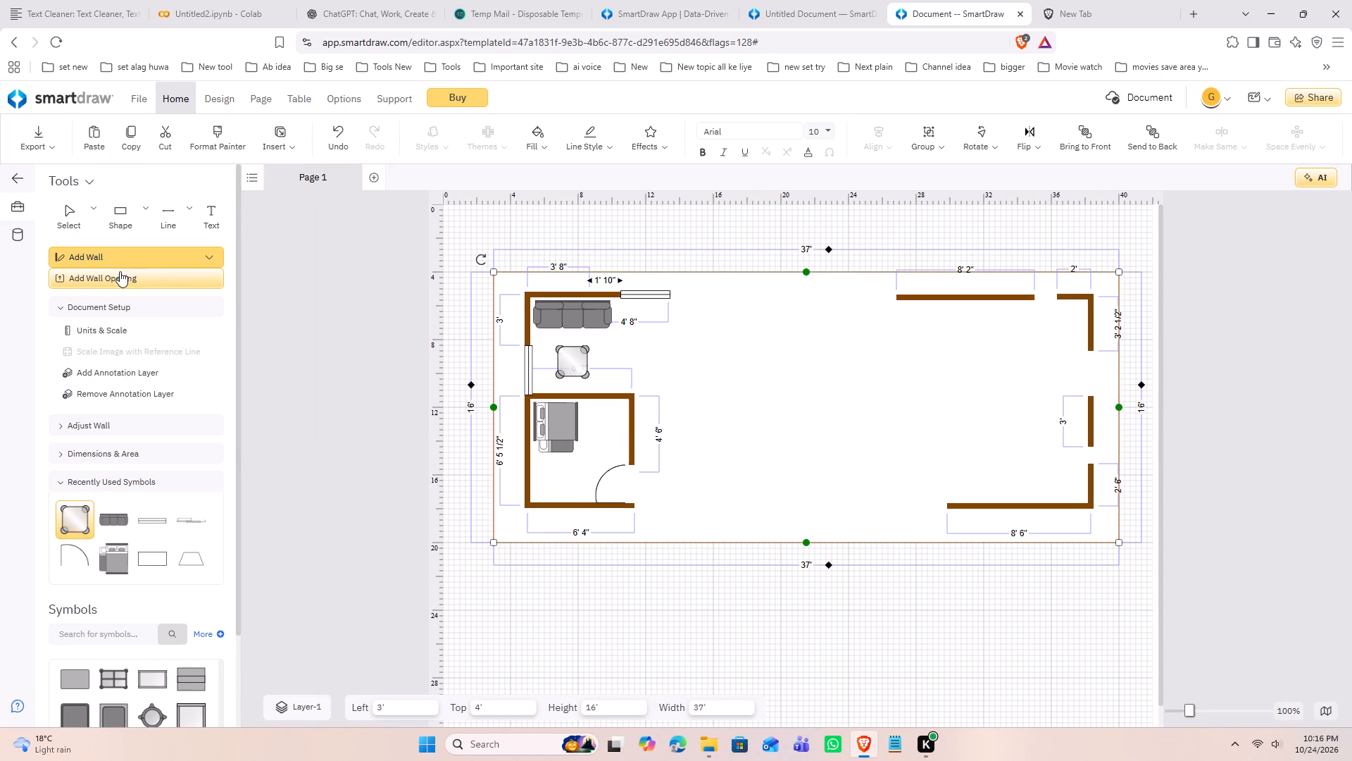
left_click(206, 260)
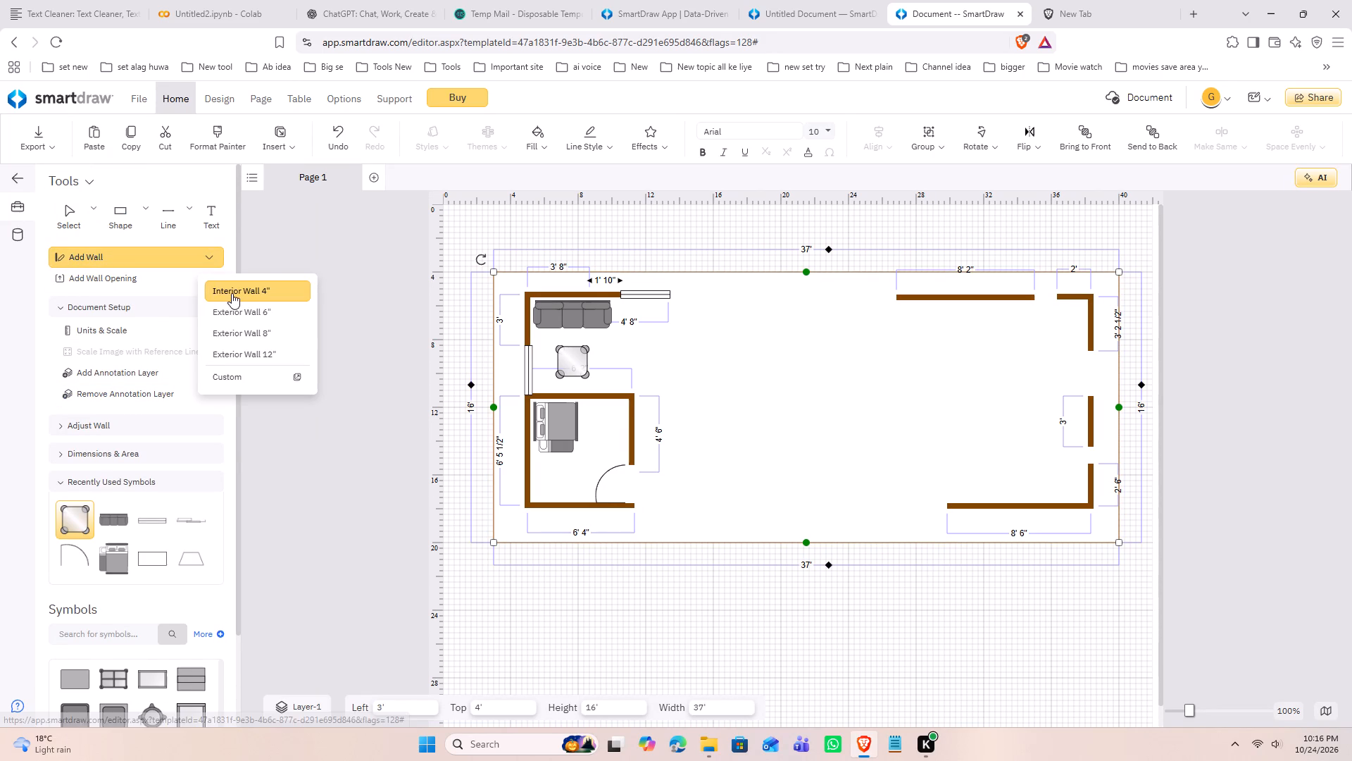
left_click(252, 295)
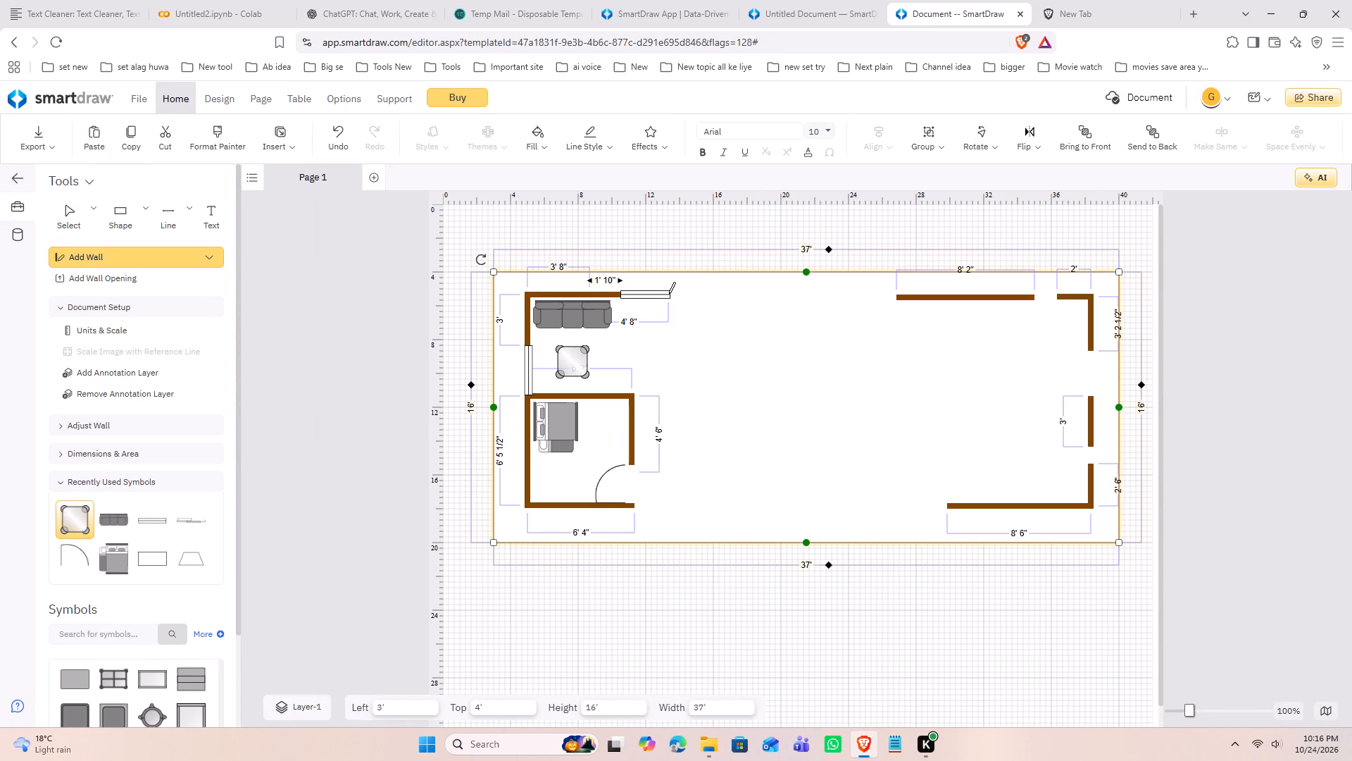
left_click_drag(669, 295, 776, 293)
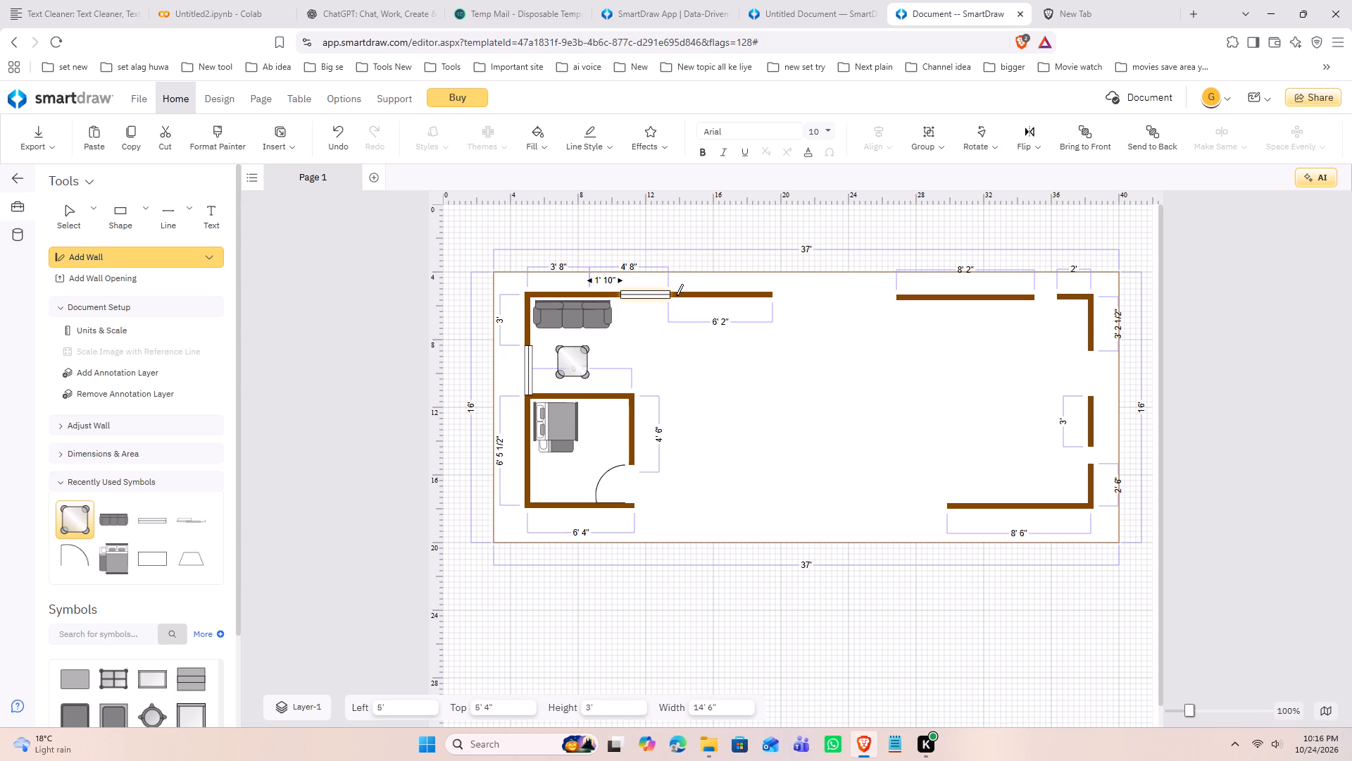
Draw a vertical interior wall about 6' long down from the top wall, just past the window beside the sofa room.
left_click_drag(678, 296, 680, 337)
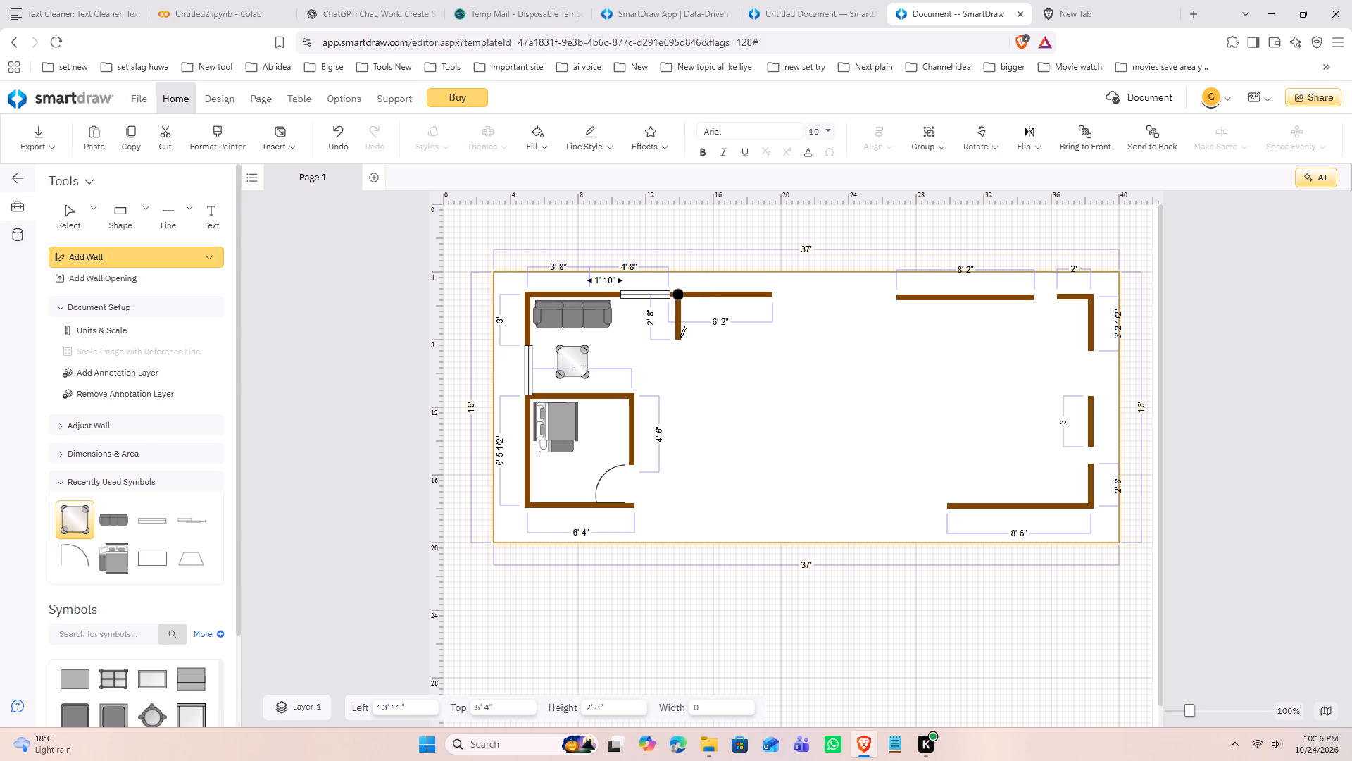
left_click_drag(680, 337, 680, 388)
left_click_drag(680, 388, 680, 397)
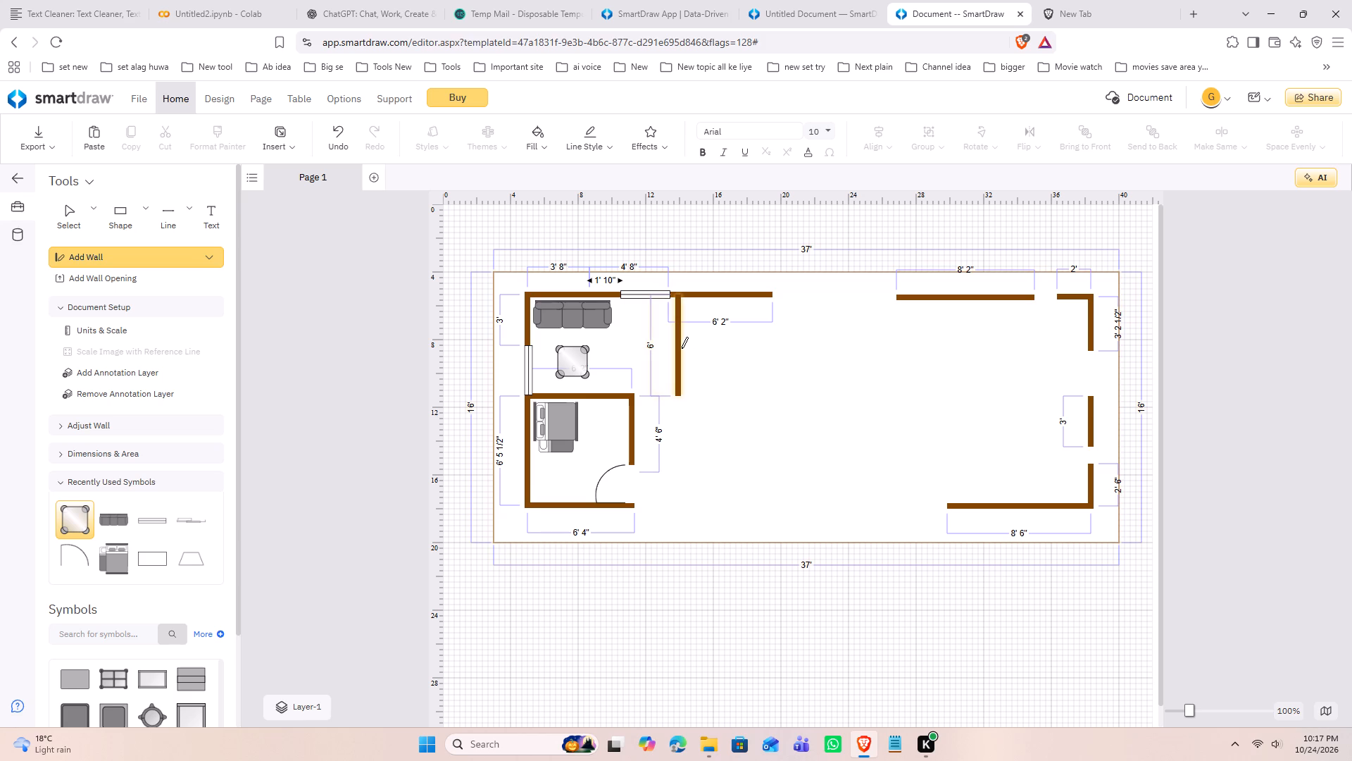
Draw a horizontal wall about 3' 10" long, halfway along the new vertical wall's outer side, and attach it to that wall.
left_click_drag(682, 348, 749, 349)
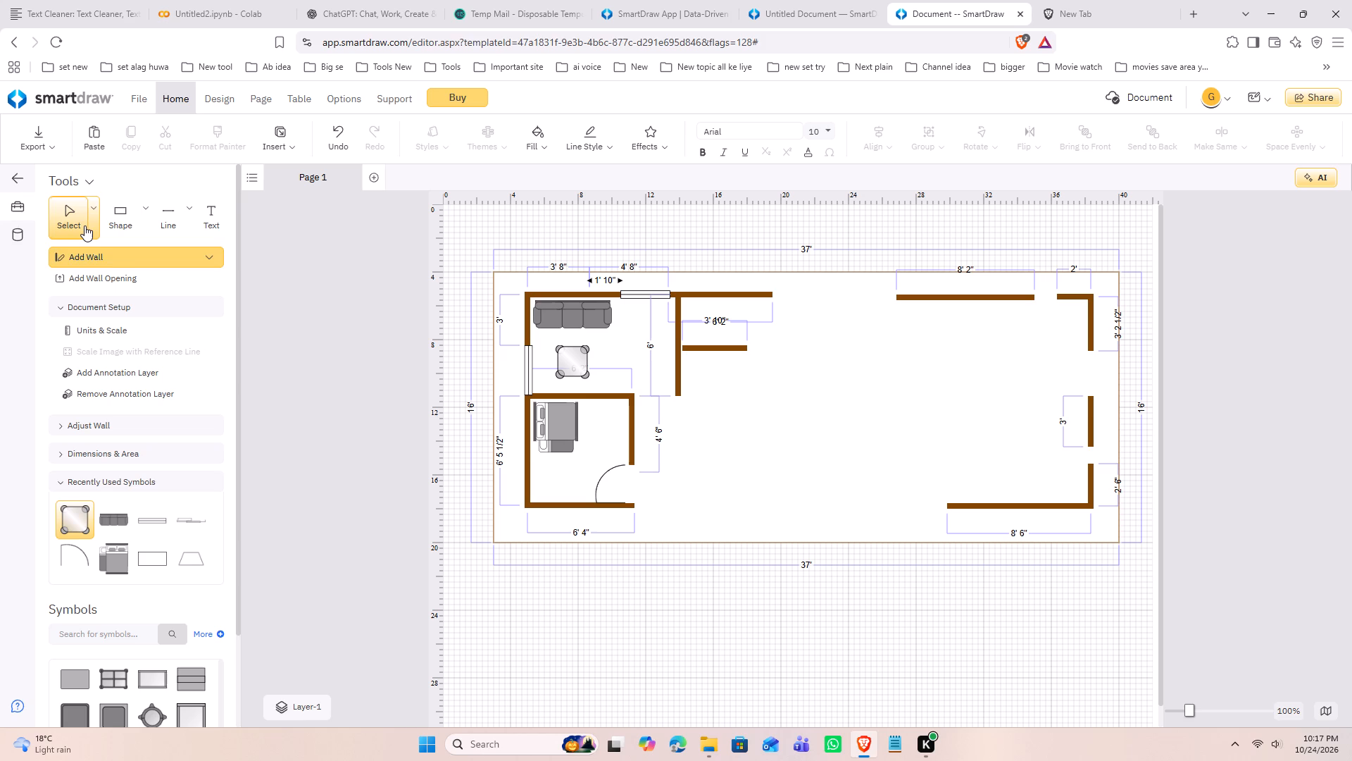
left_click(84, 225)
left_click(718, 347)
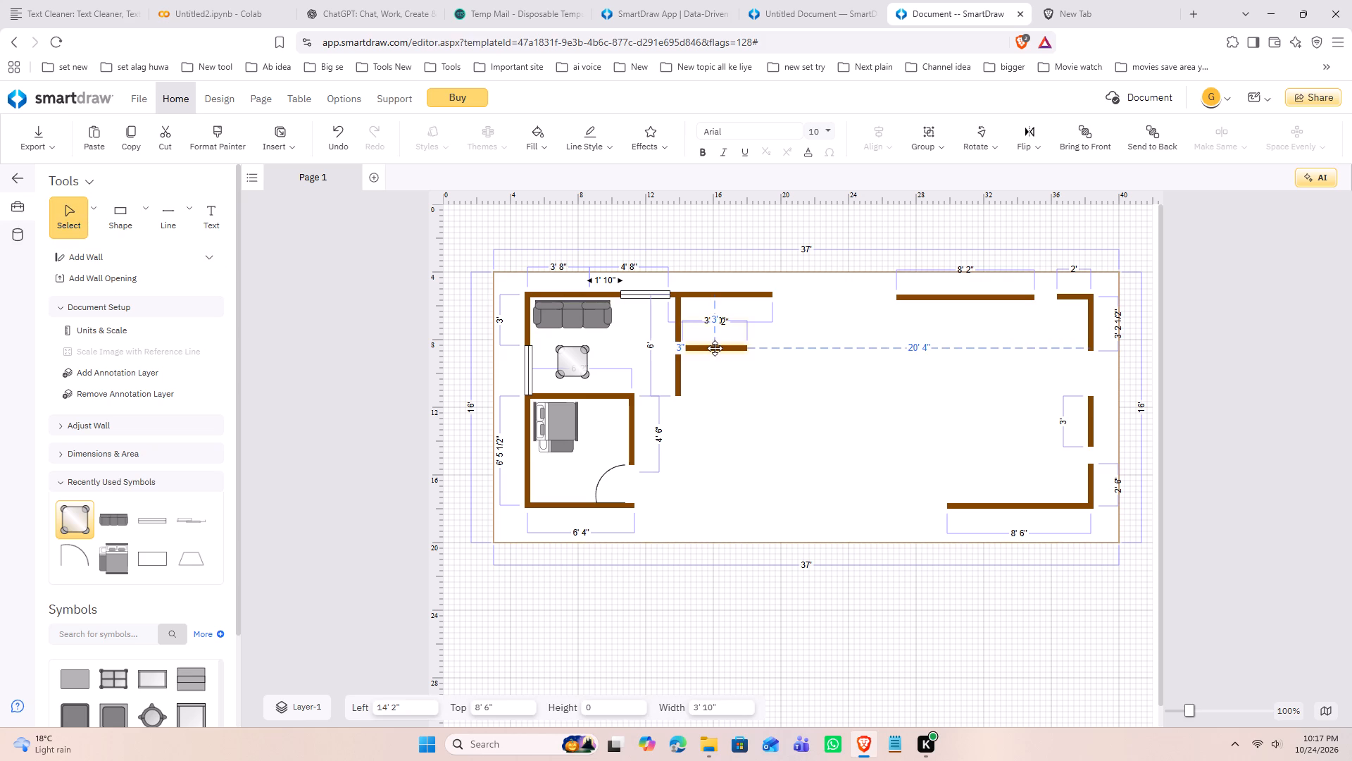
left_click(814, 366)
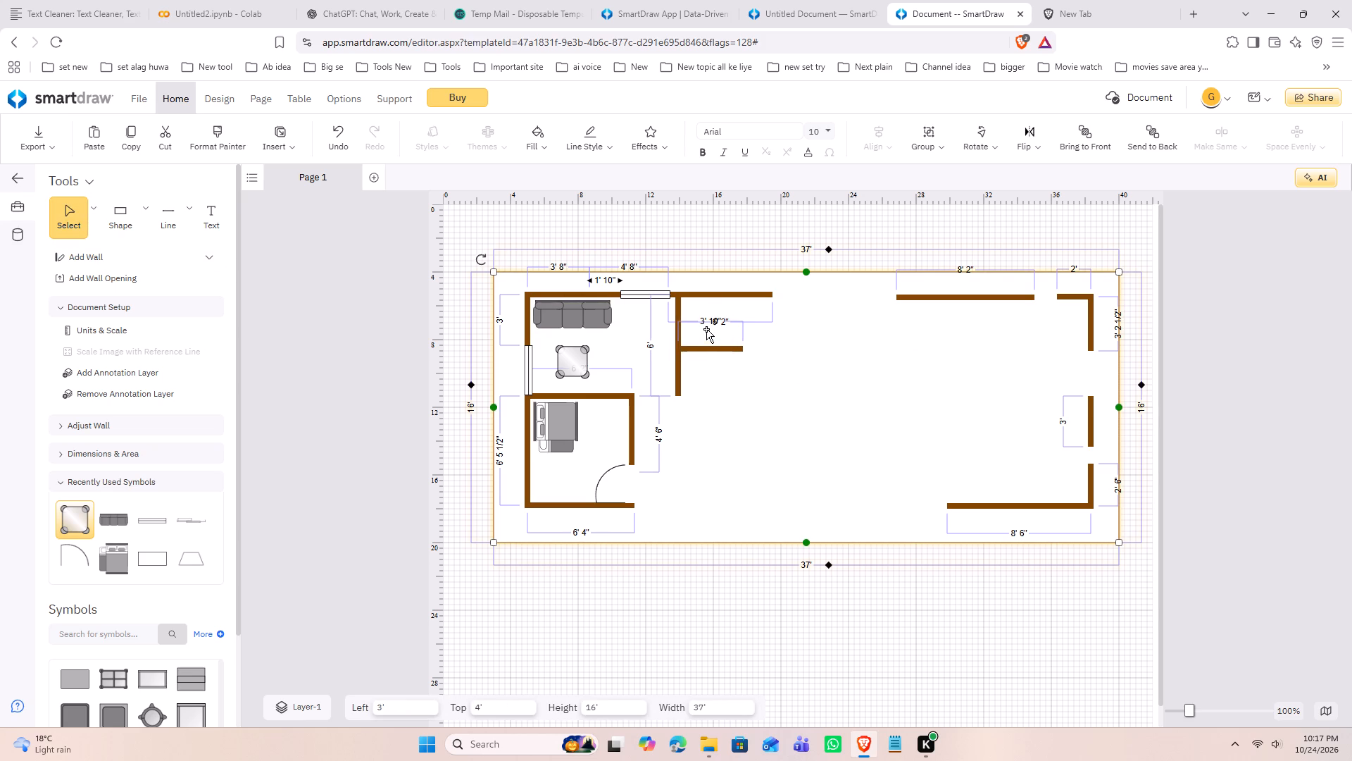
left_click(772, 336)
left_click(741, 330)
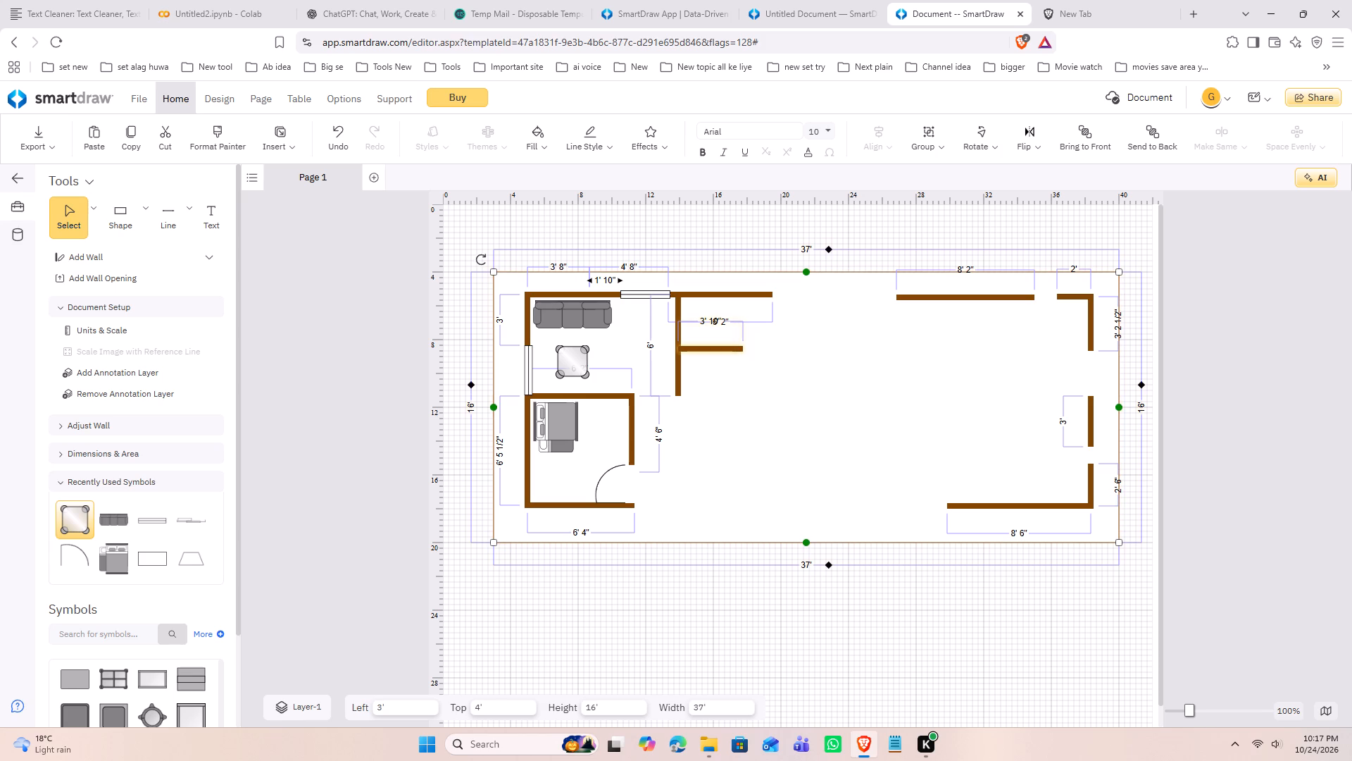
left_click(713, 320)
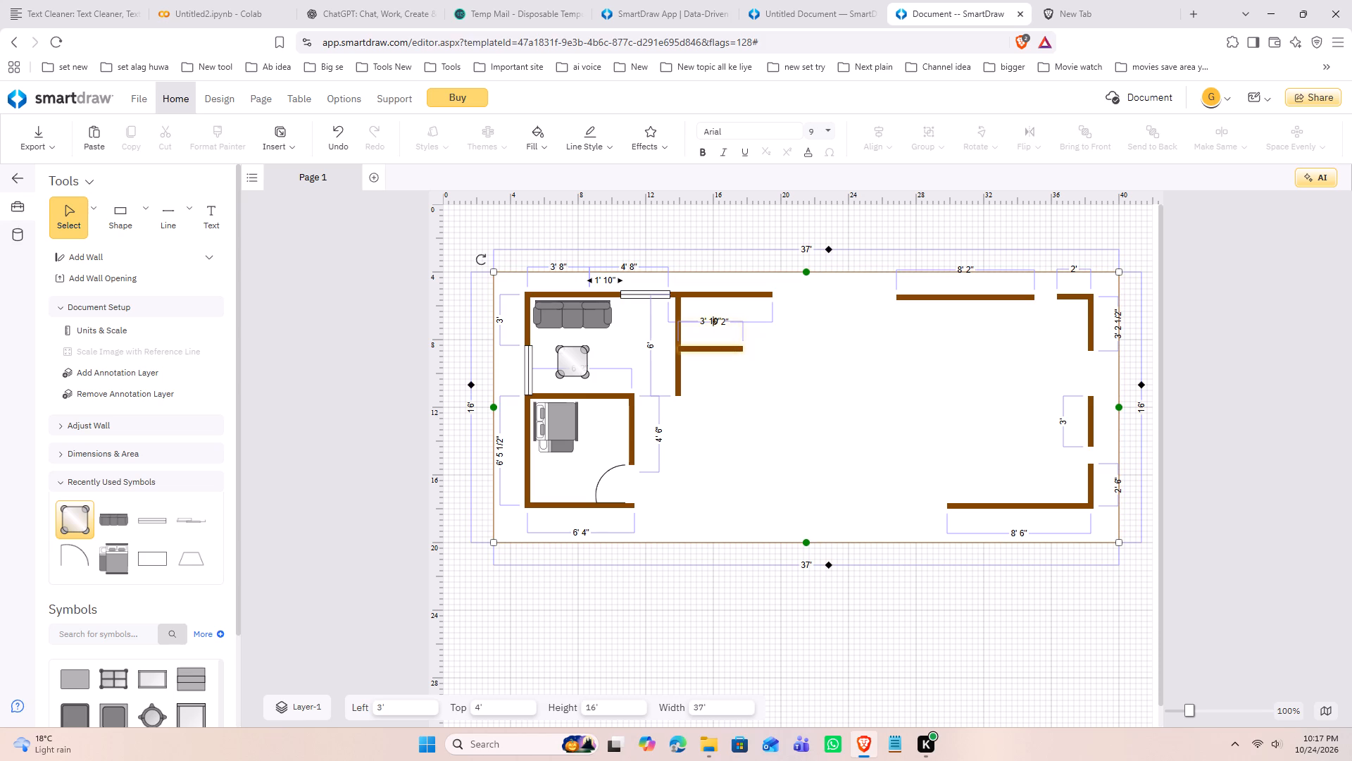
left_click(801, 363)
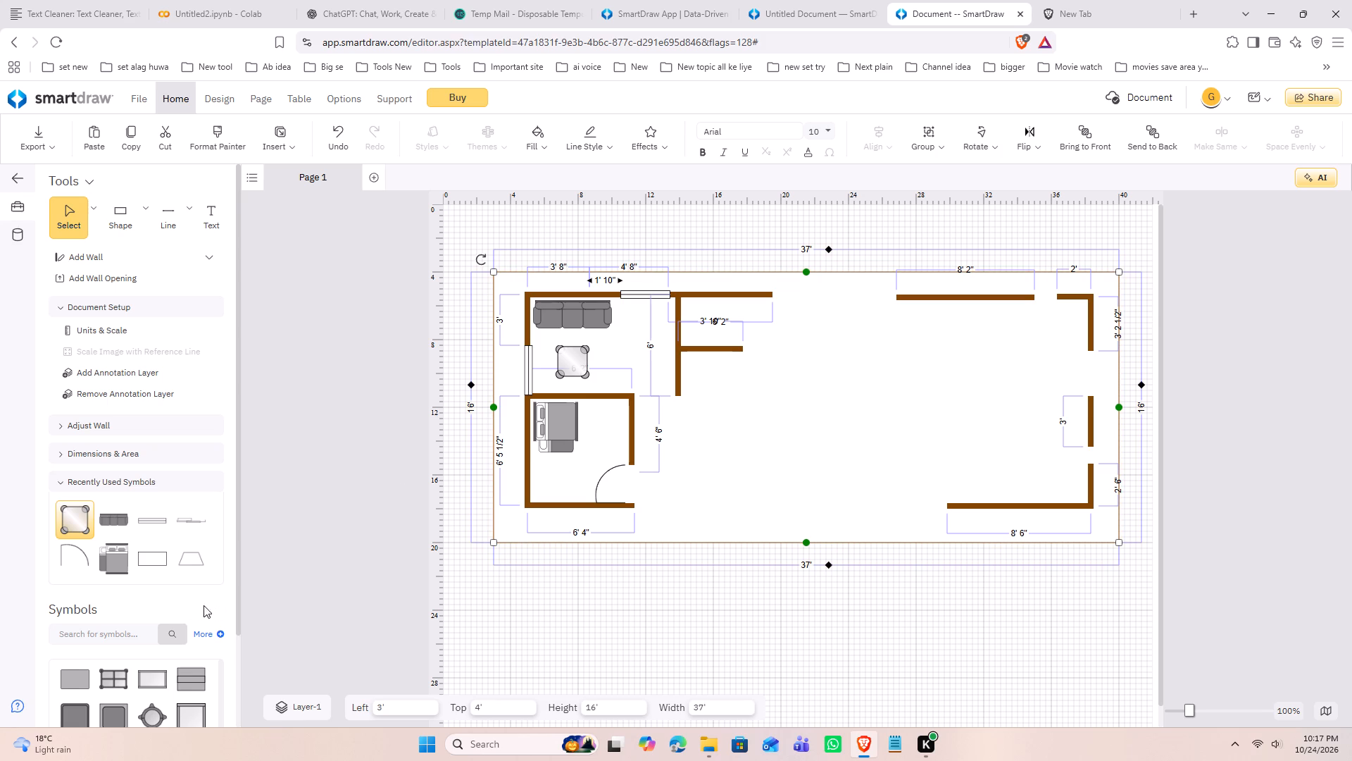
Collapse the expanded symbol library categories, including Room Outlines, Doors & Windows and Tables.
scroll(170, 603, "down", 2)
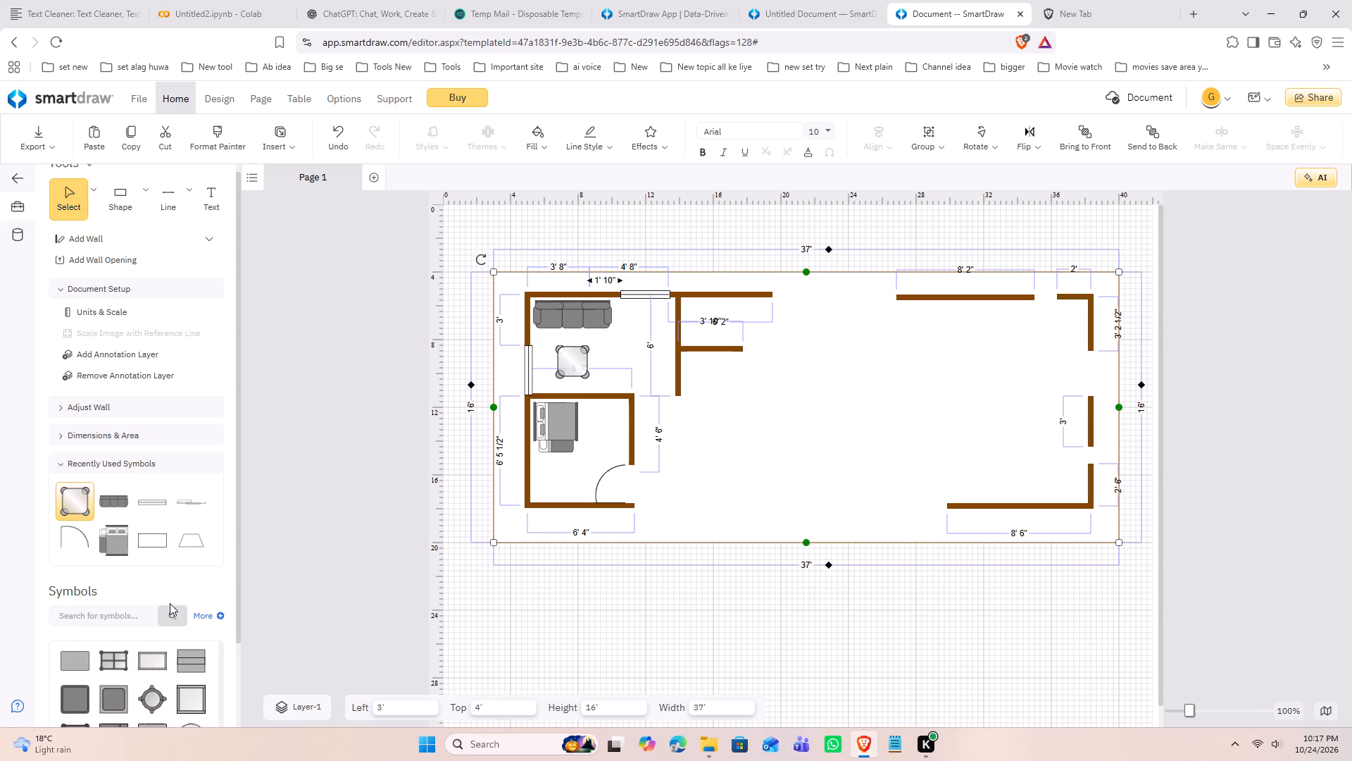
scroll(170, 603, "down", 5)
left_click_drag(222, 684, 225, 590)
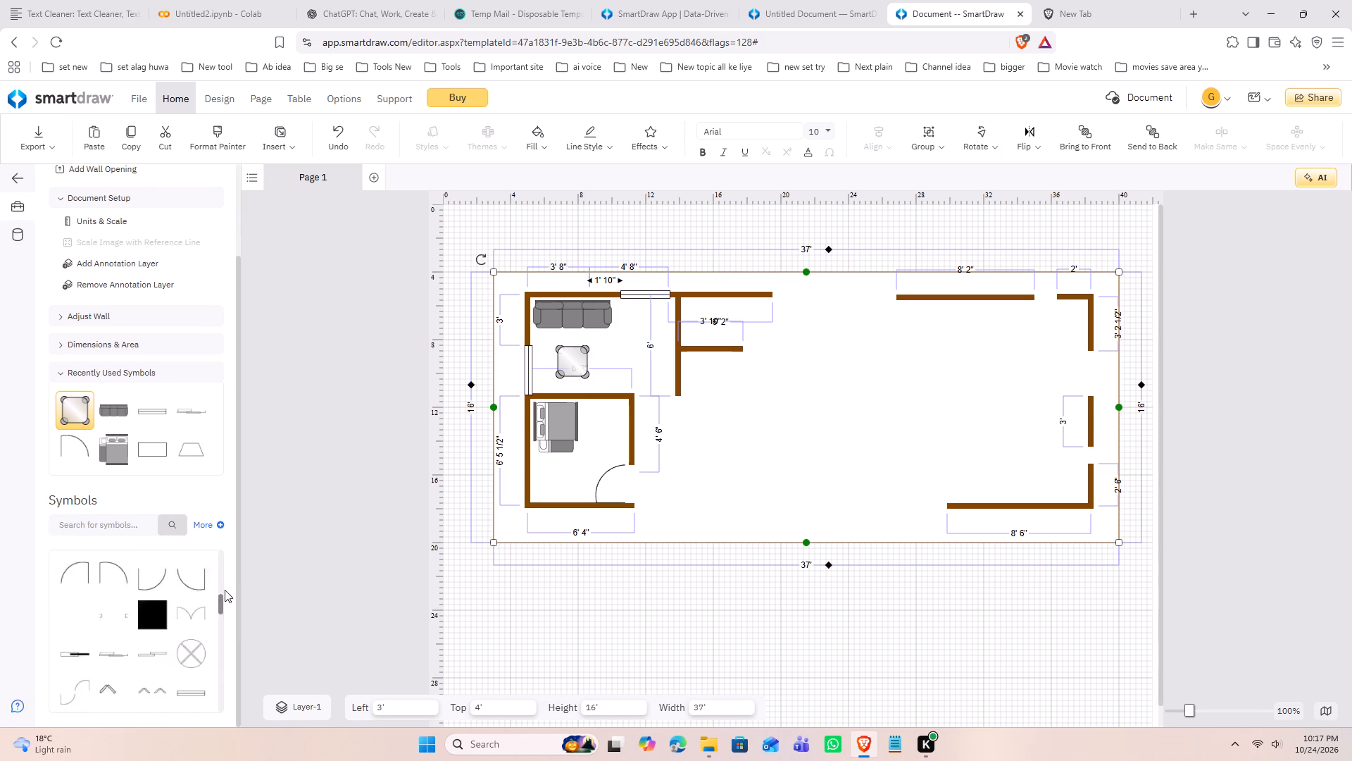
left_click_drag(225, 590, 224, 724)
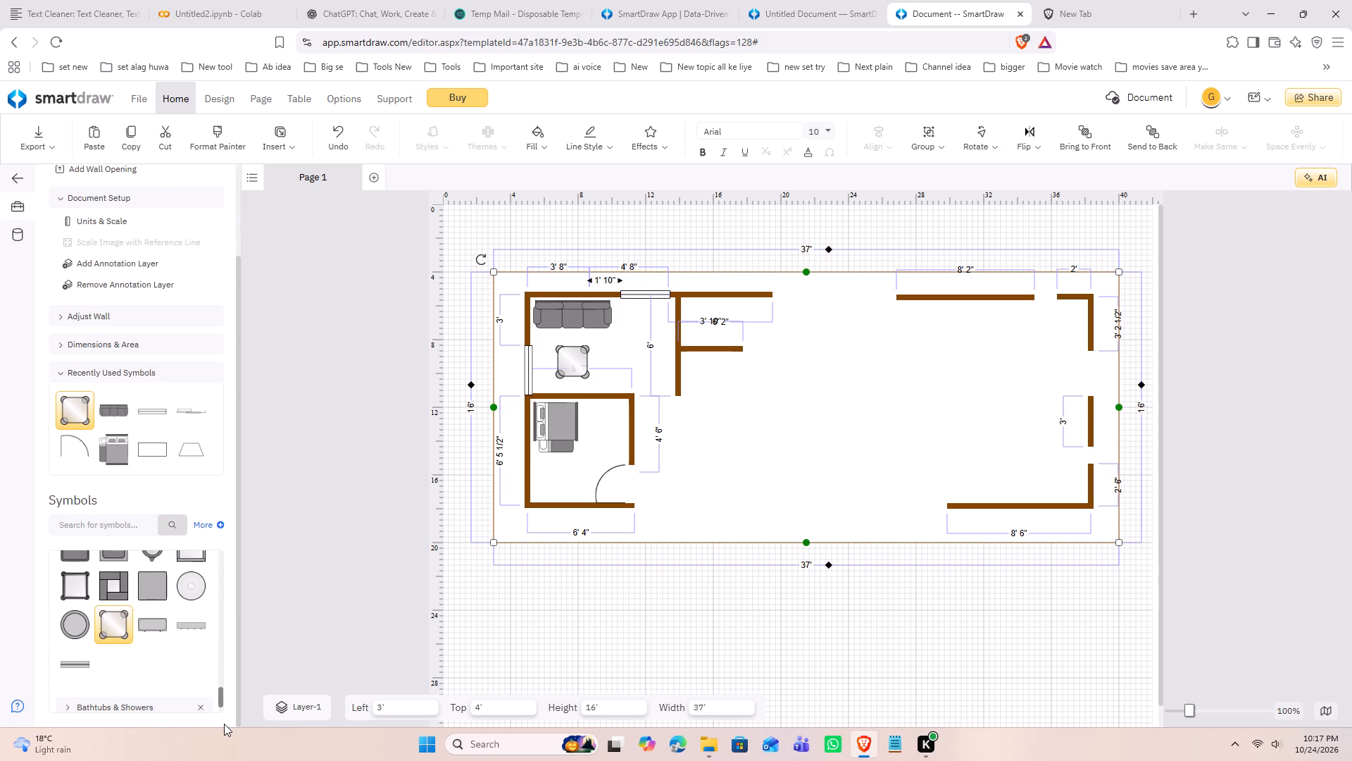
left_click_drag(224, 724, 227, 533)
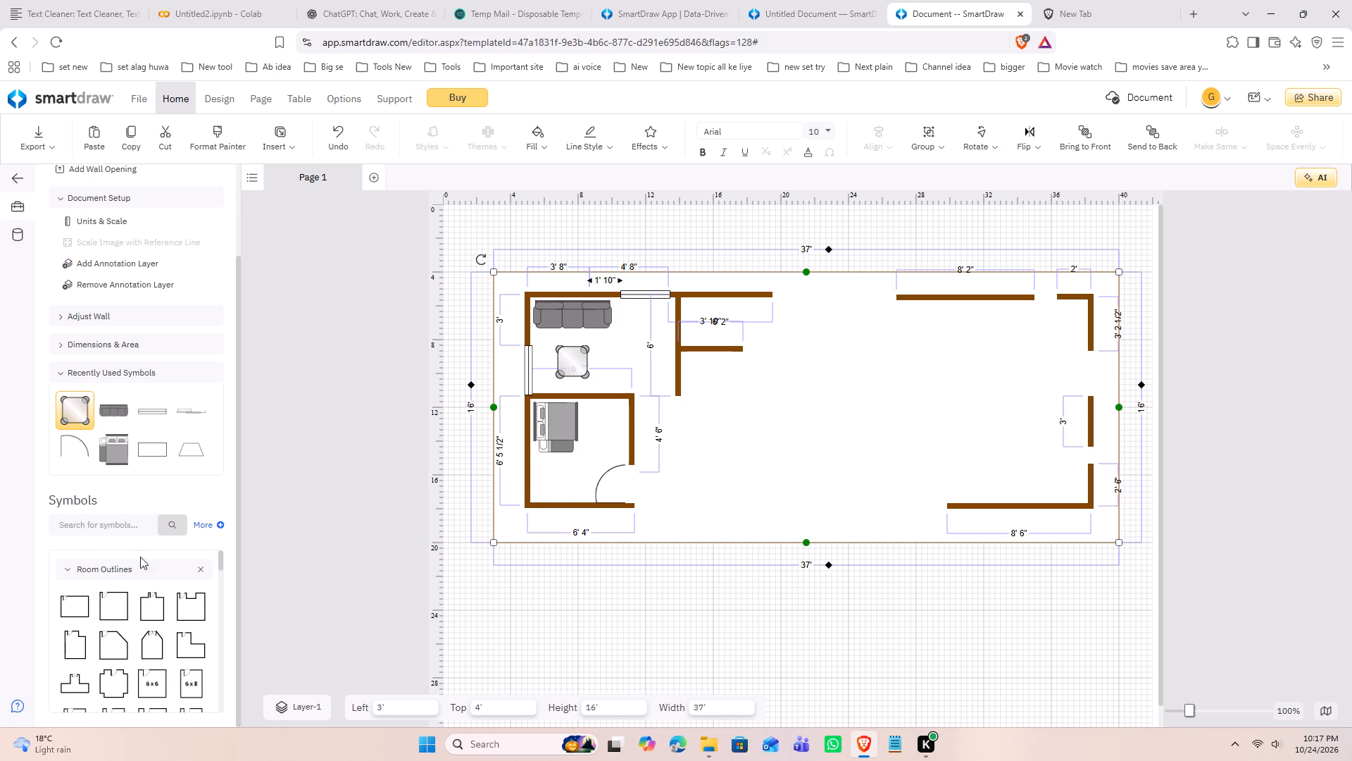
left_click(68, 567)
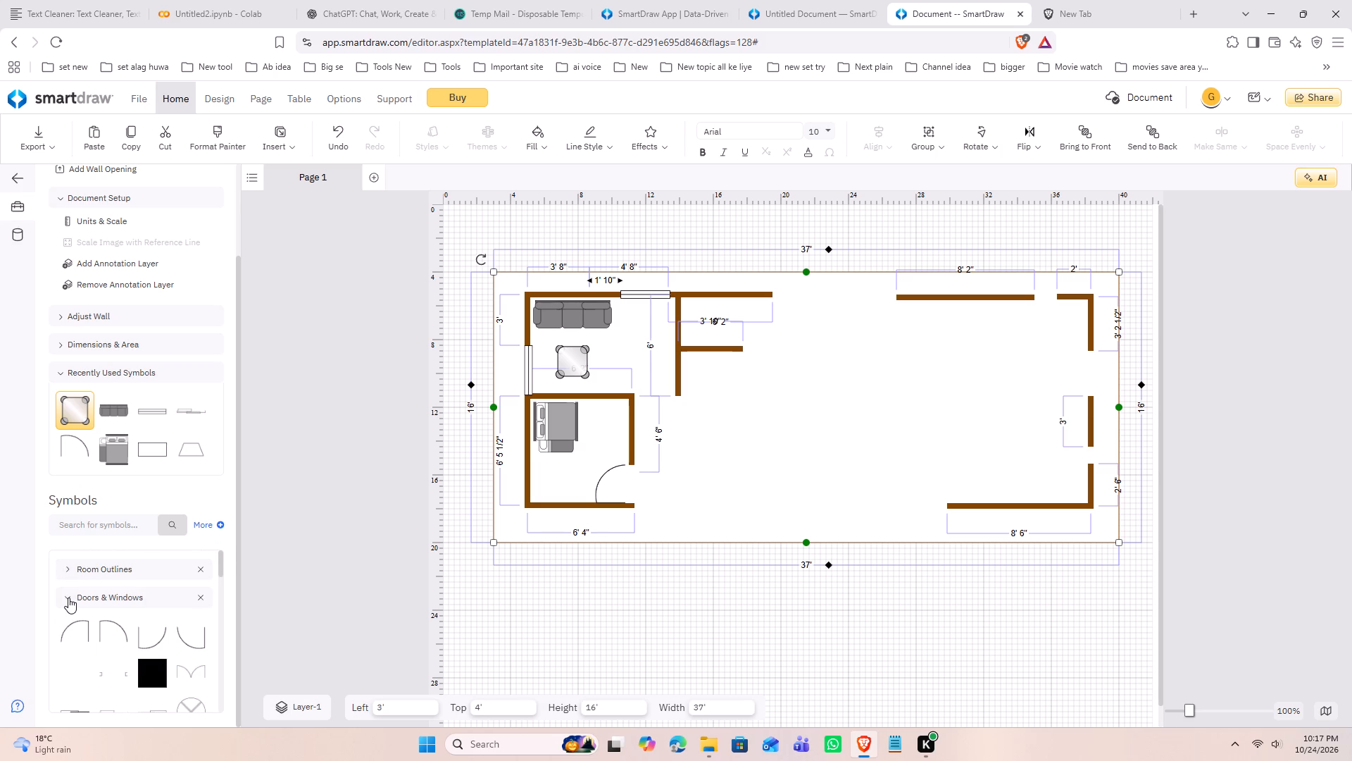
left_click(68, 598)
left_click(63, 598)
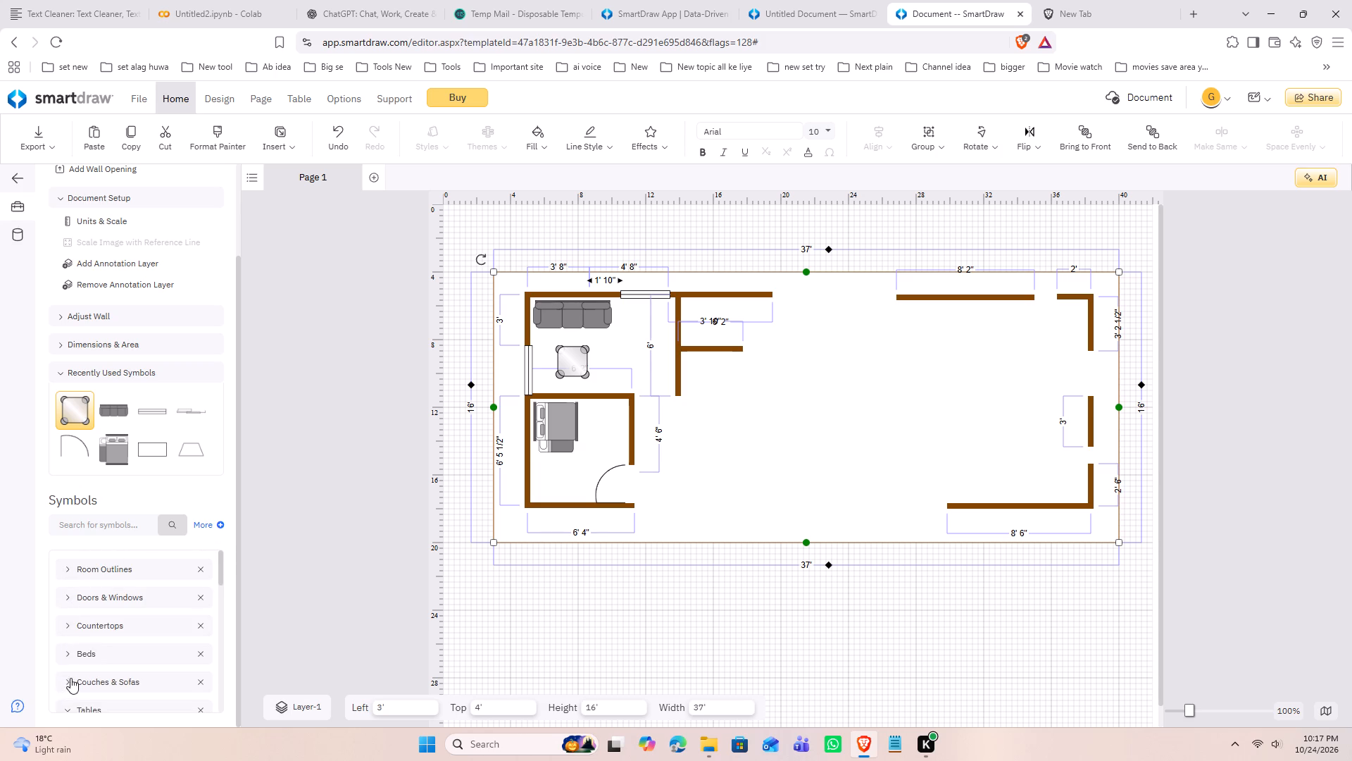
scroll(72, 676, "down", 3)
scroll(78, 668, "up", 2)
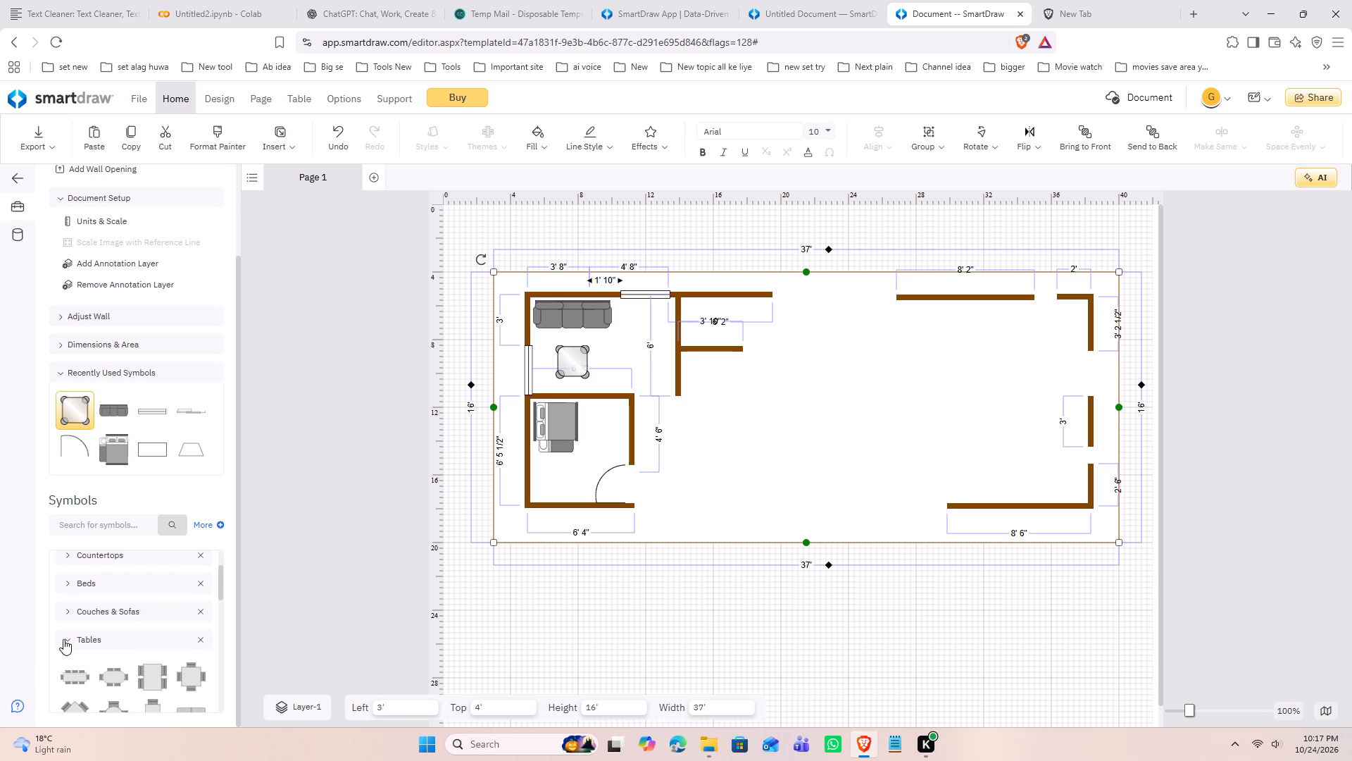
left_click(65, 636)
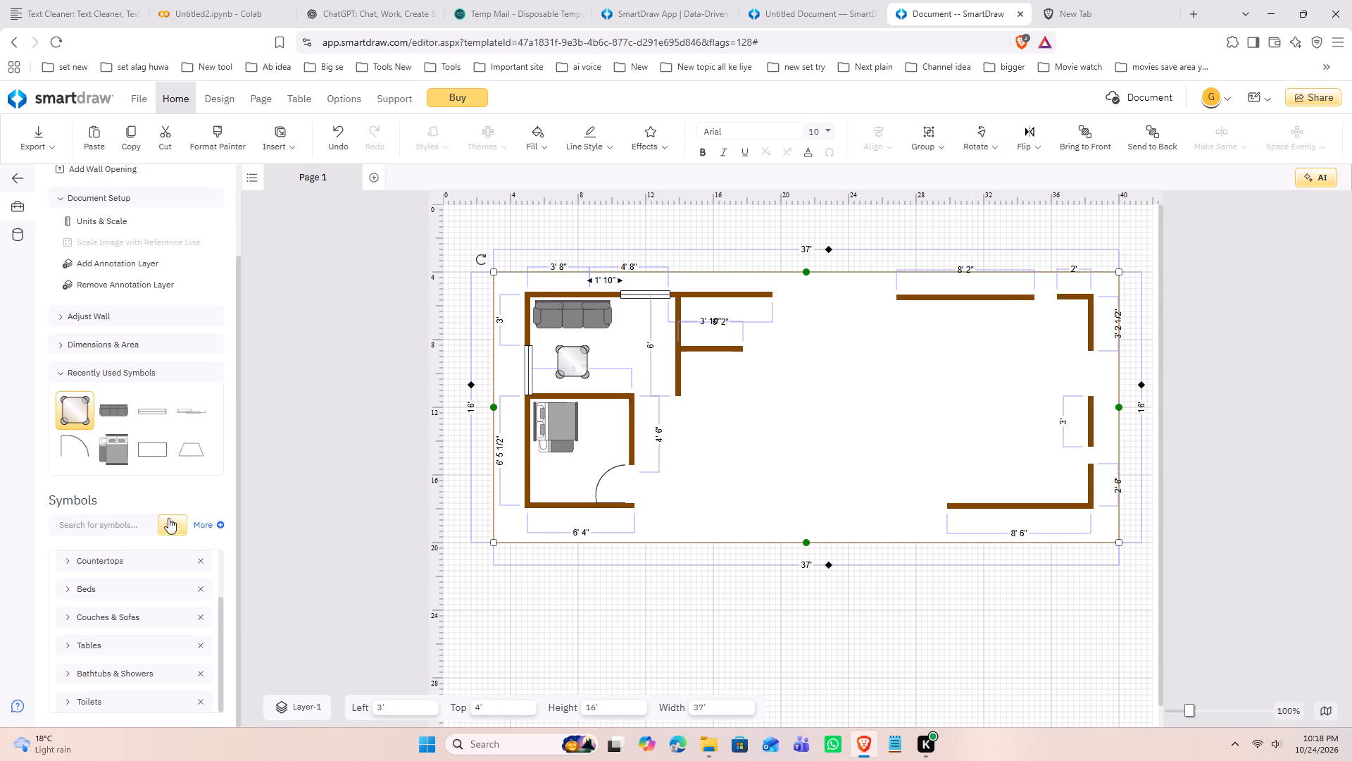
Look through the Bathtubs & Showers category of the symbol library.
scroll(101, 636, "down", 3)
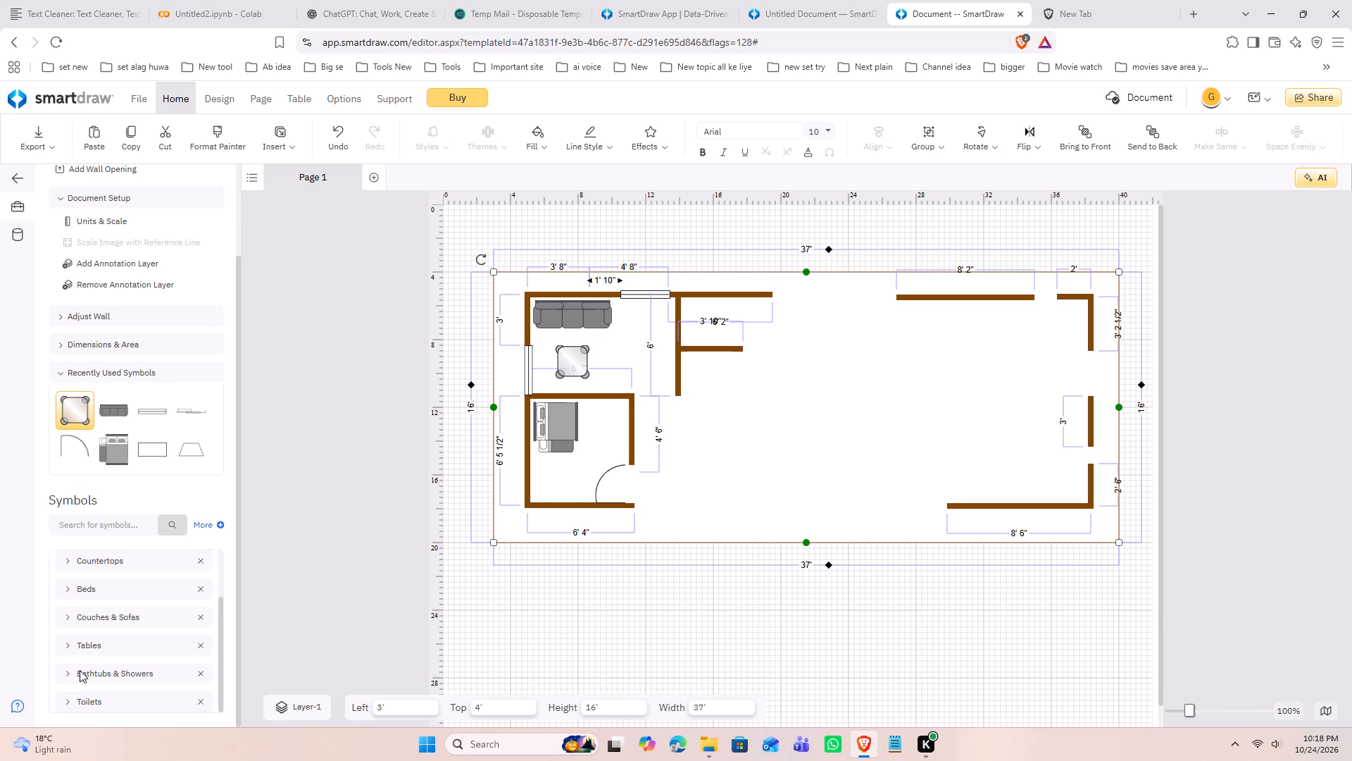
left_click(69, 674)
scroll(142, 645, "down", 2)
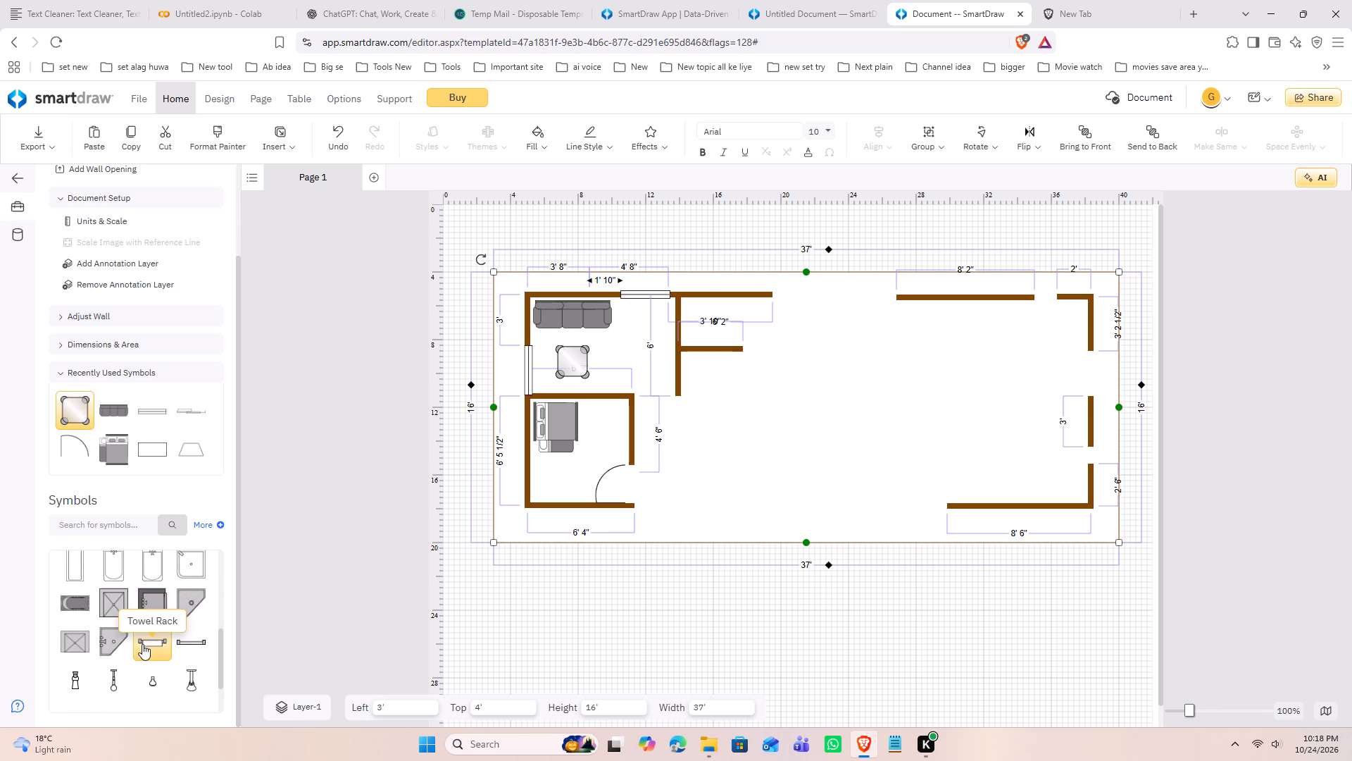
scroll(144, 623, "down", 1)
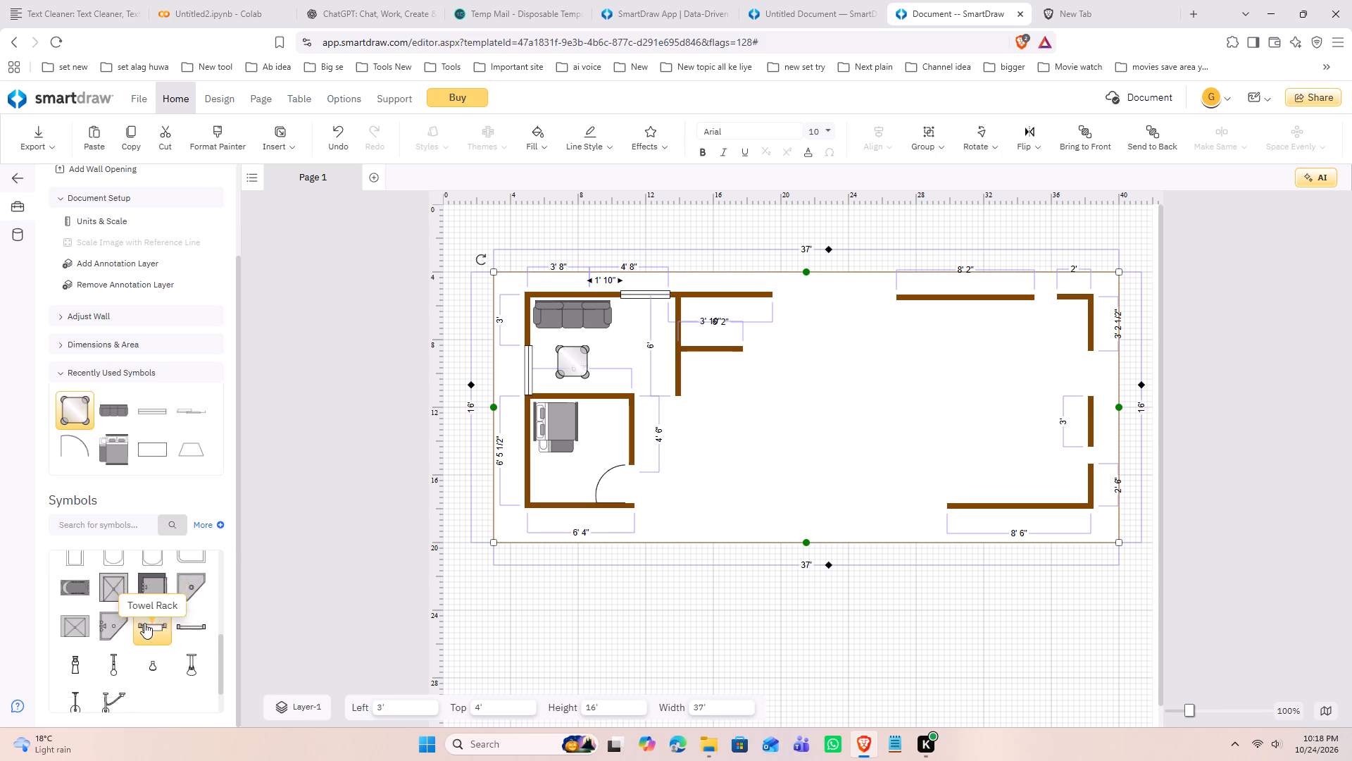
scroll(144, 623, "down", 1)
scroll(145, 628, "up", 2)
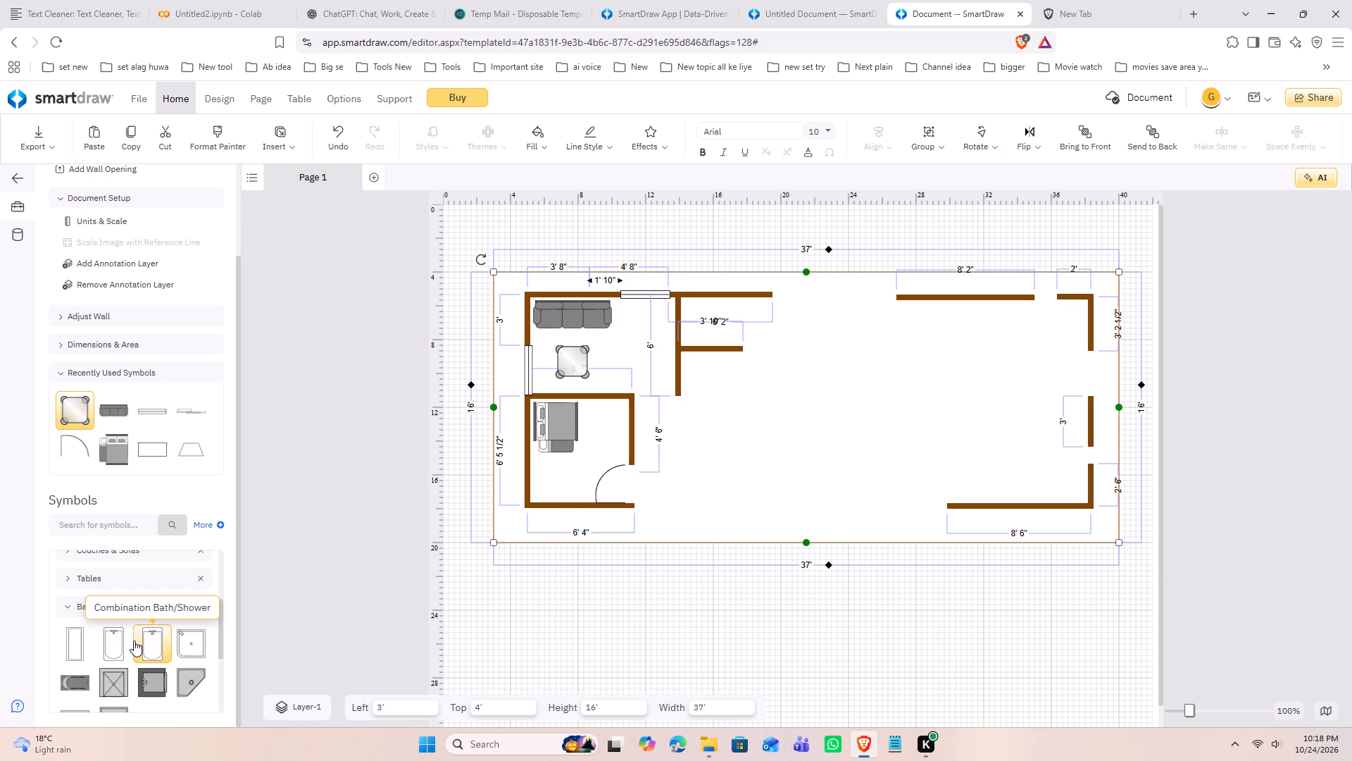
scroll(158, 645, "down", 2)
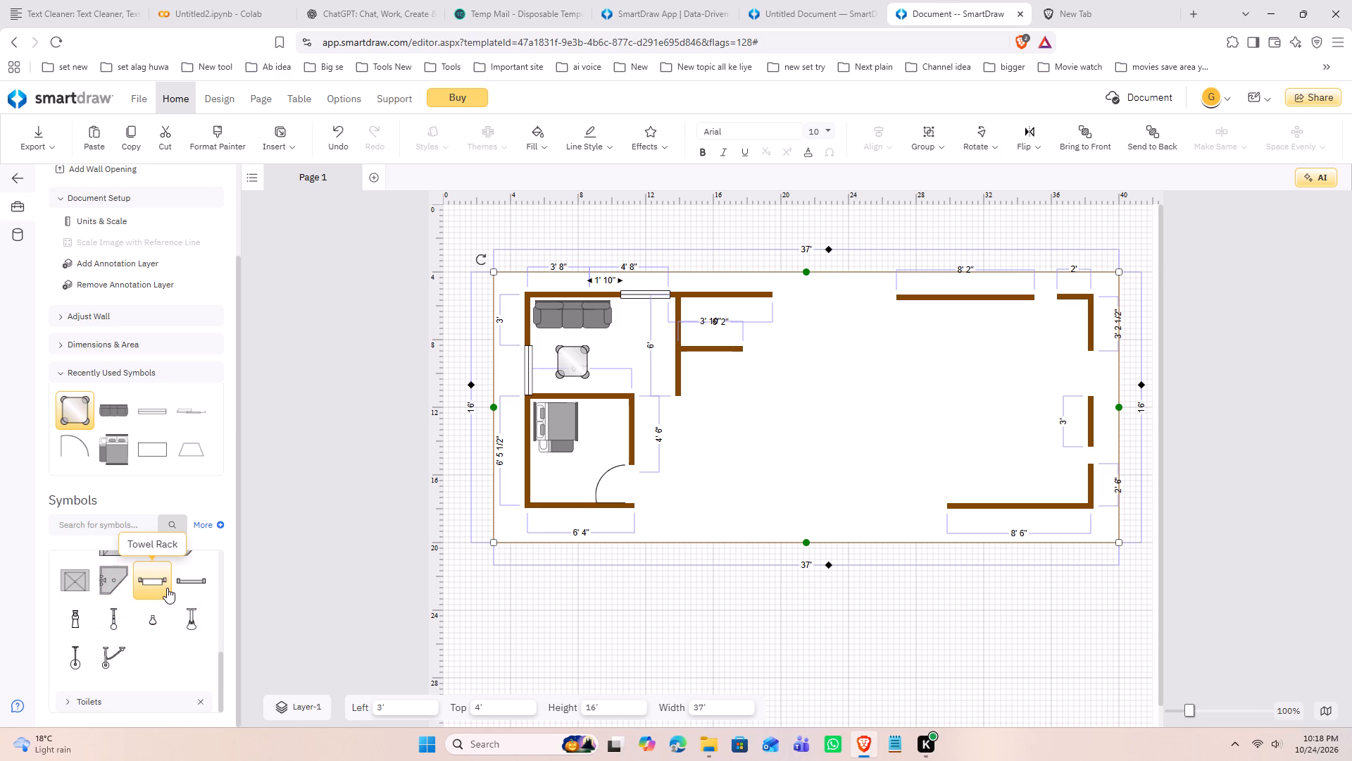
scroll(168, 631, "down", 2)
scroll(172, 626, "up", 2)
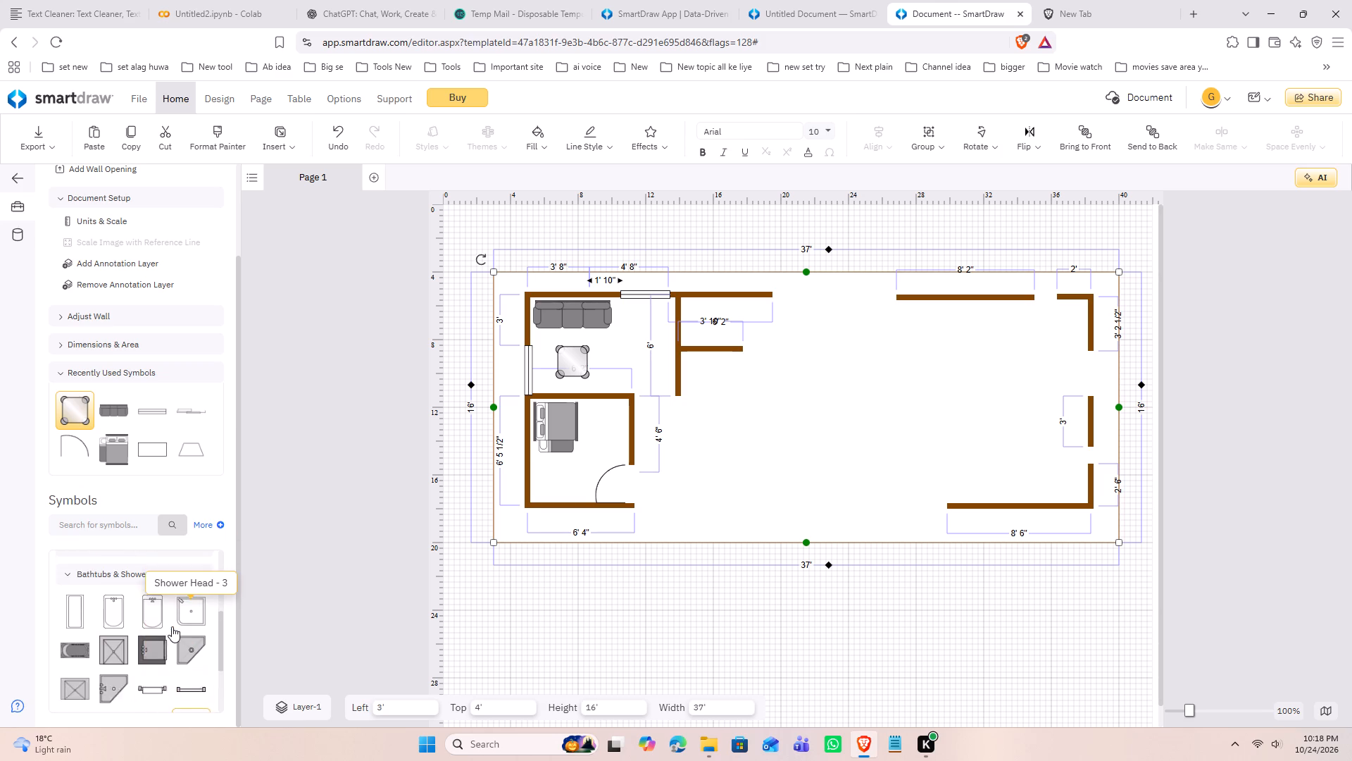
scroll(172, 626, "down", 3)
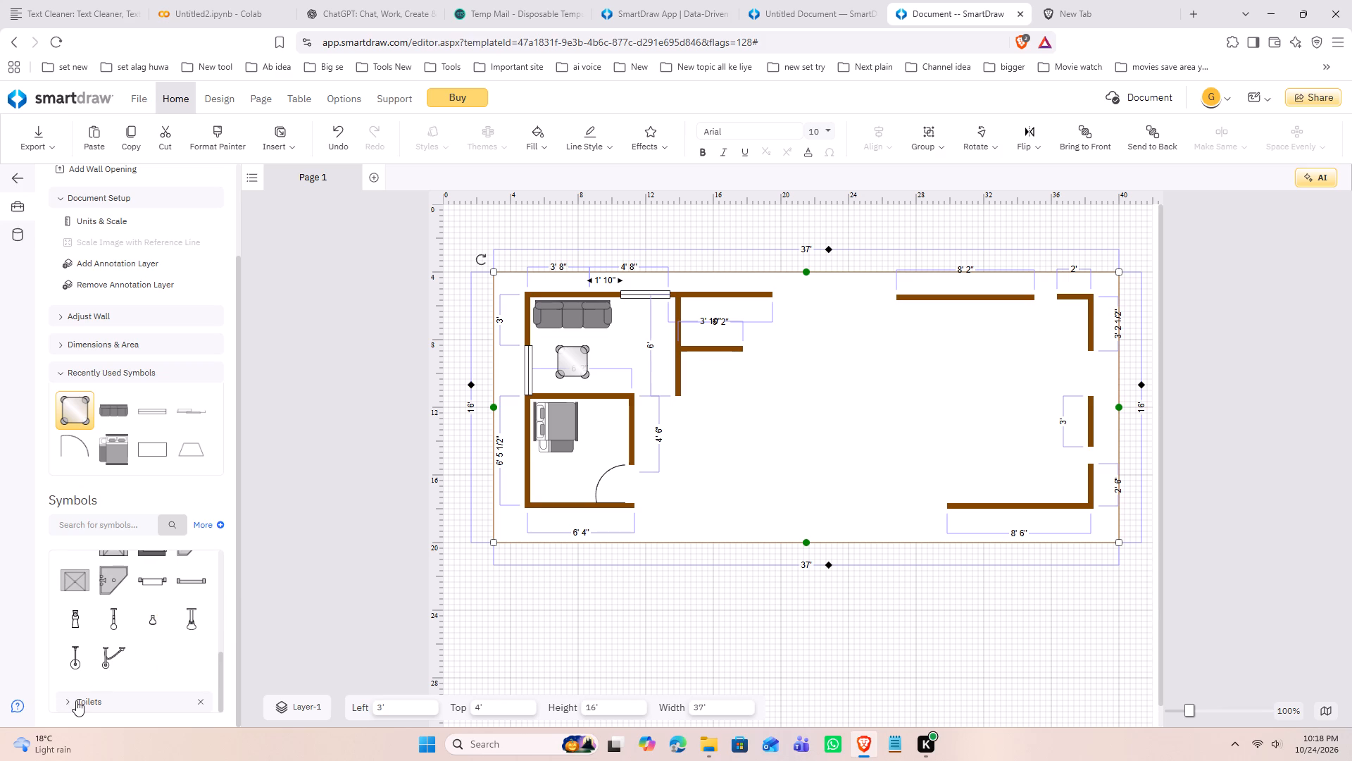
Place the first toilet symbol from Toilets in the corner between the top wall and the new vertical wall, above the short horizontal wall.
left_click(69, 703)
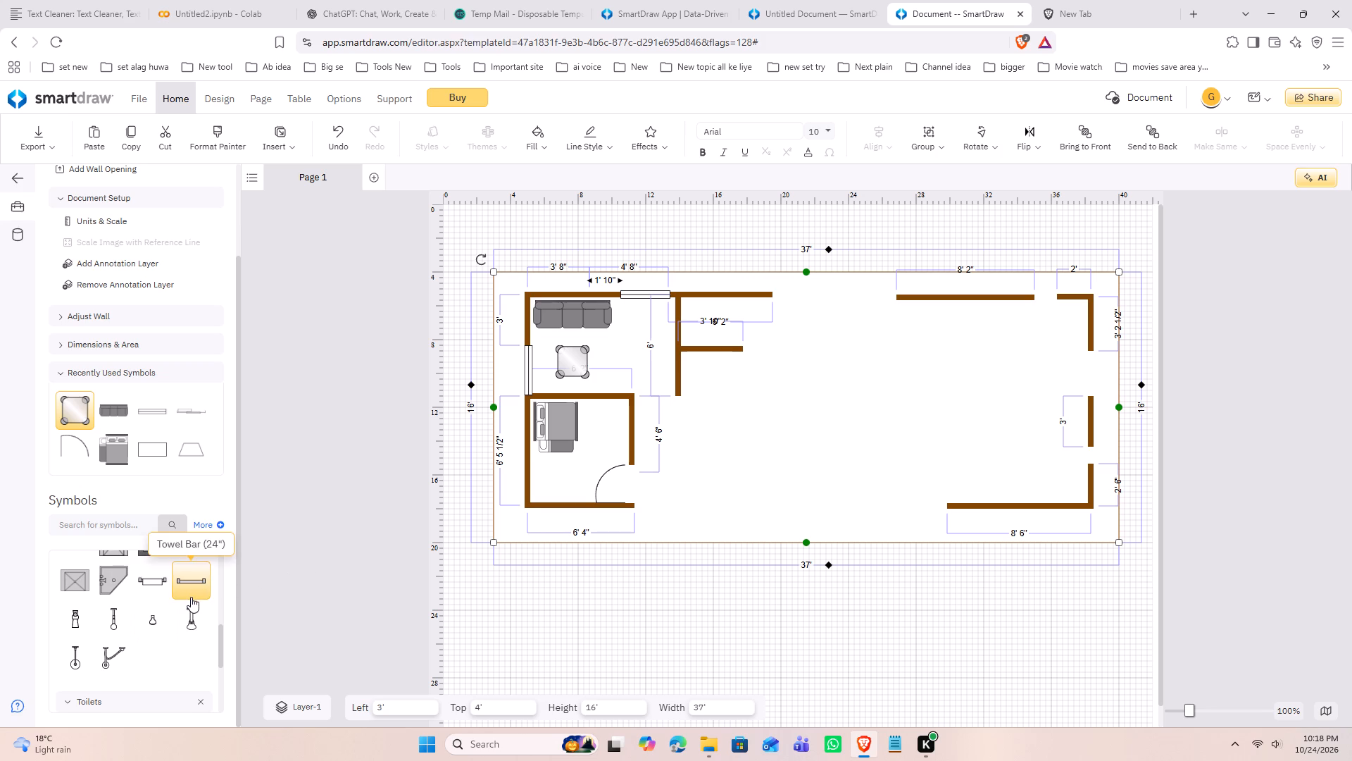
scroll(151, 701, "down", 3)
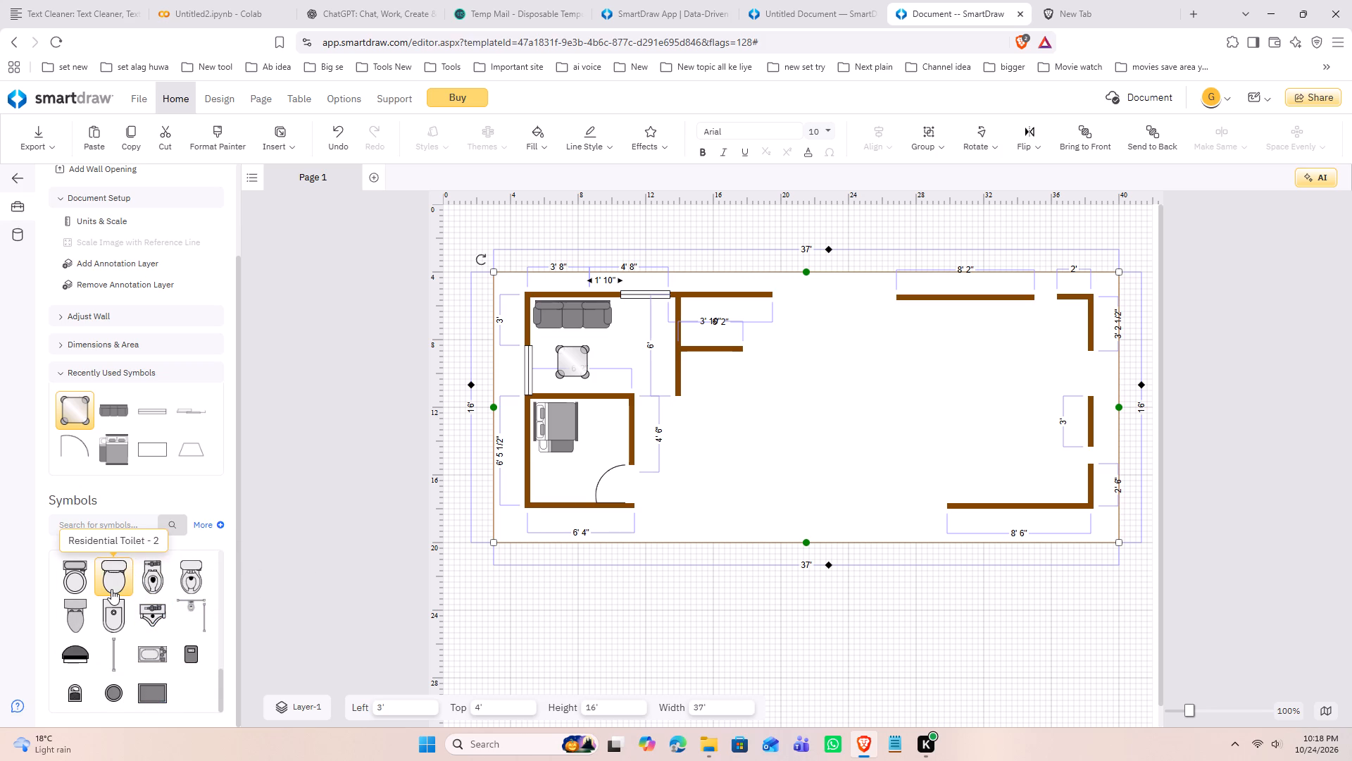
left_click_drag(82, 585, 693, 311)
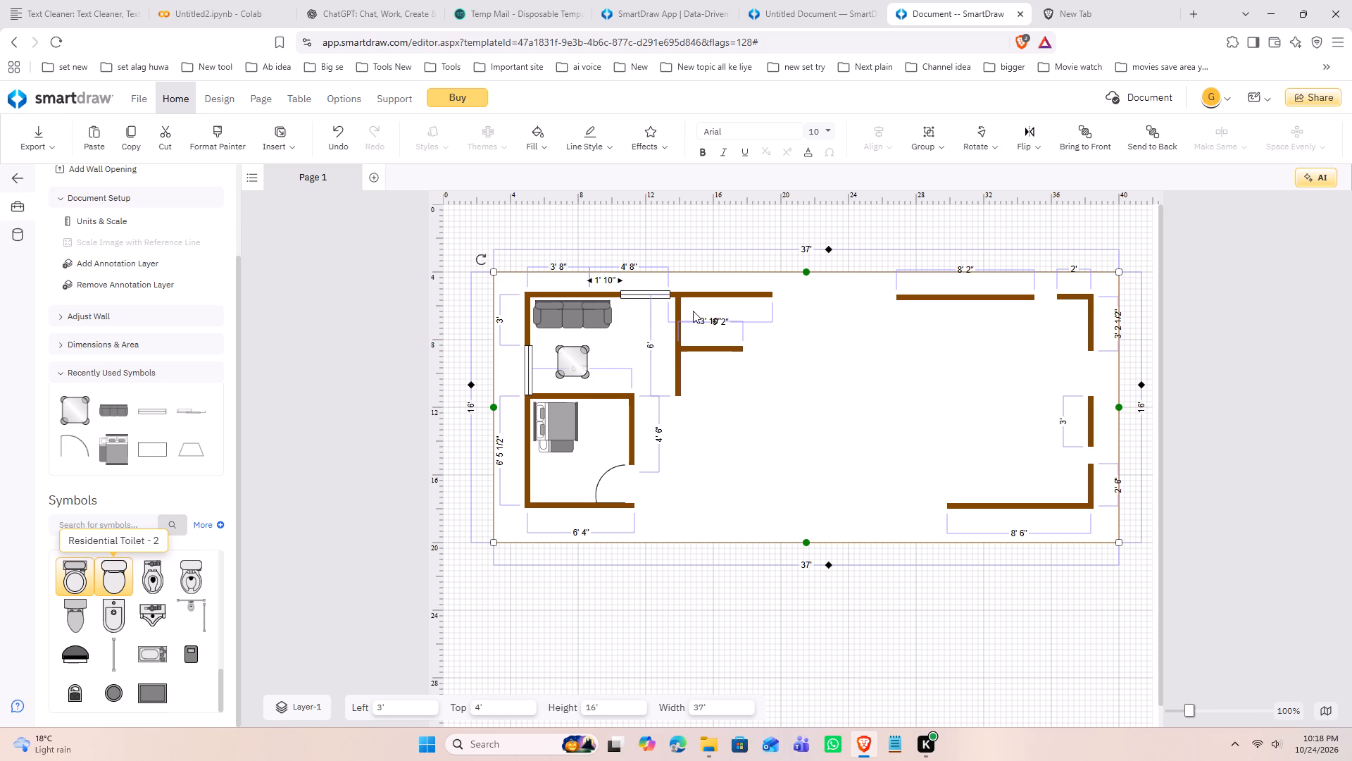
left_click_drag(693, 311, 694, 311)
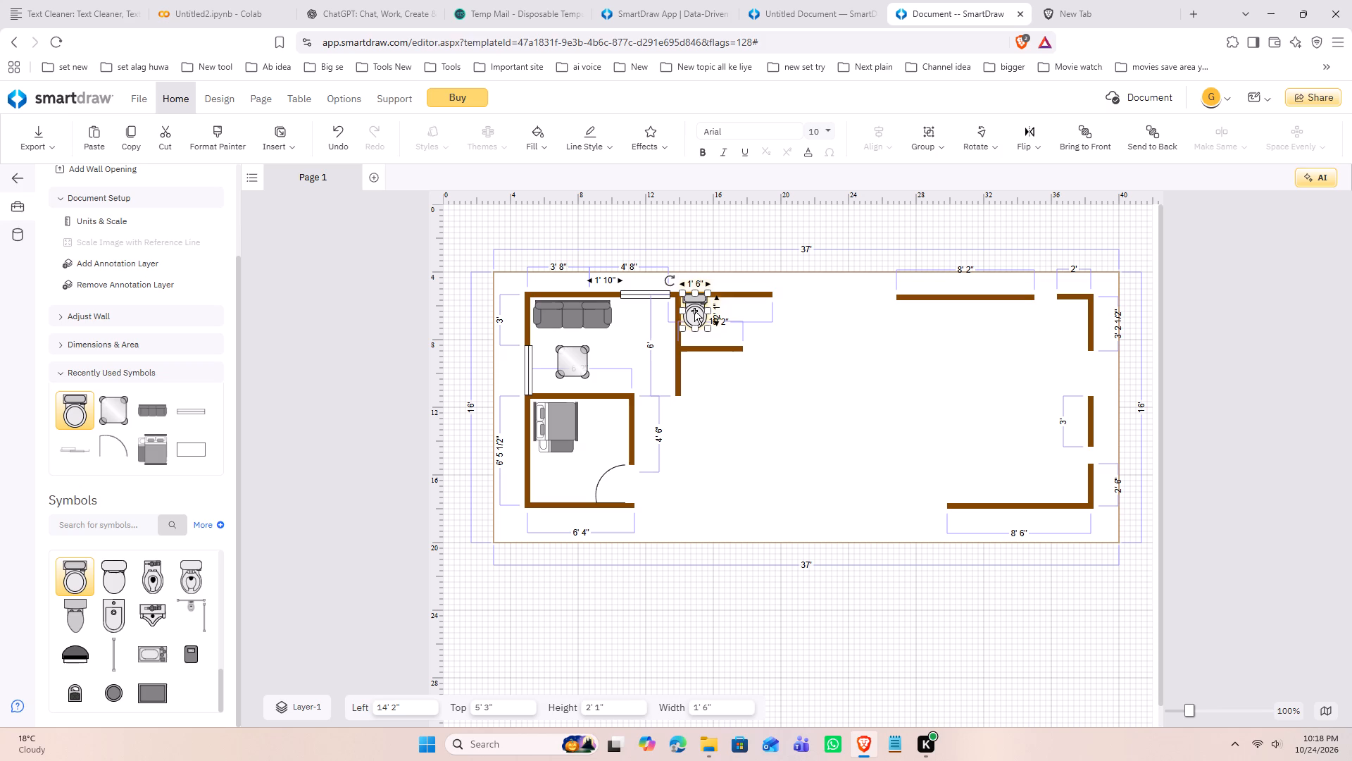
Rotate the toilet so its tank backs onto the vertical wall, and move it down near the short horizontal wall.
left_click_drag(672, 283, 687, 331)
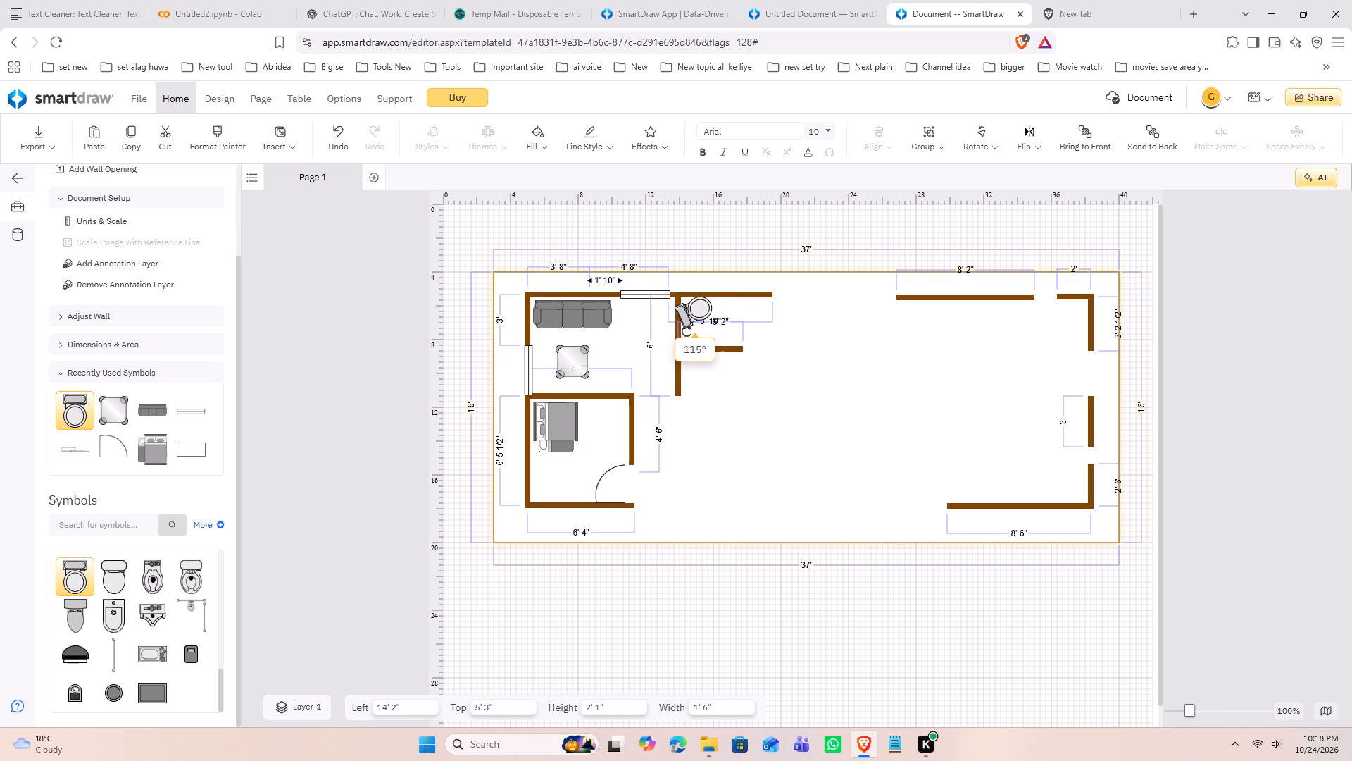
left_click_drag(687, 331, 688, 351)
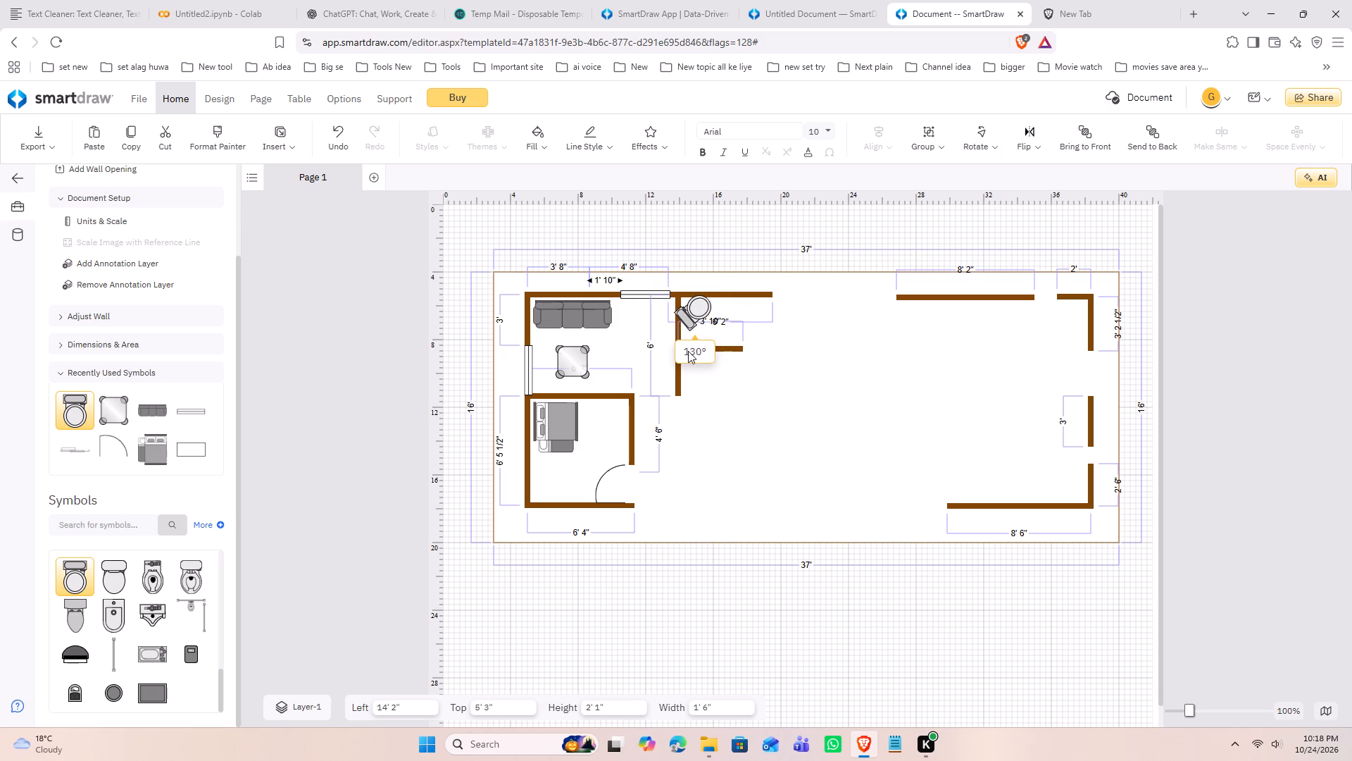
left_click_drag(688, 351, 661, 346)
left_click_drag(701, 310, 704, 335)
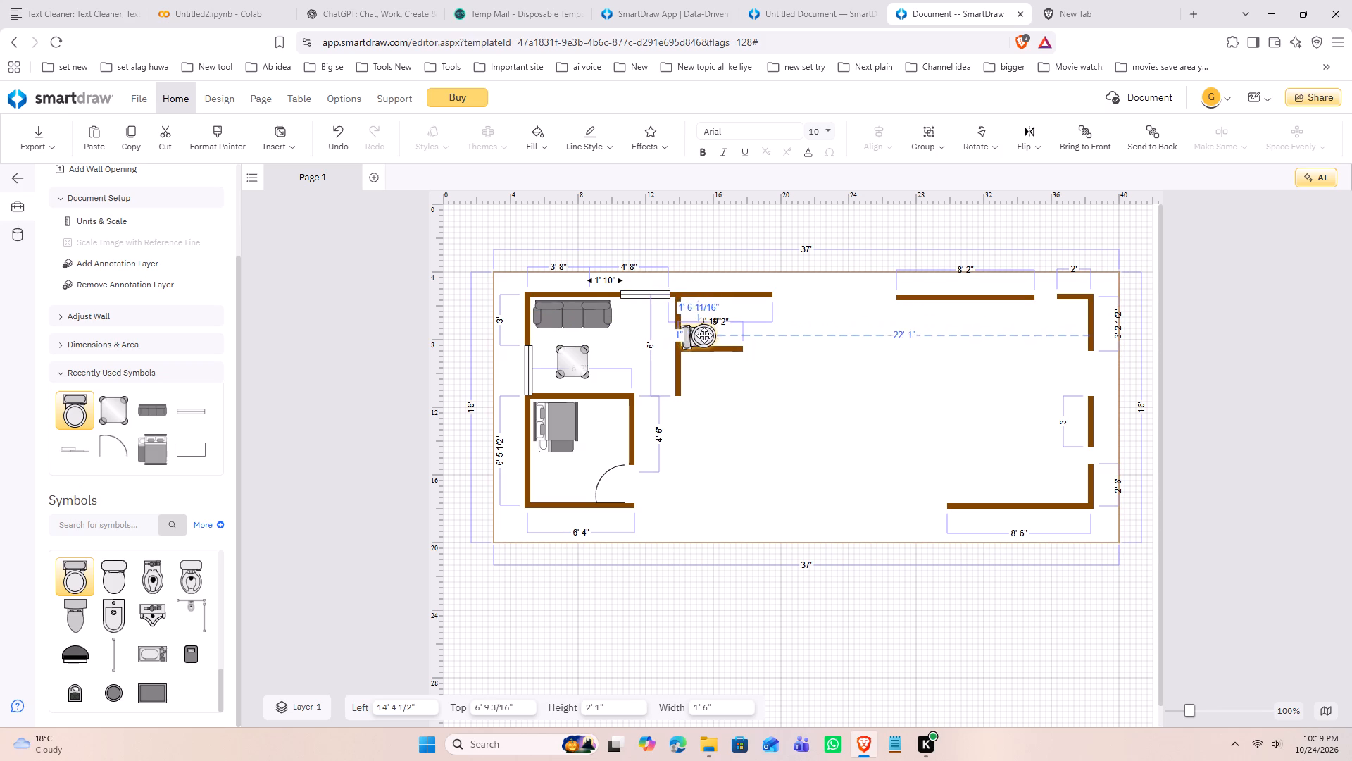
left_click_drag(704, 335, 702, 333)
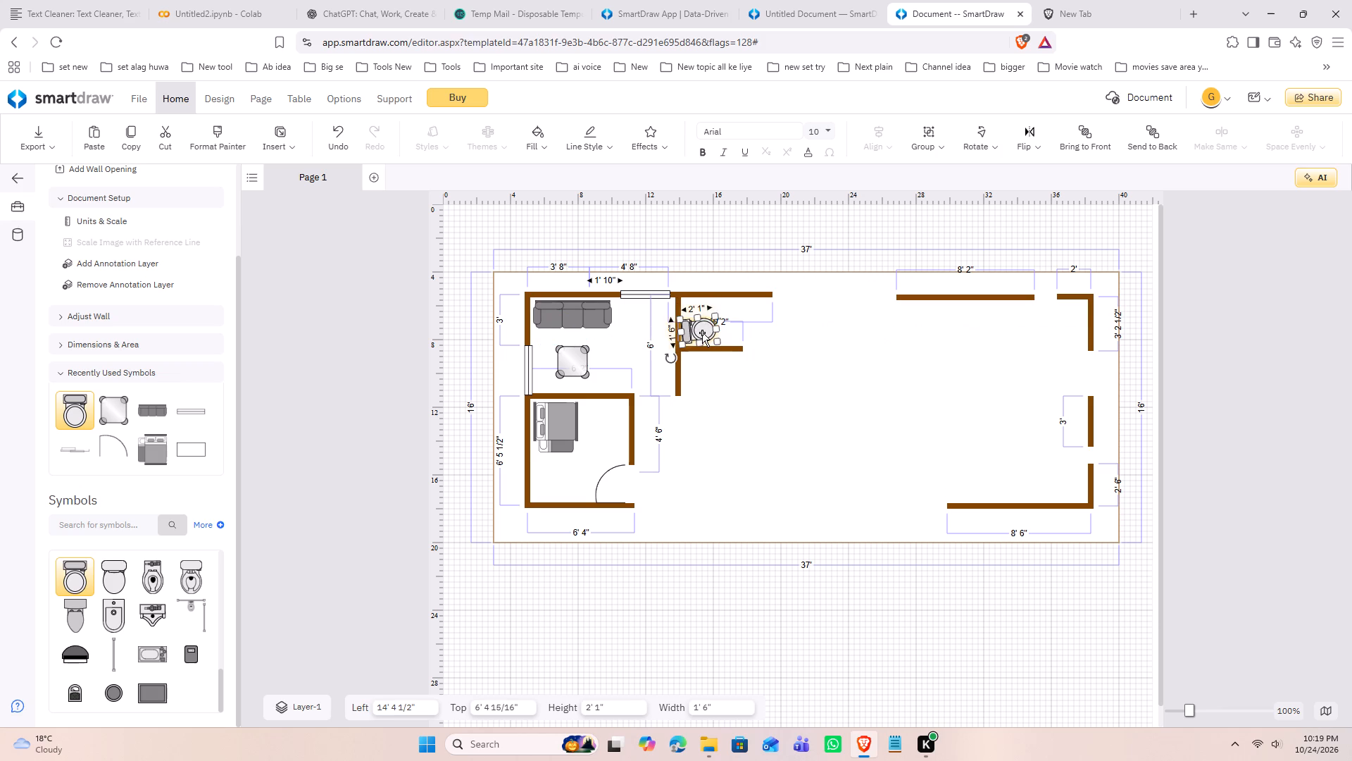
left_click(673, 359)
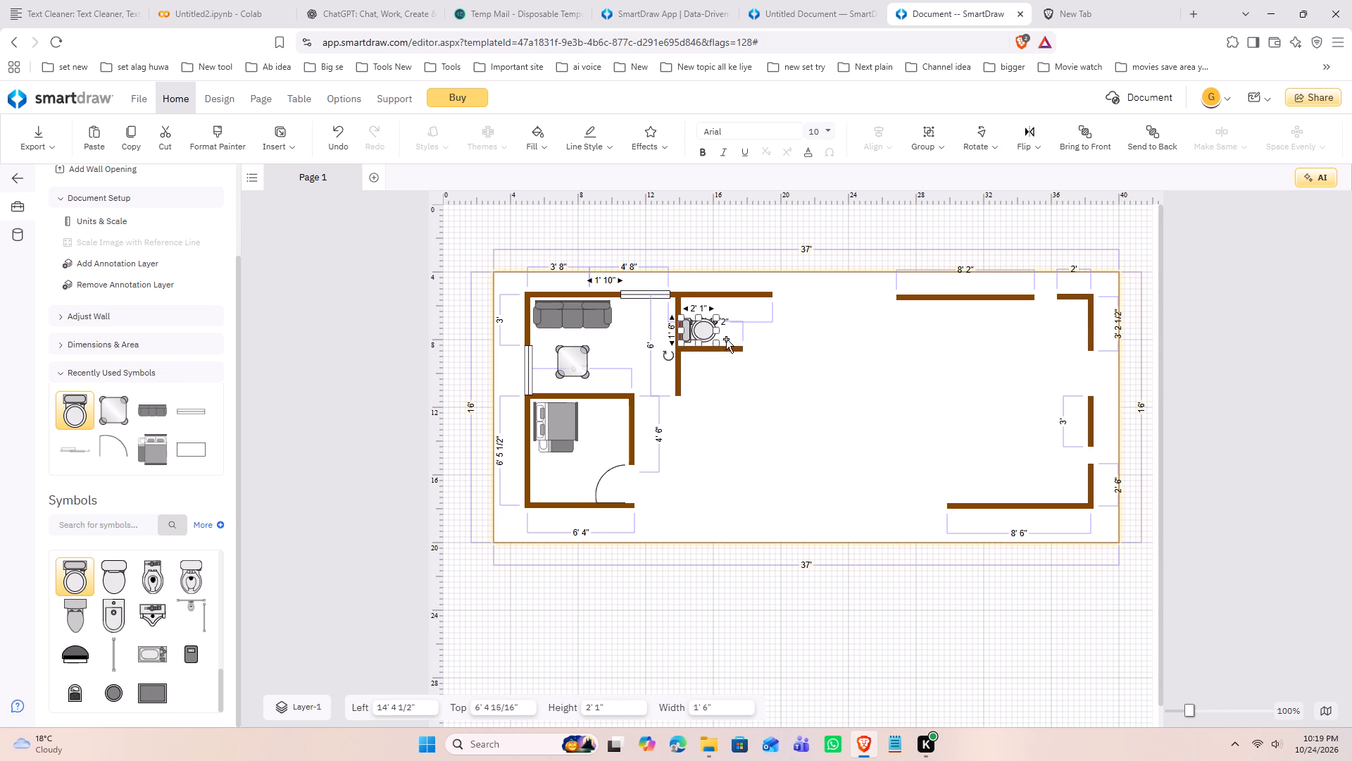
left_click(787, 366)
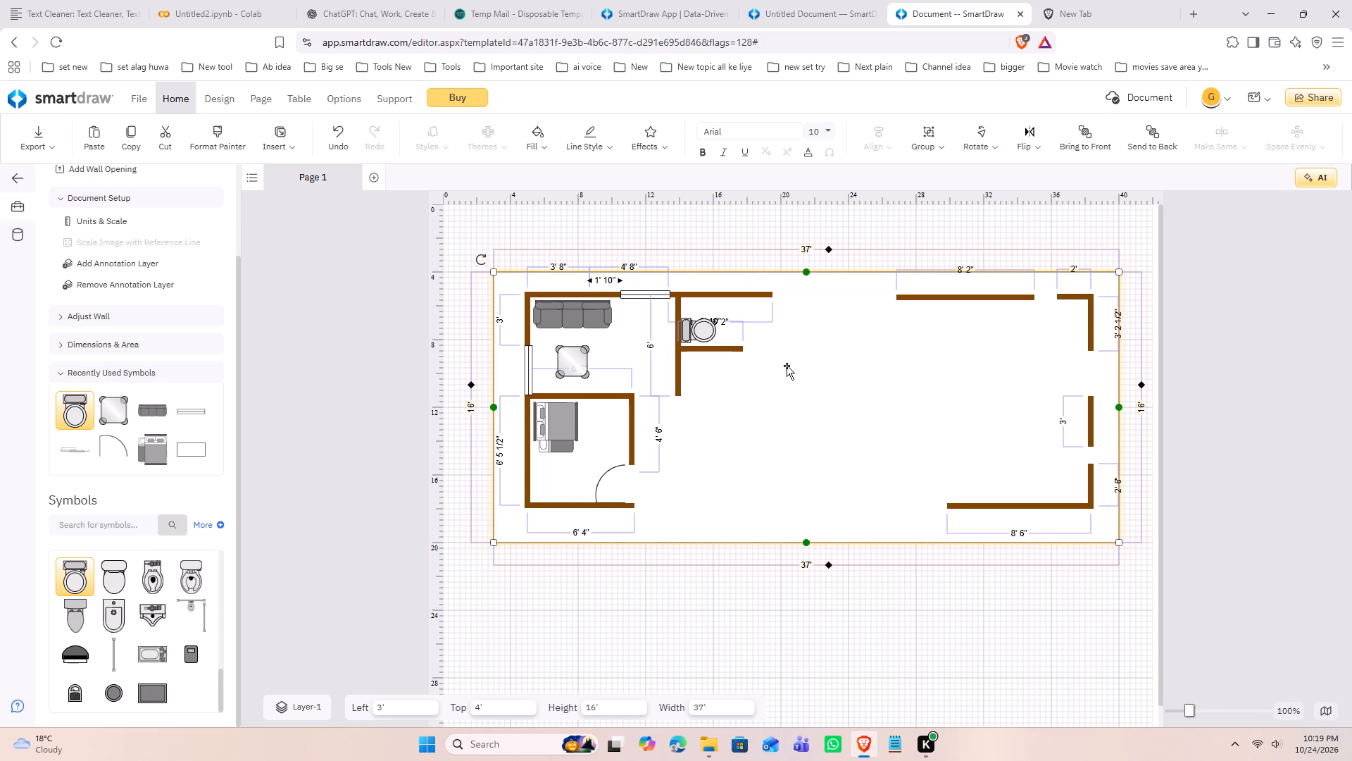
Shrink the toilet to about 1' 7" by 1' 2" and position it against the short horizontal wall beside the vertical wall.
left_click(705, 328)
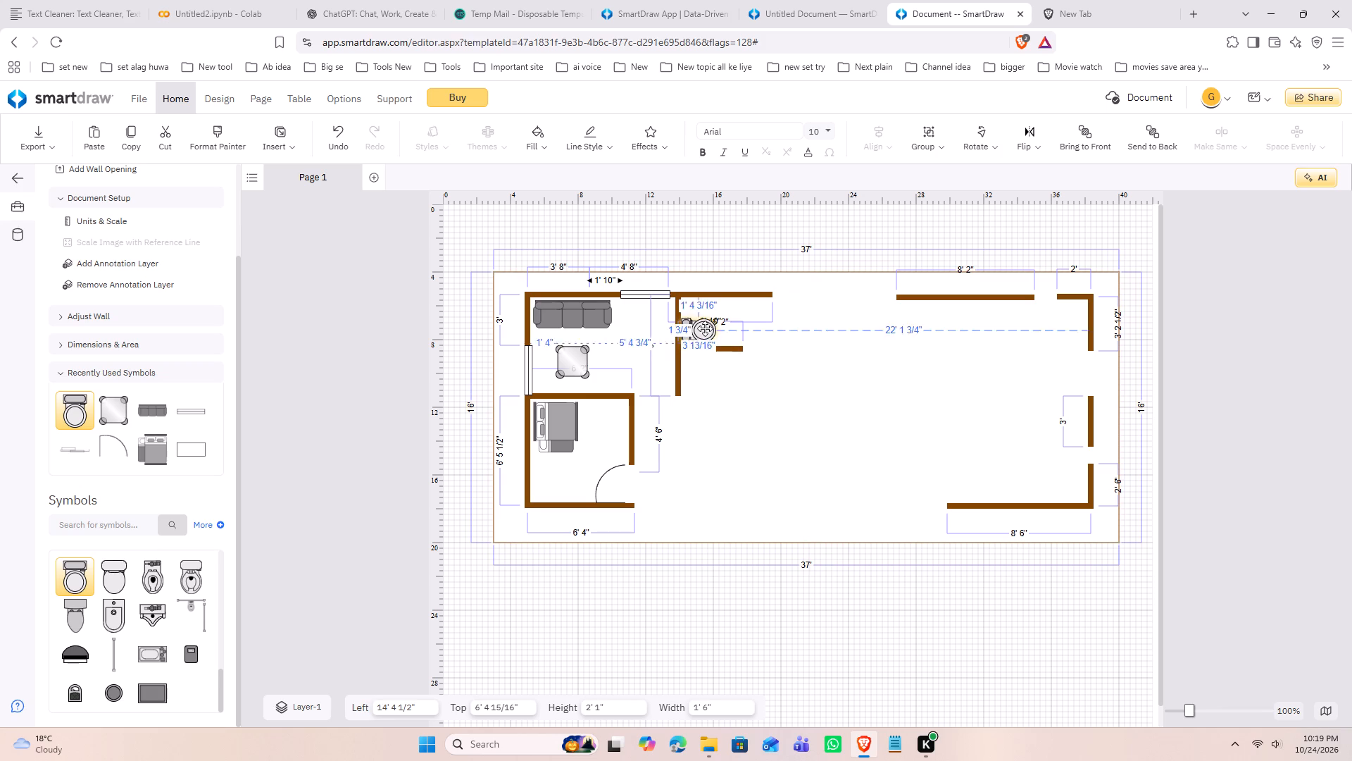
left_click_drag(715, 316, 705, 323)
left_click(698, 338)
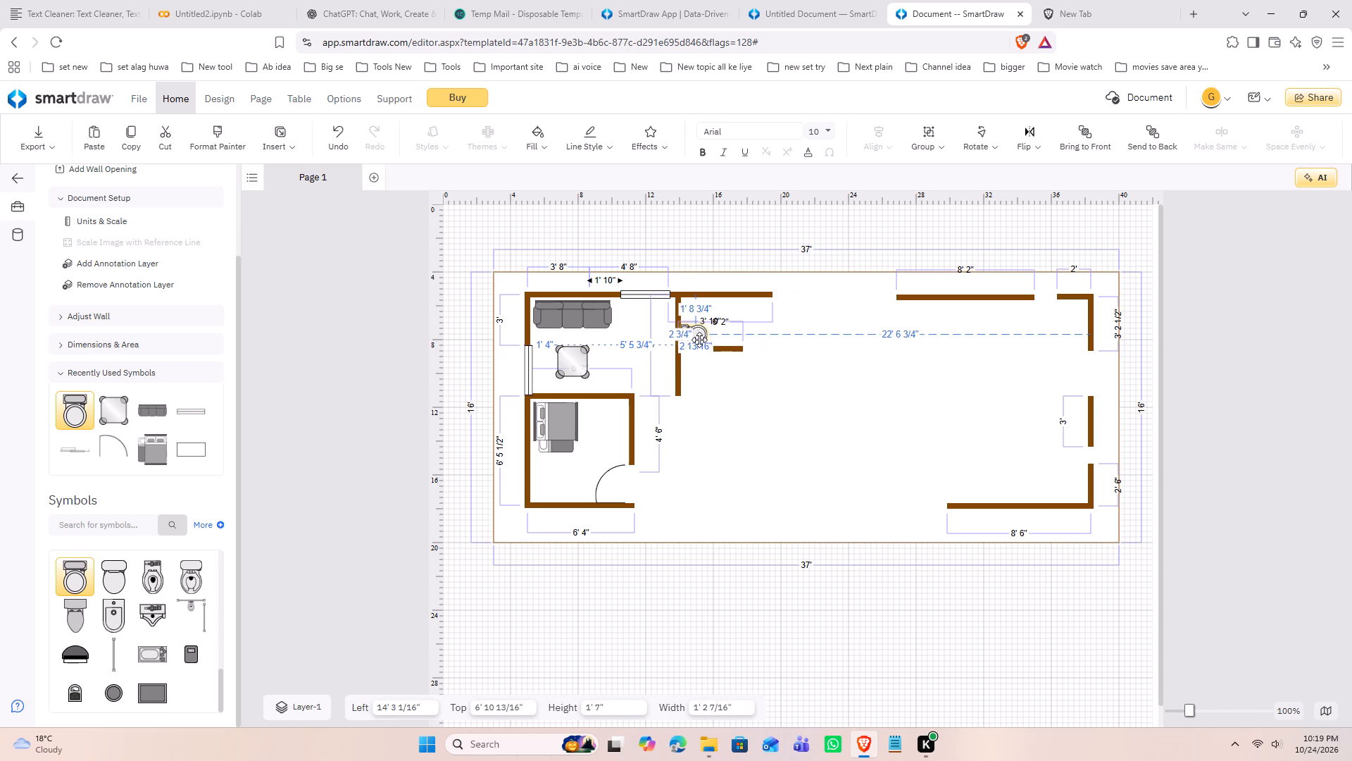
left_click(799, 360)
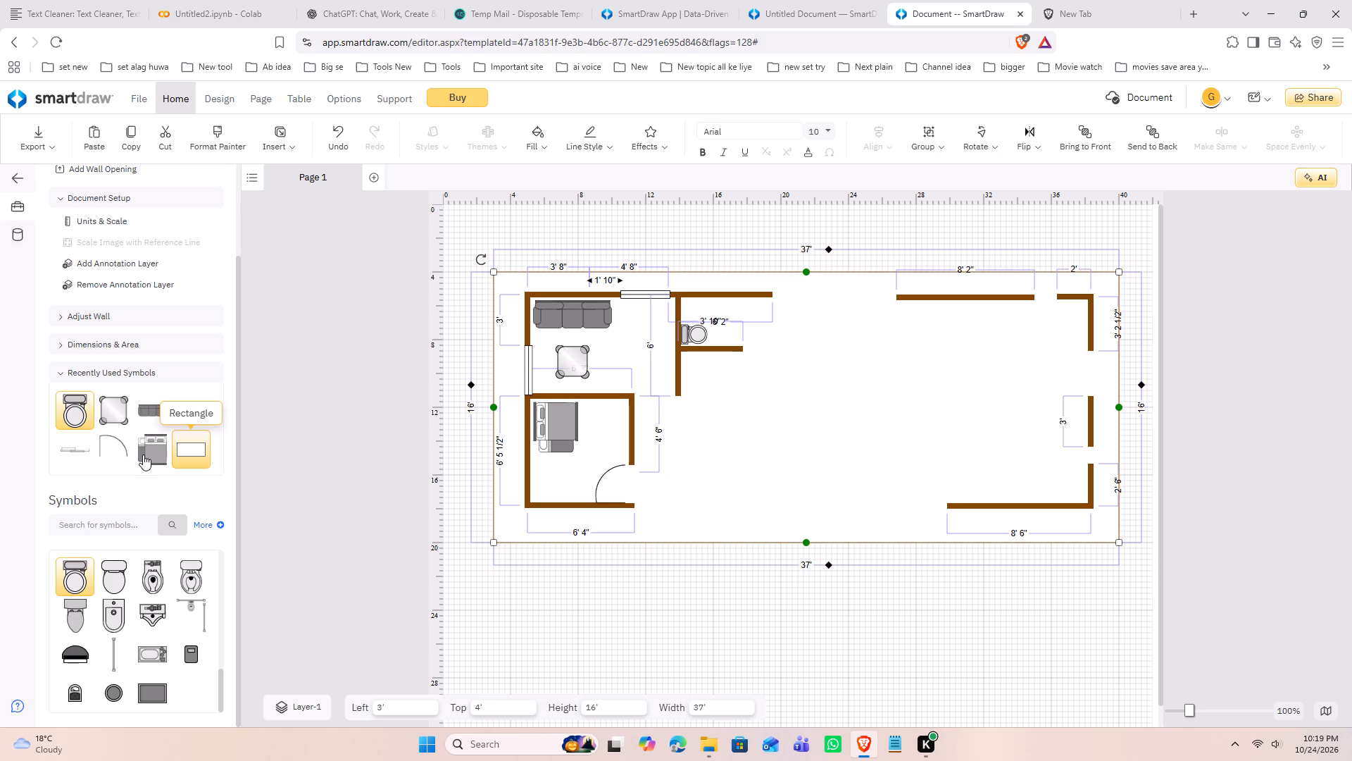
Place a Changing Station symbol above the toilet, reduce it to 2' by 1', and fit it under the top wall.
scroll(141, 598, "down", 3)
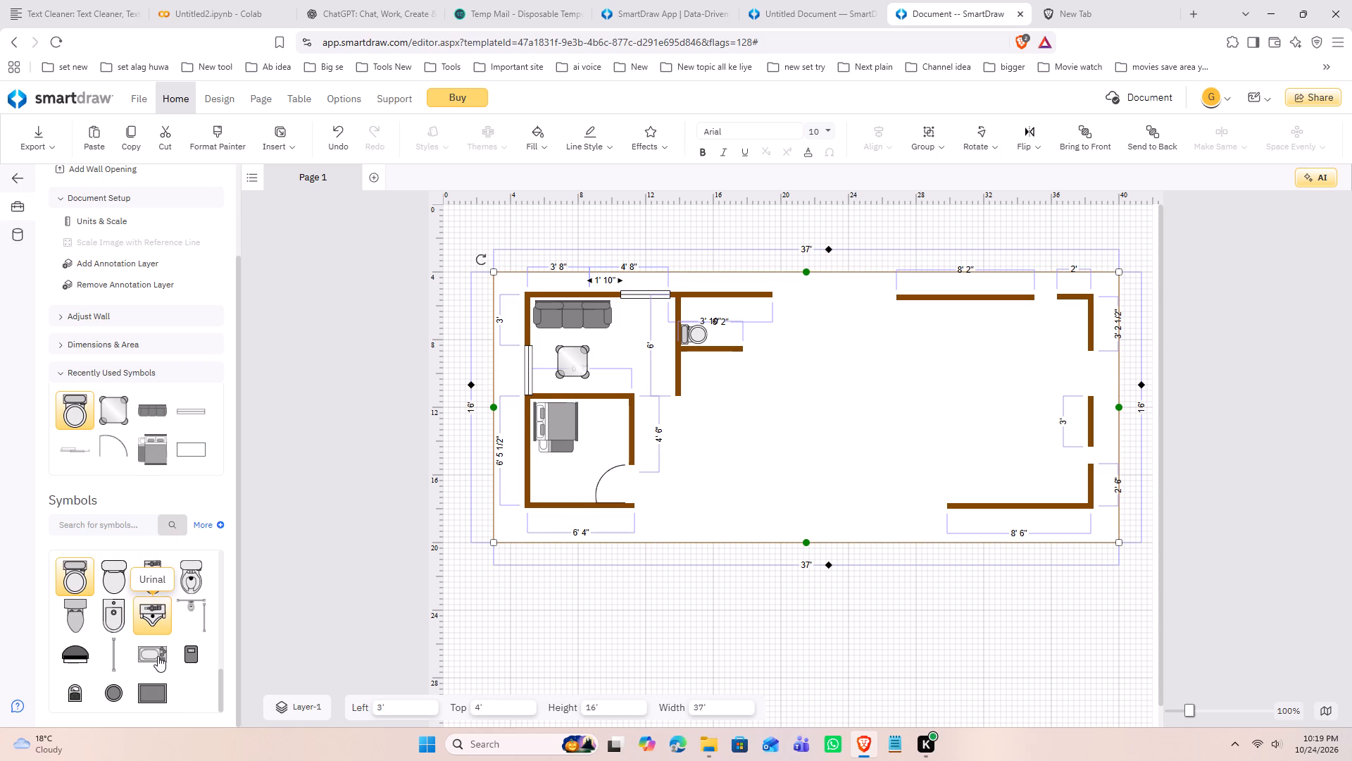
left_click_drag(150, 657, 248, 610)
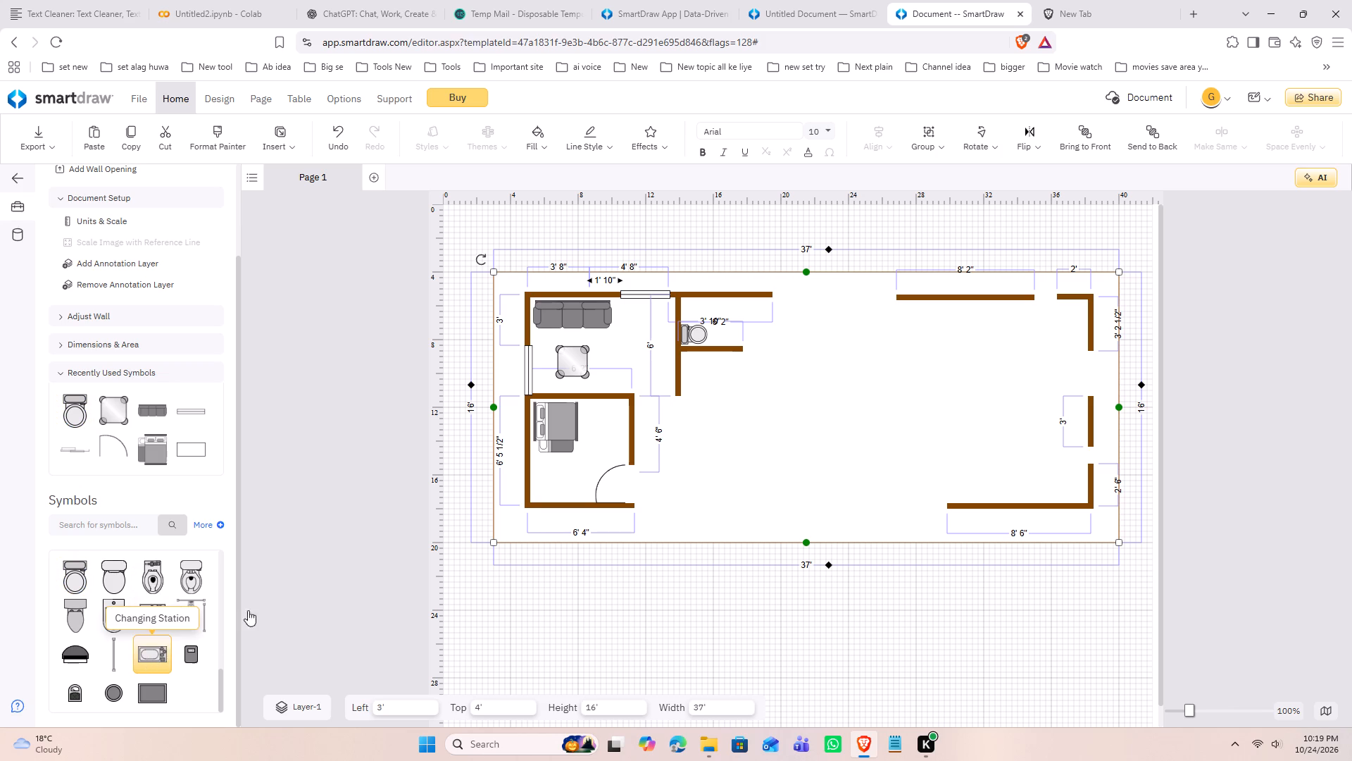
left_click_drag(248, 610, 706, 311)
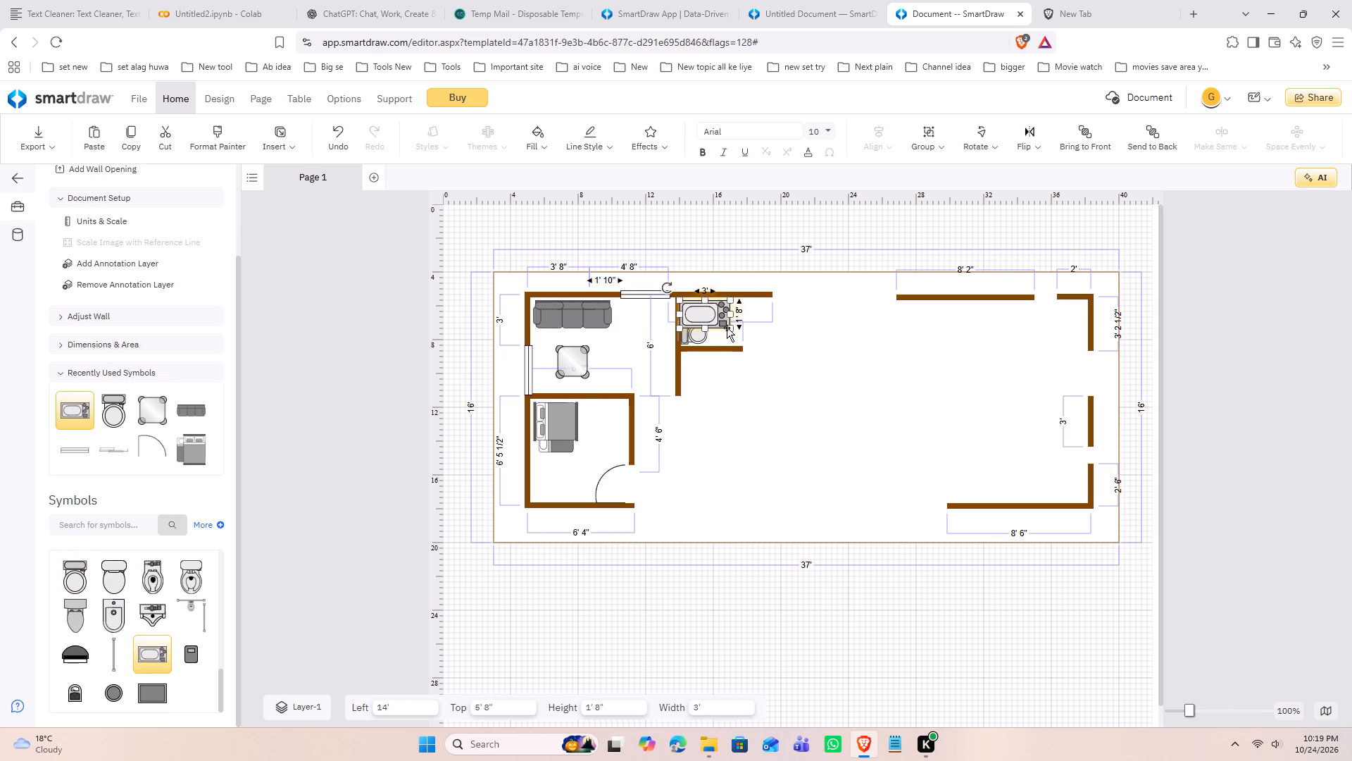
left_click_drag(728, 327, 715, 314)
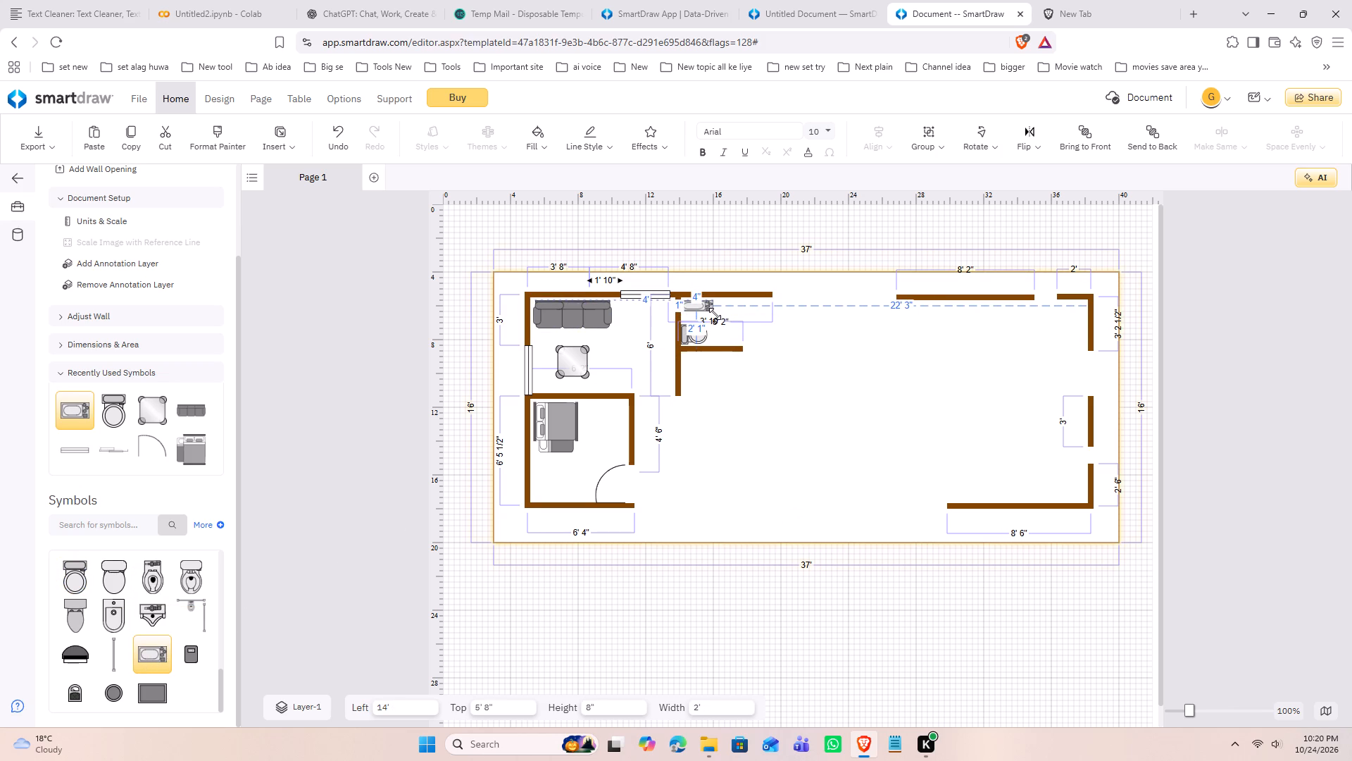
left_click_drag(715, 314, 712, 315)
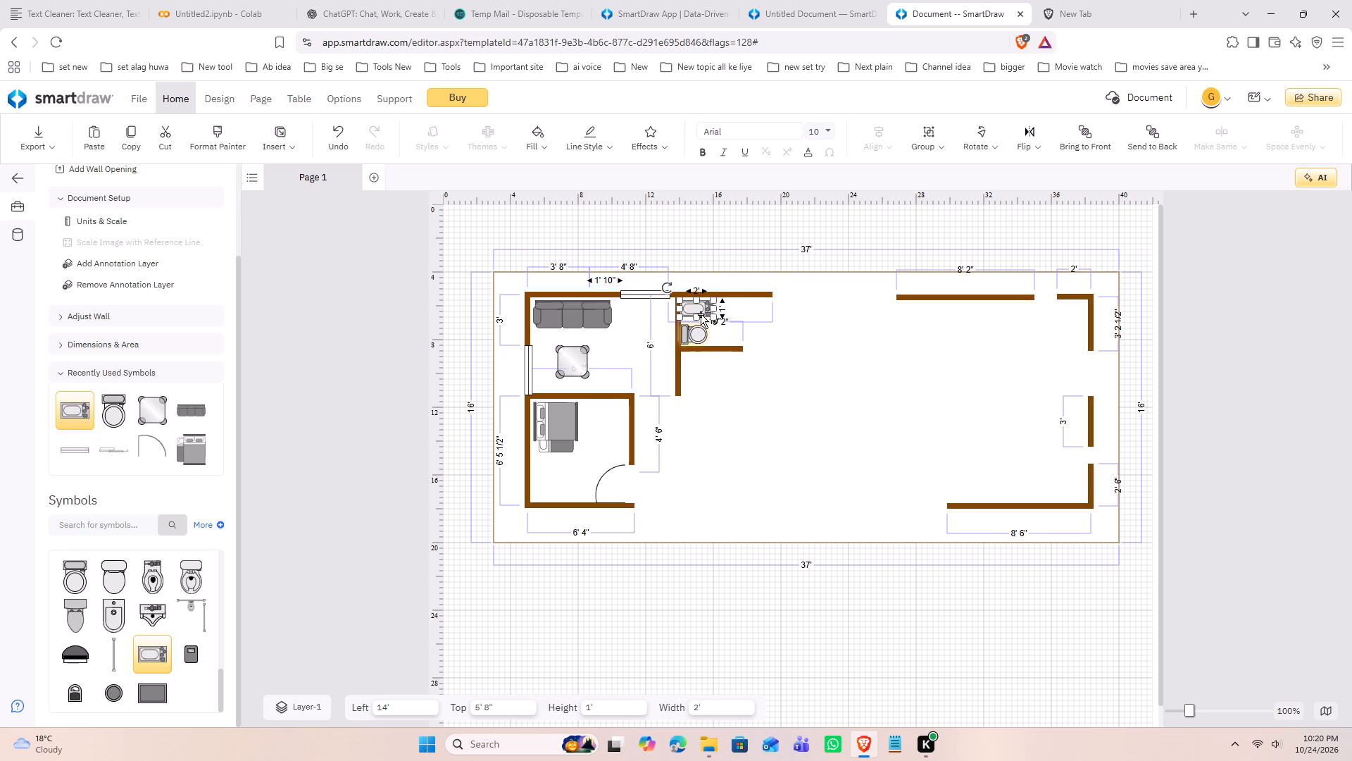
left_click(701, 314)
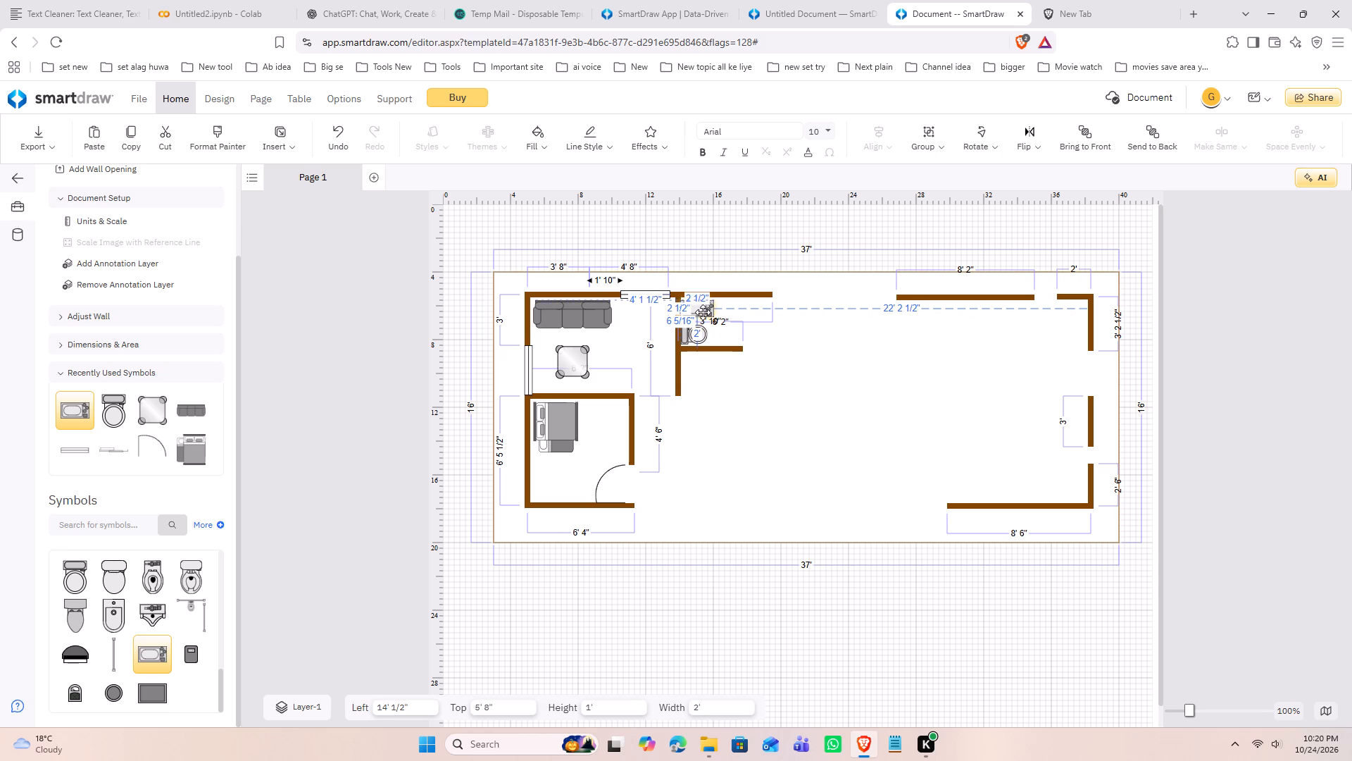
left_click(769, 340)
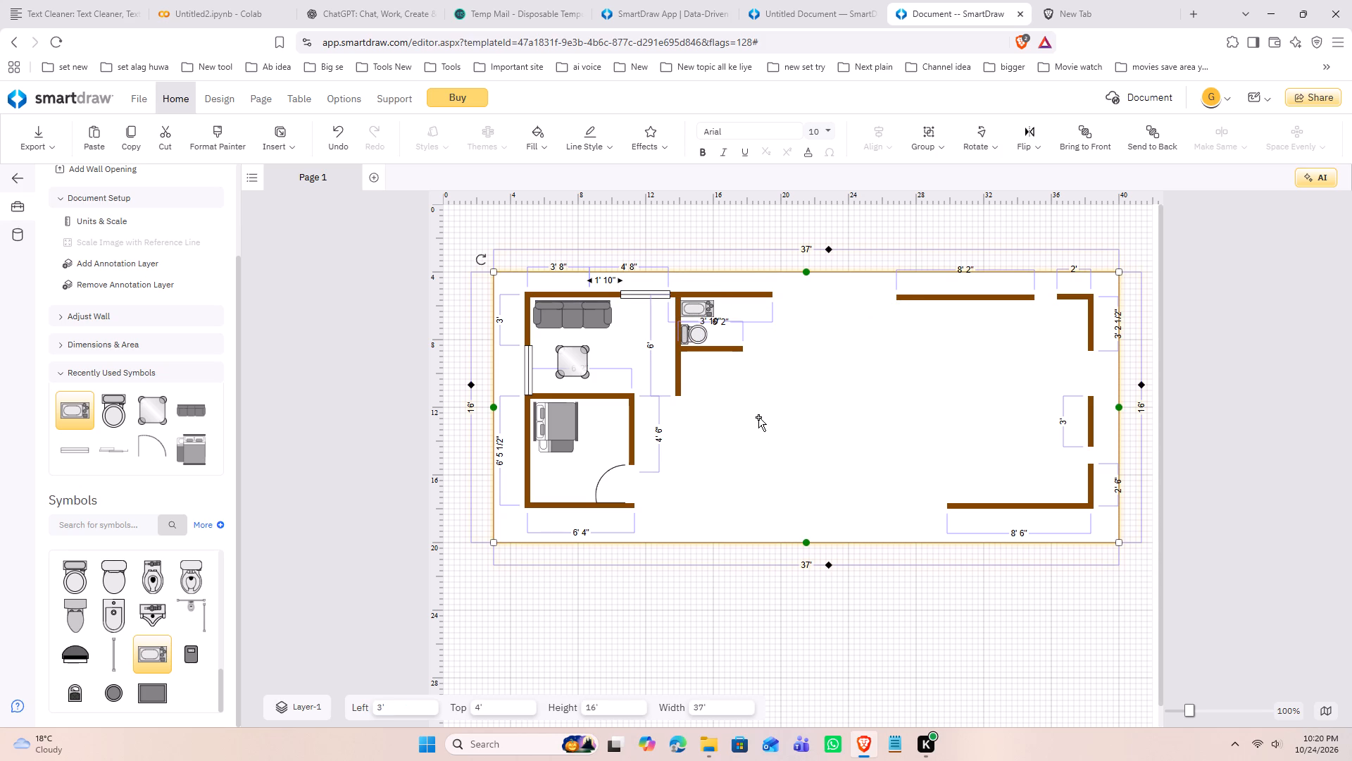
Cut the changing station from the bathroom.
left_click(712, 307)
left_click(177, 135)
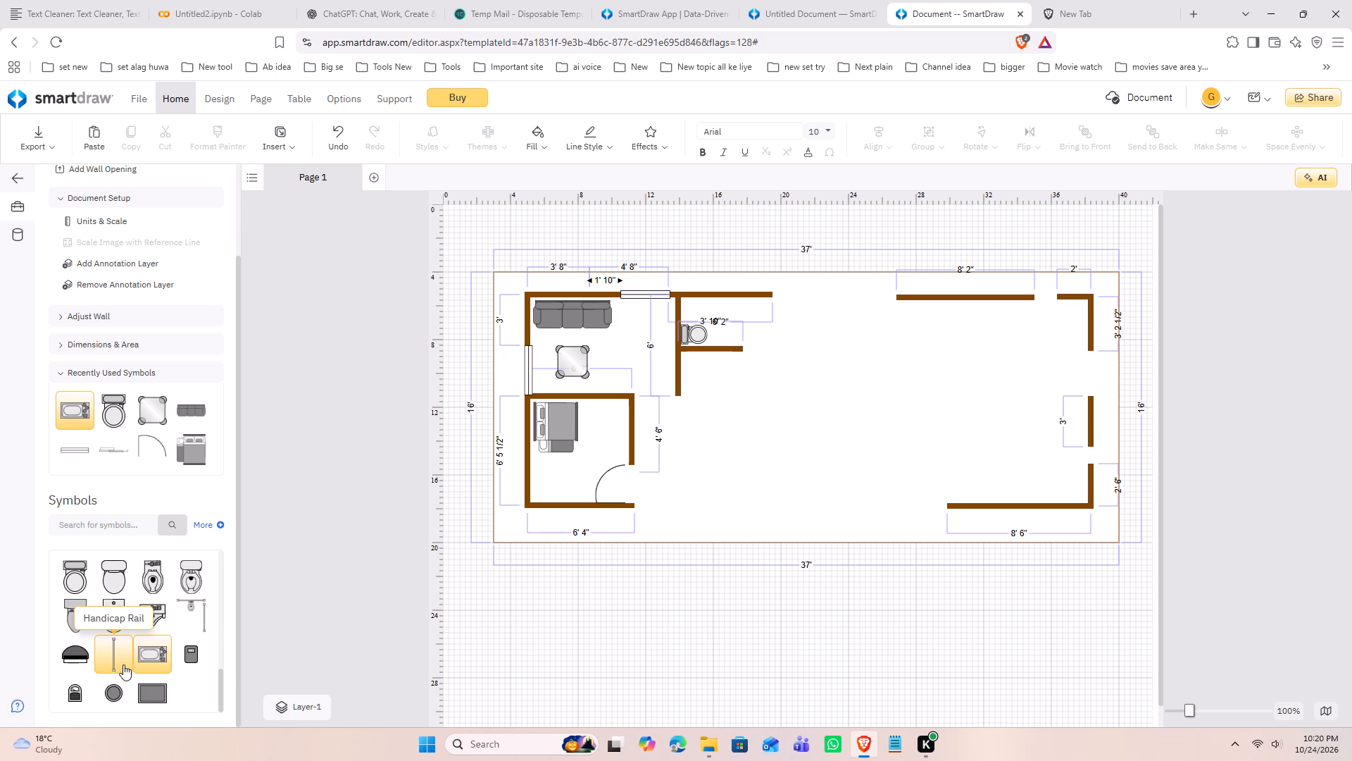
Place the rectangular Trash Can/Waste Bin symbol above the toilet, in the corner between the top wall and the vertical wall.
scroll(119, 666, "down", 3)
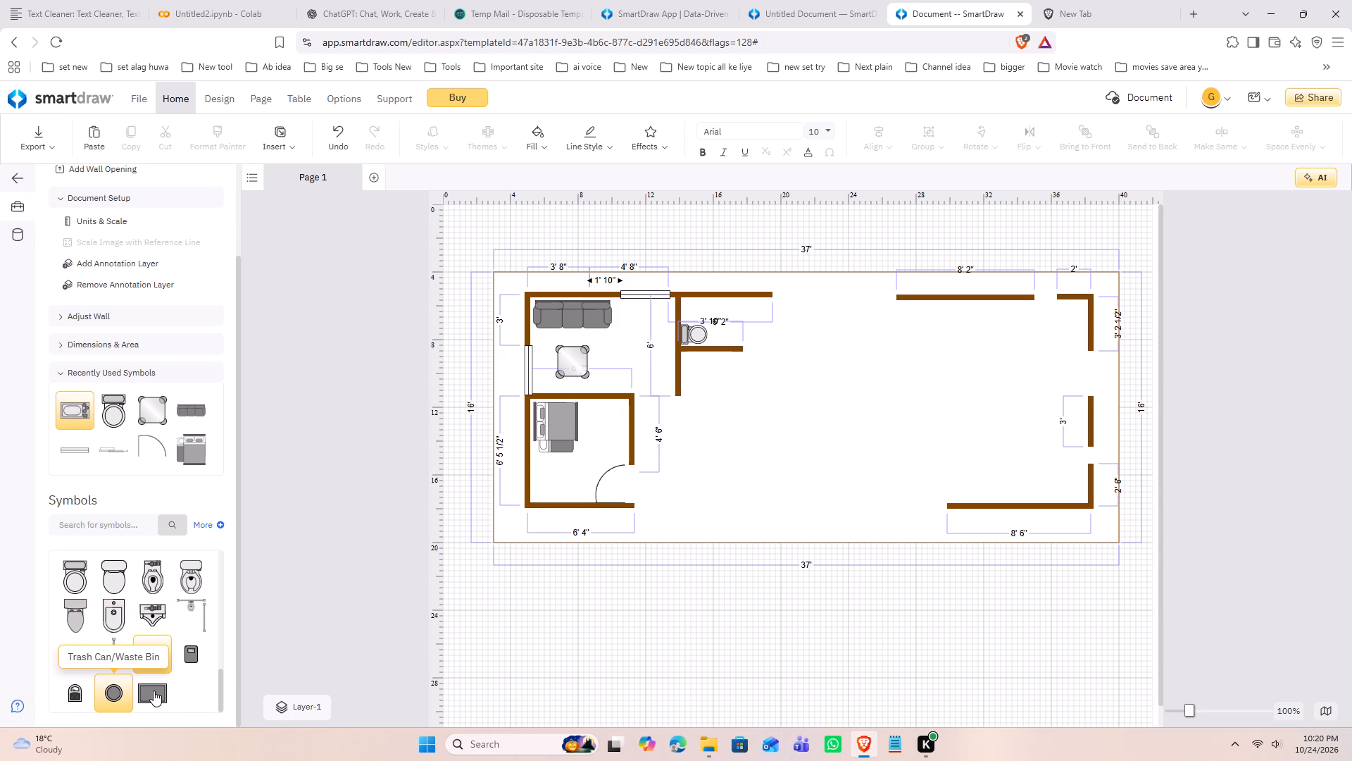
left_click(165, 686)
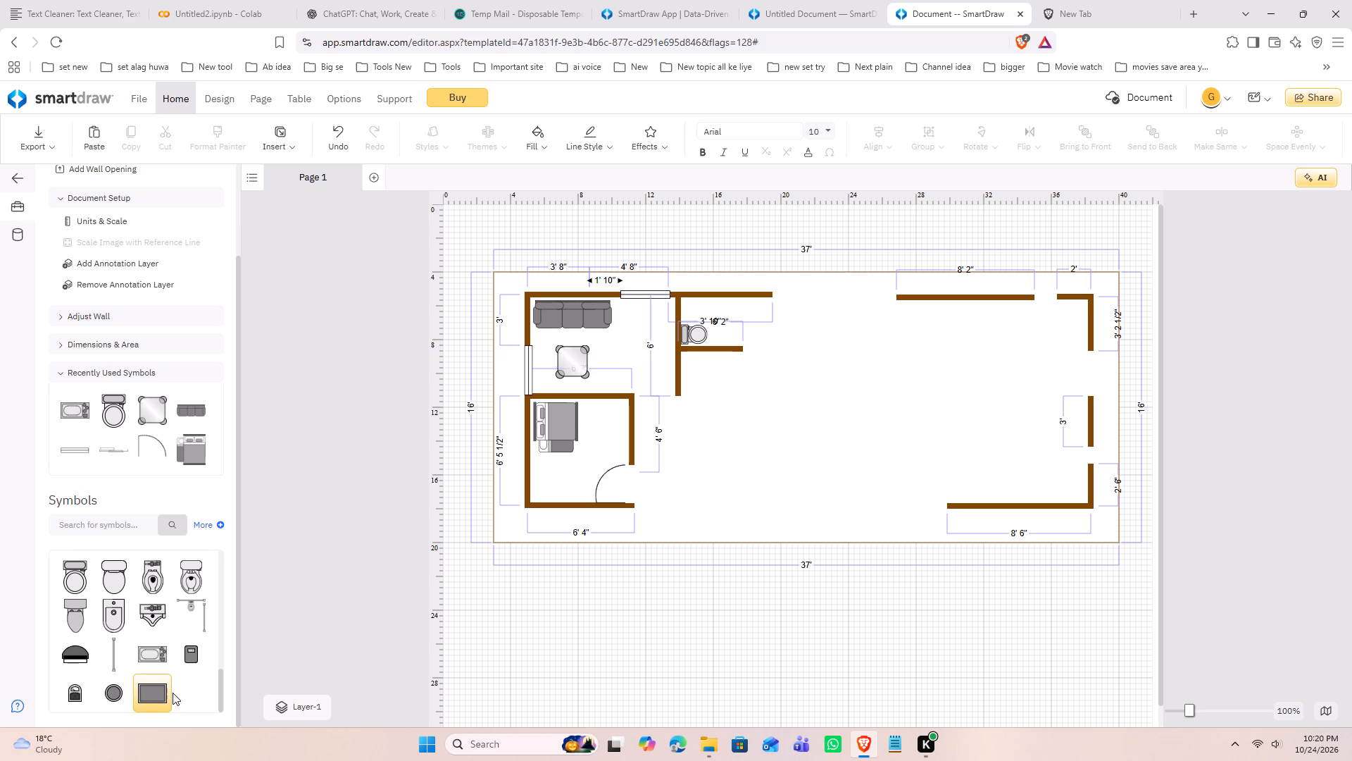
left_click_drag(149, 696, 154, 693)
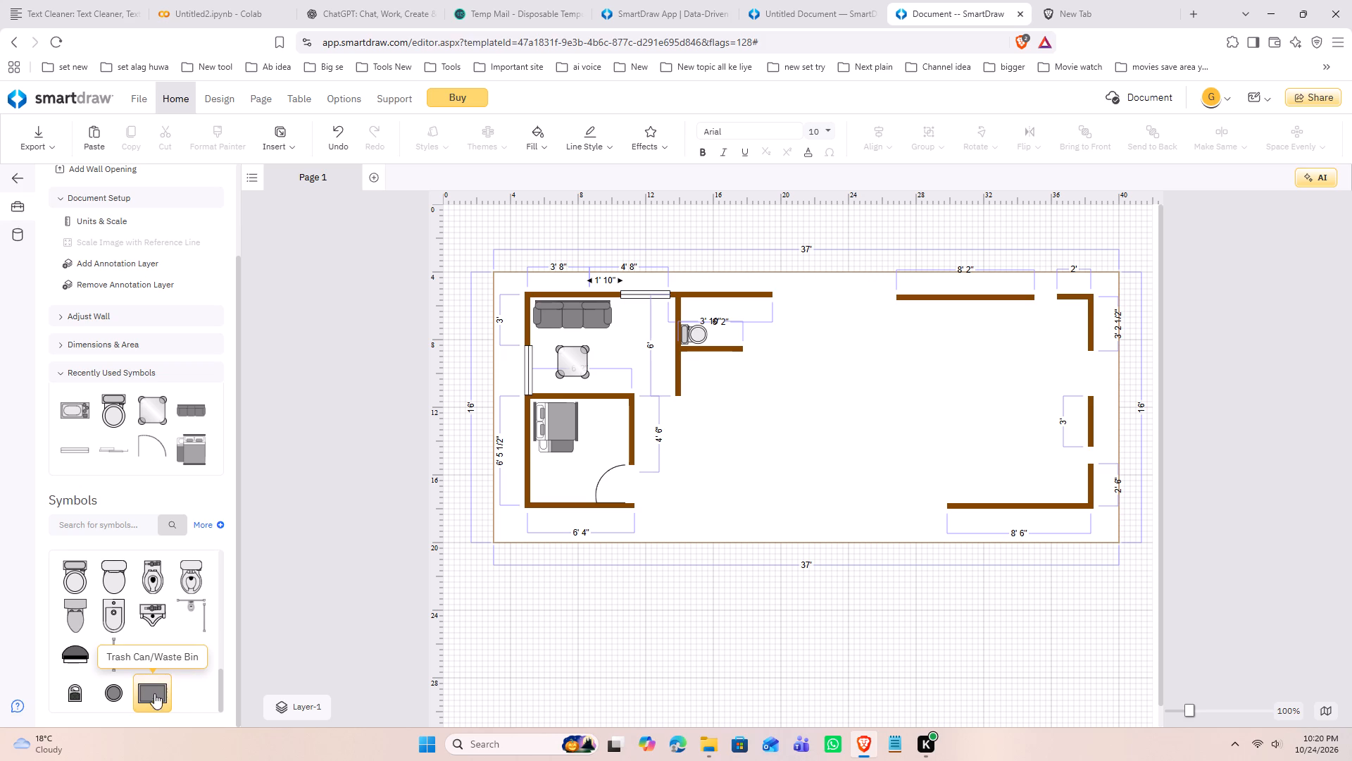
left_click_drag(154, 693, 699, 309)
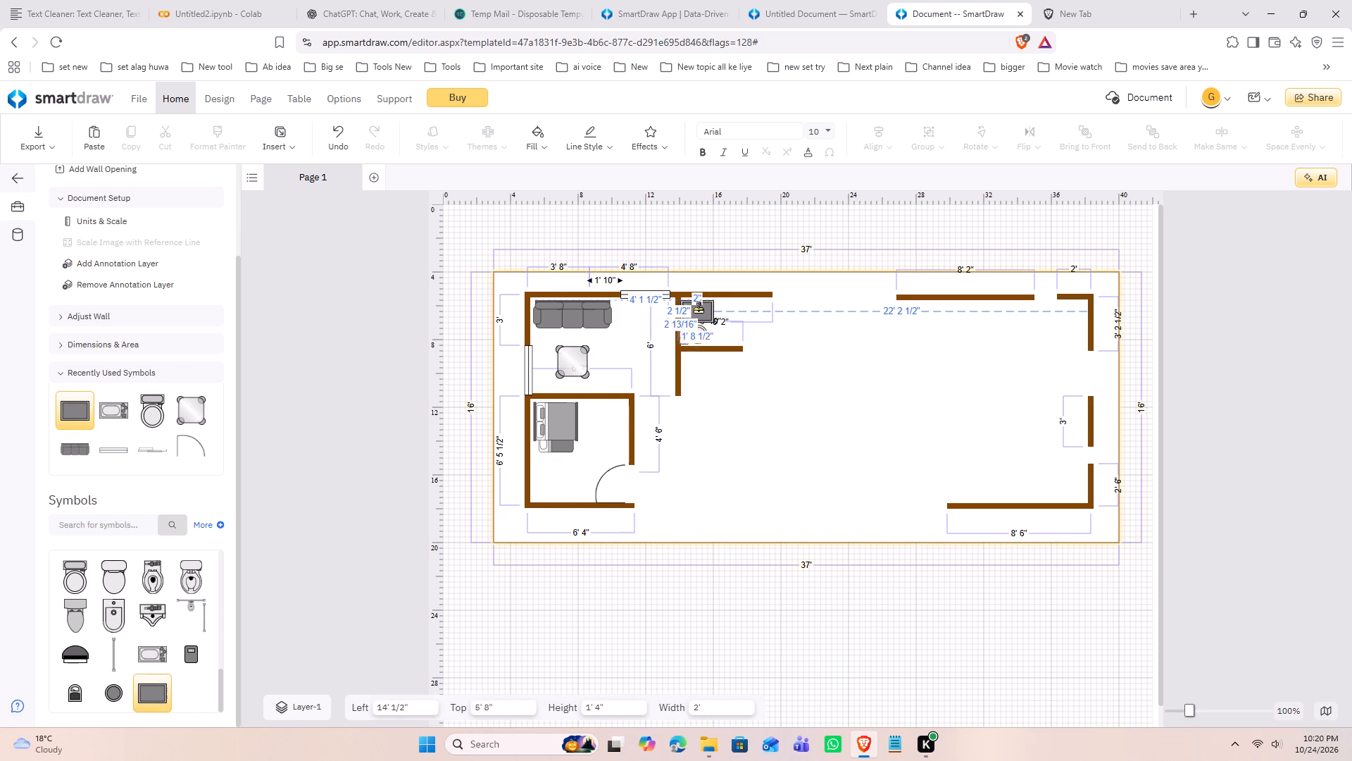
left_click_drag(699, 309, 699, 308)
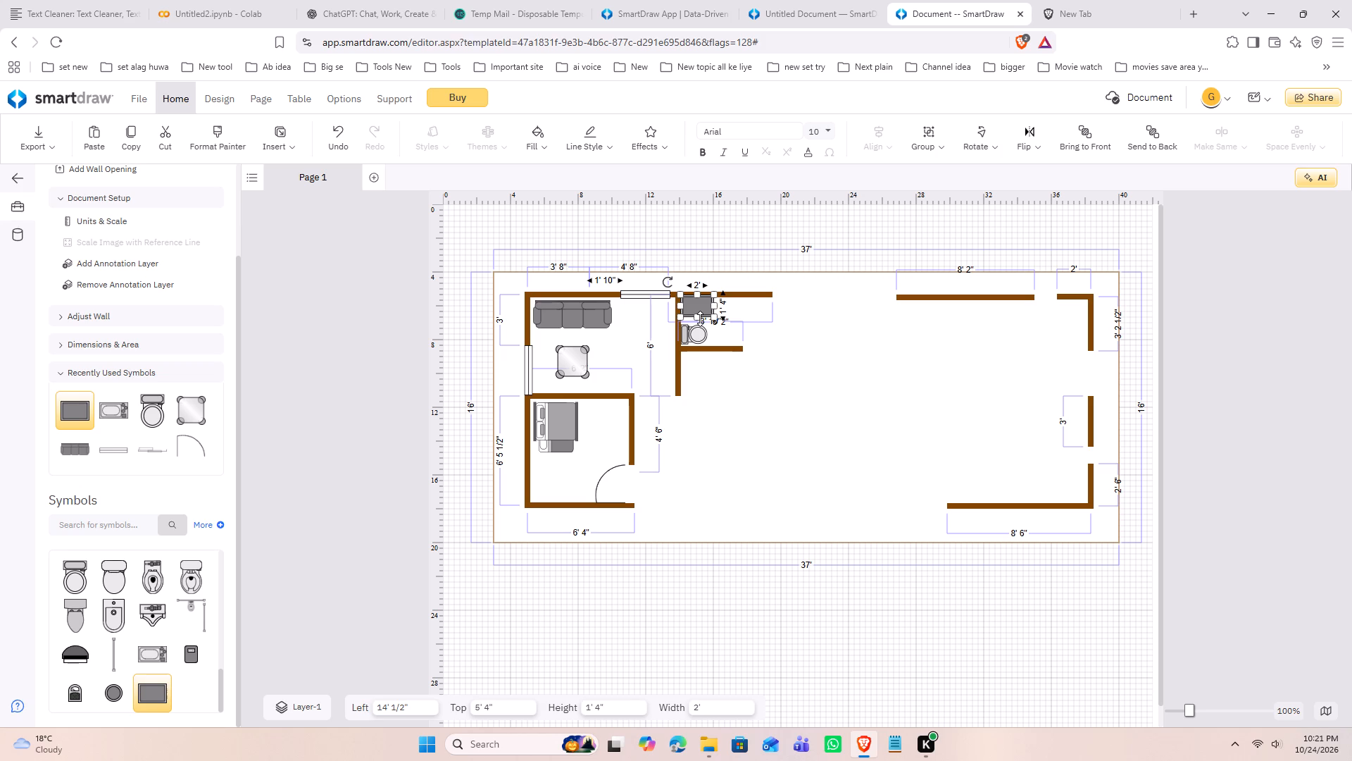
left_click(779, 373)
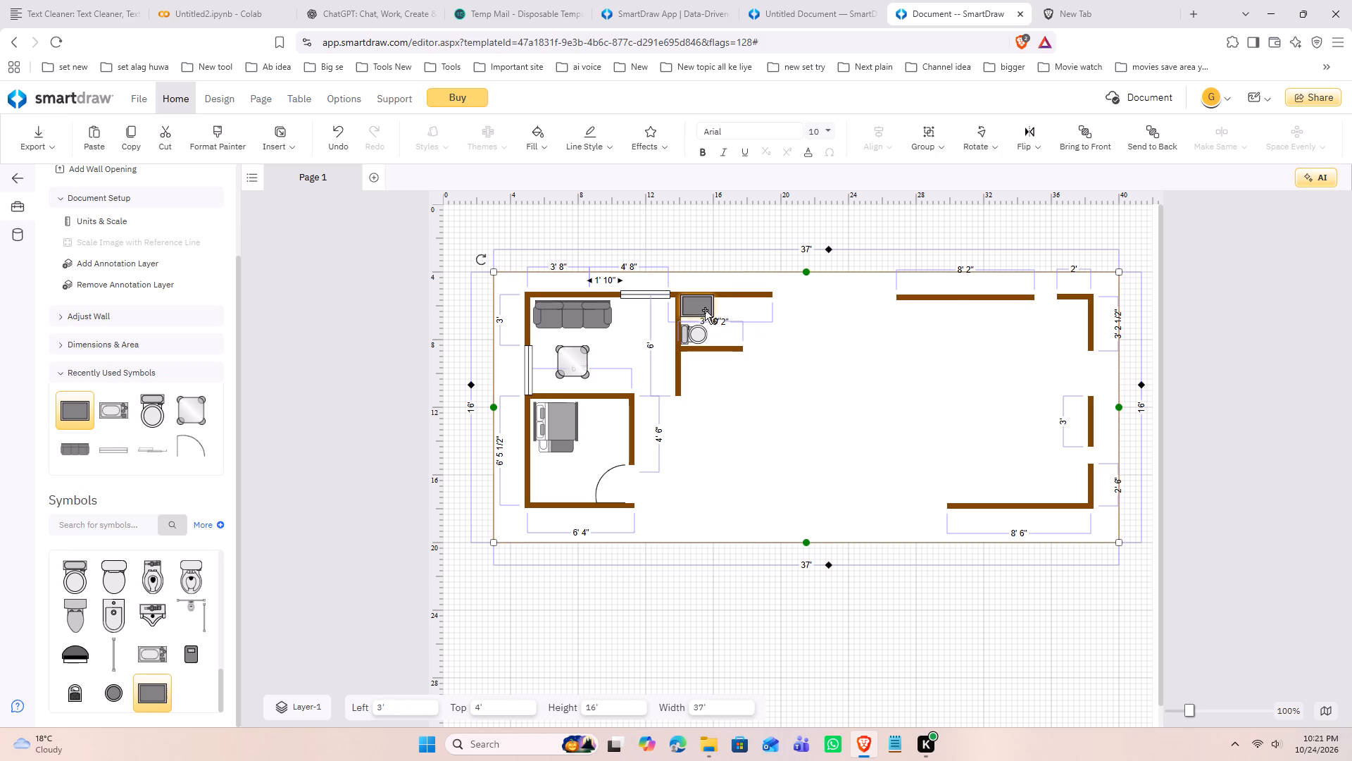
Narrow the waste bin to 11 1/2" wide and set it tight into the corner of the top and vertical walls.
left_click(705, 310)
left_click_drag(715, 309, 711, 309)
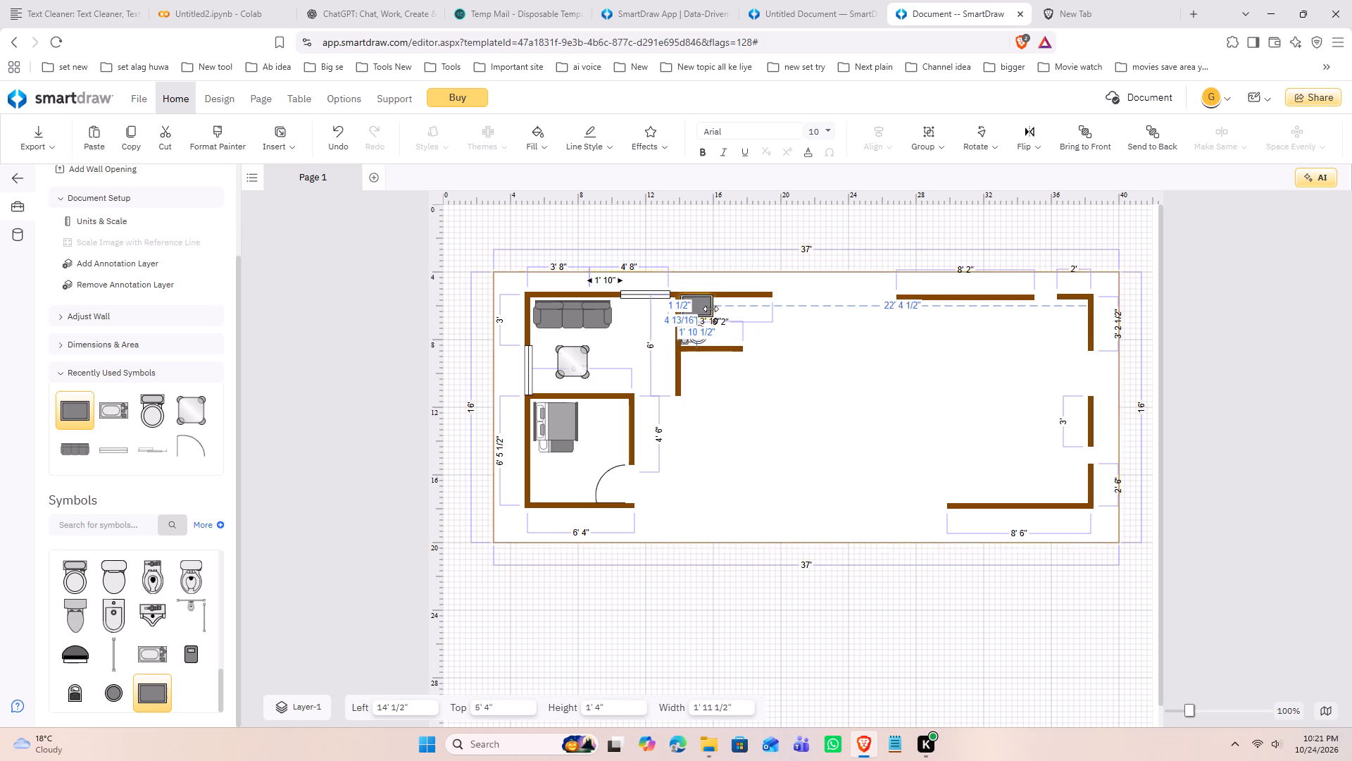
left_click_drag(711, 309, 701, 309)
left_click(702, 320)
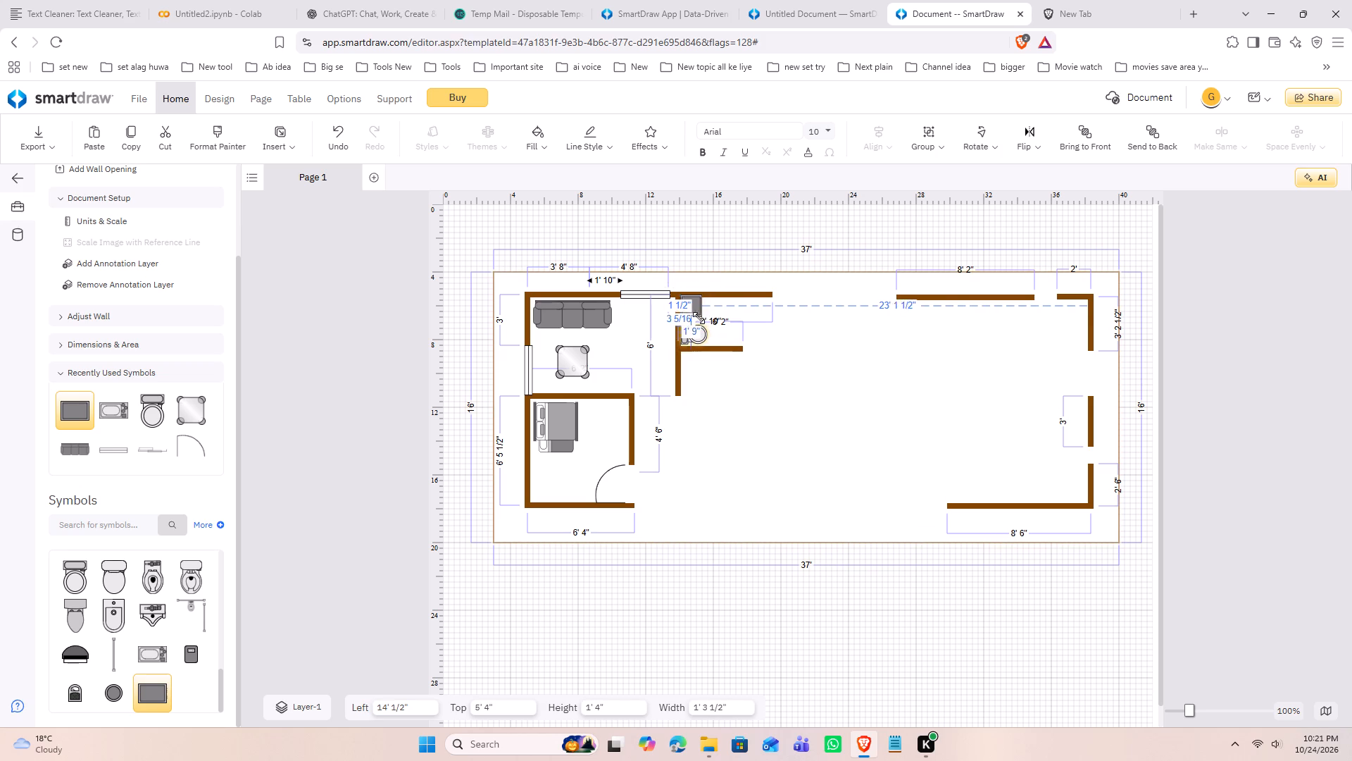
left_click(689, 306)
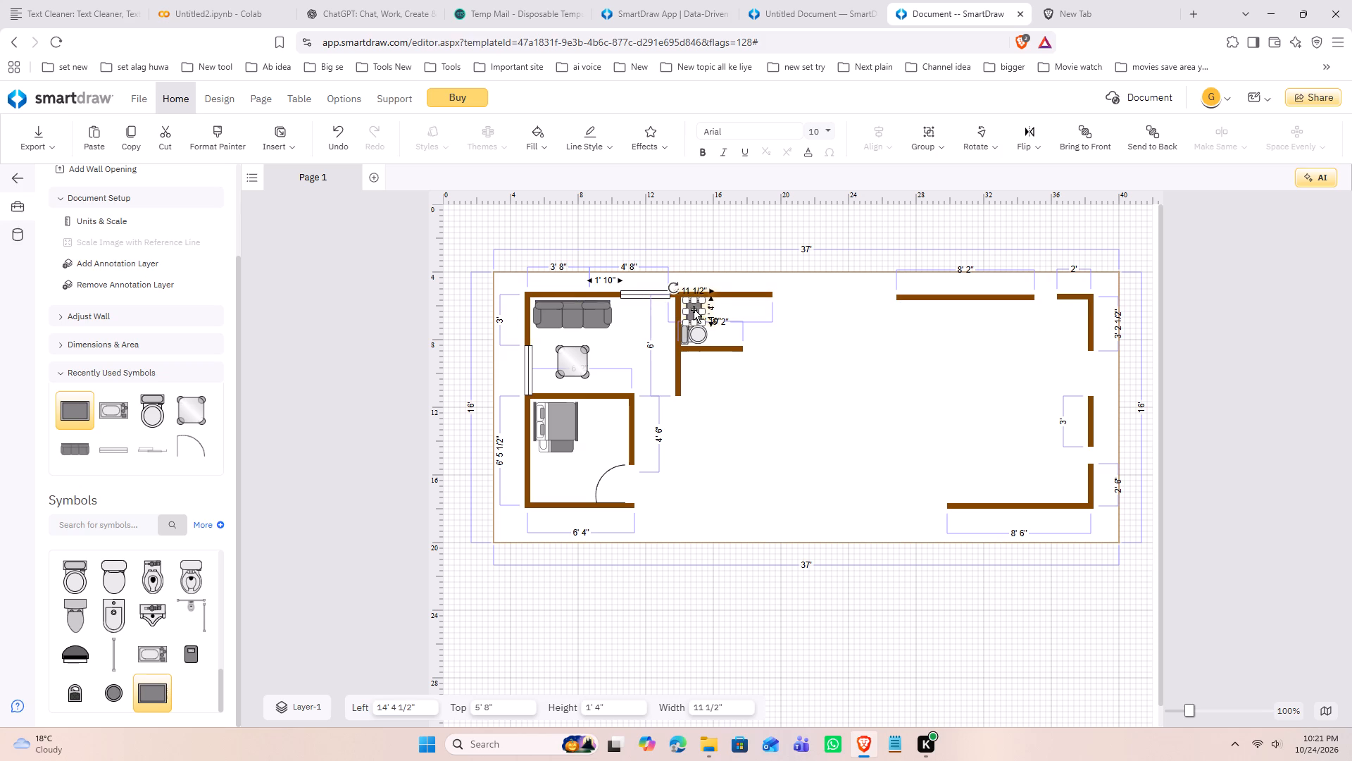
left_click(806, 336)
left_click_drag(694, 311, 689, 310)
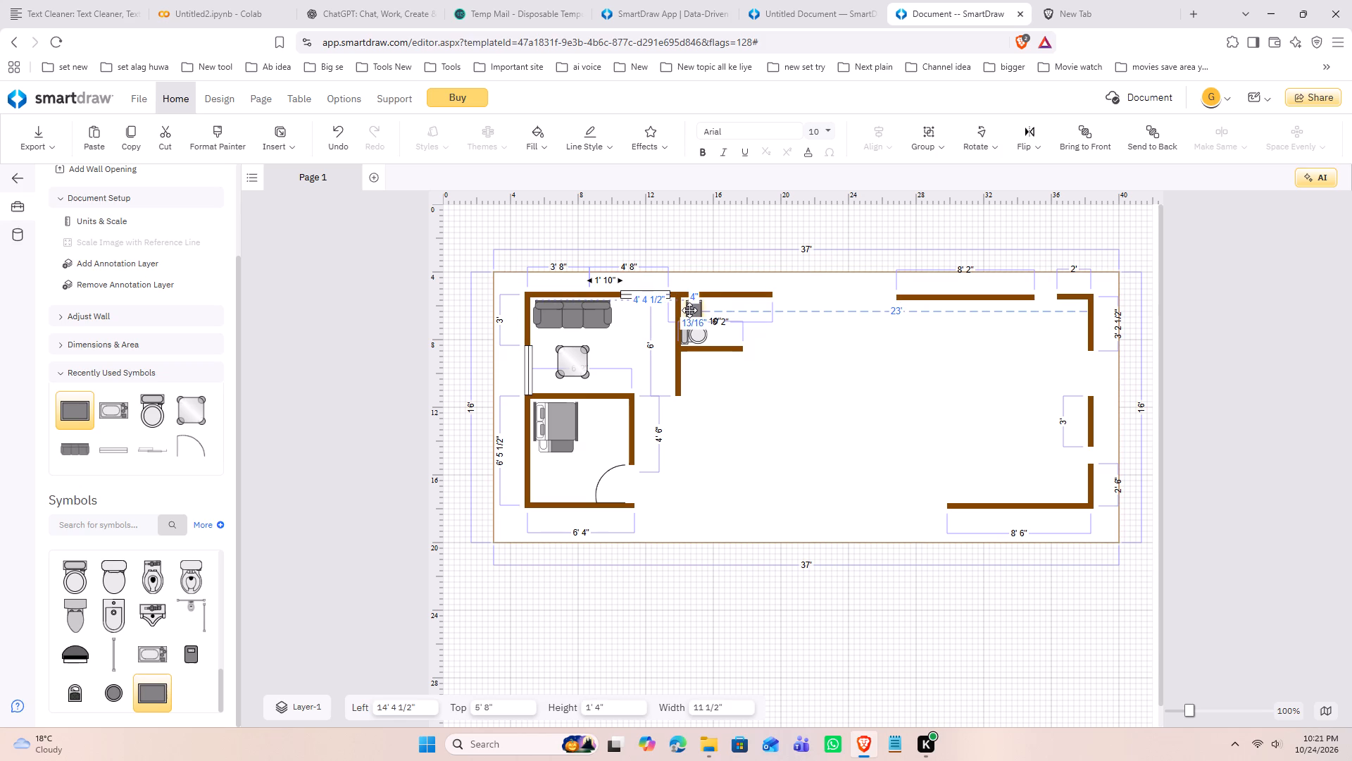
left_click_drag(689, 310, 687, 307)
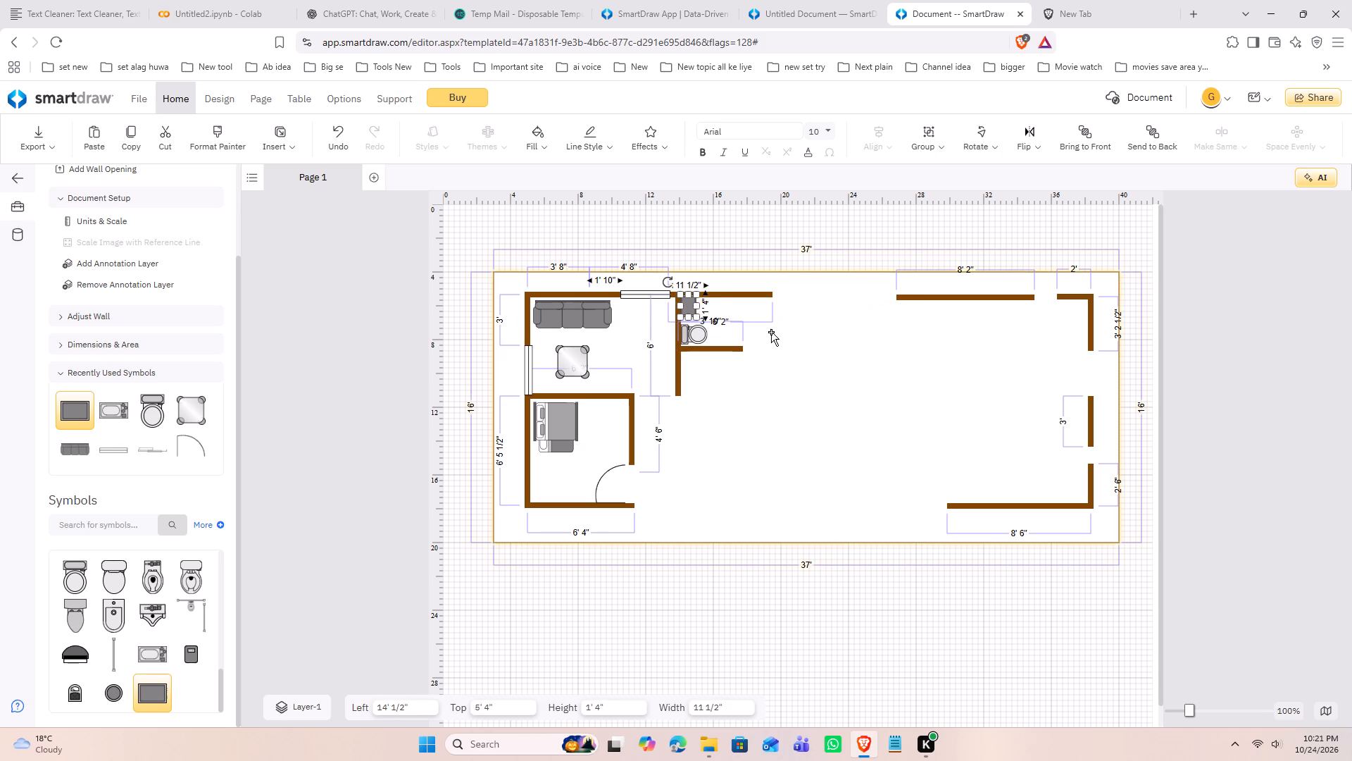
left_click(771, 332)
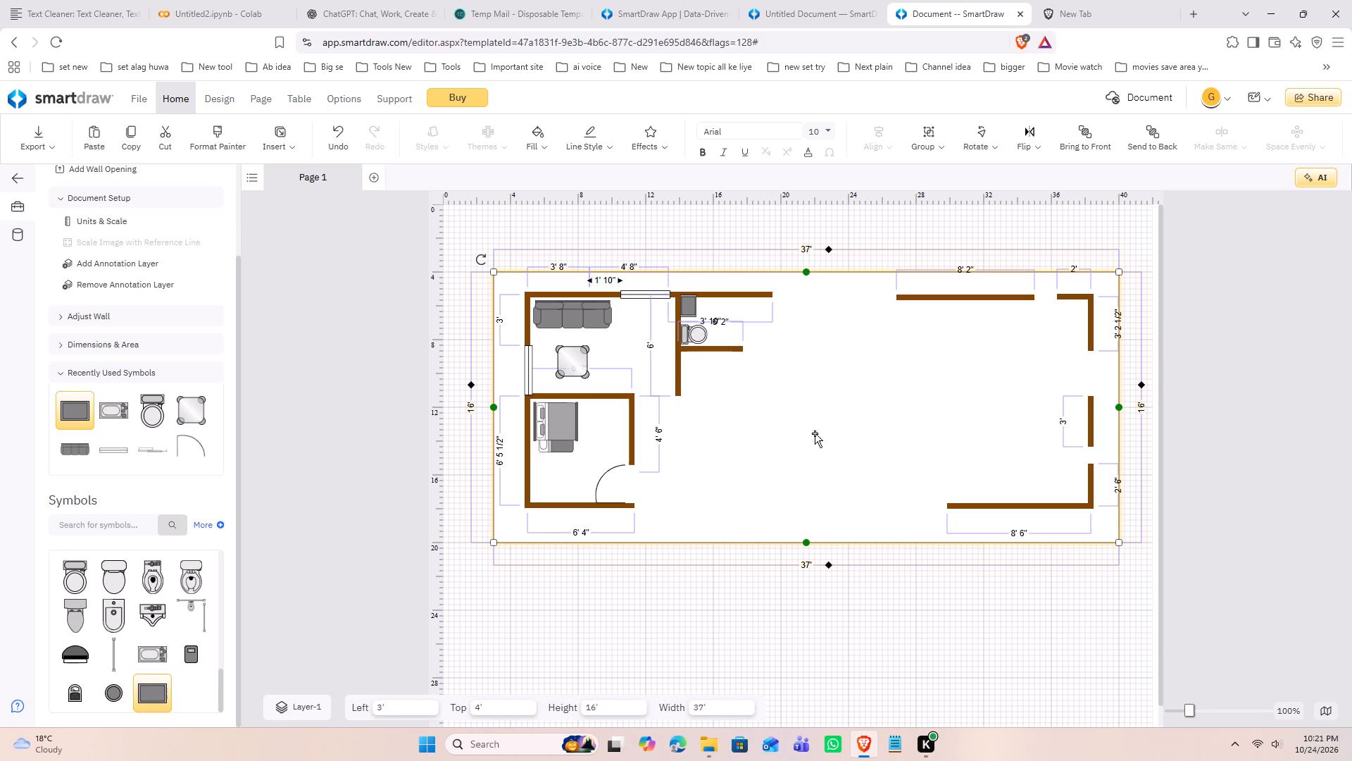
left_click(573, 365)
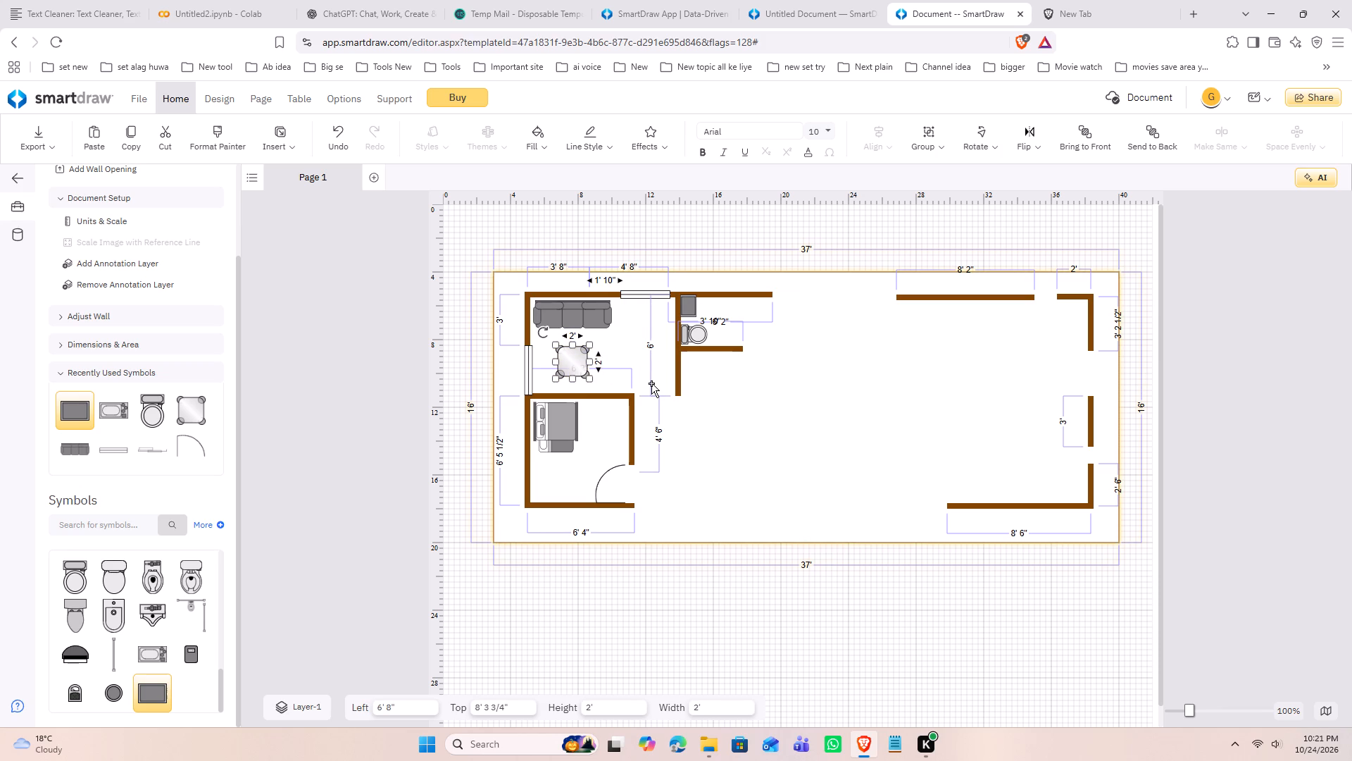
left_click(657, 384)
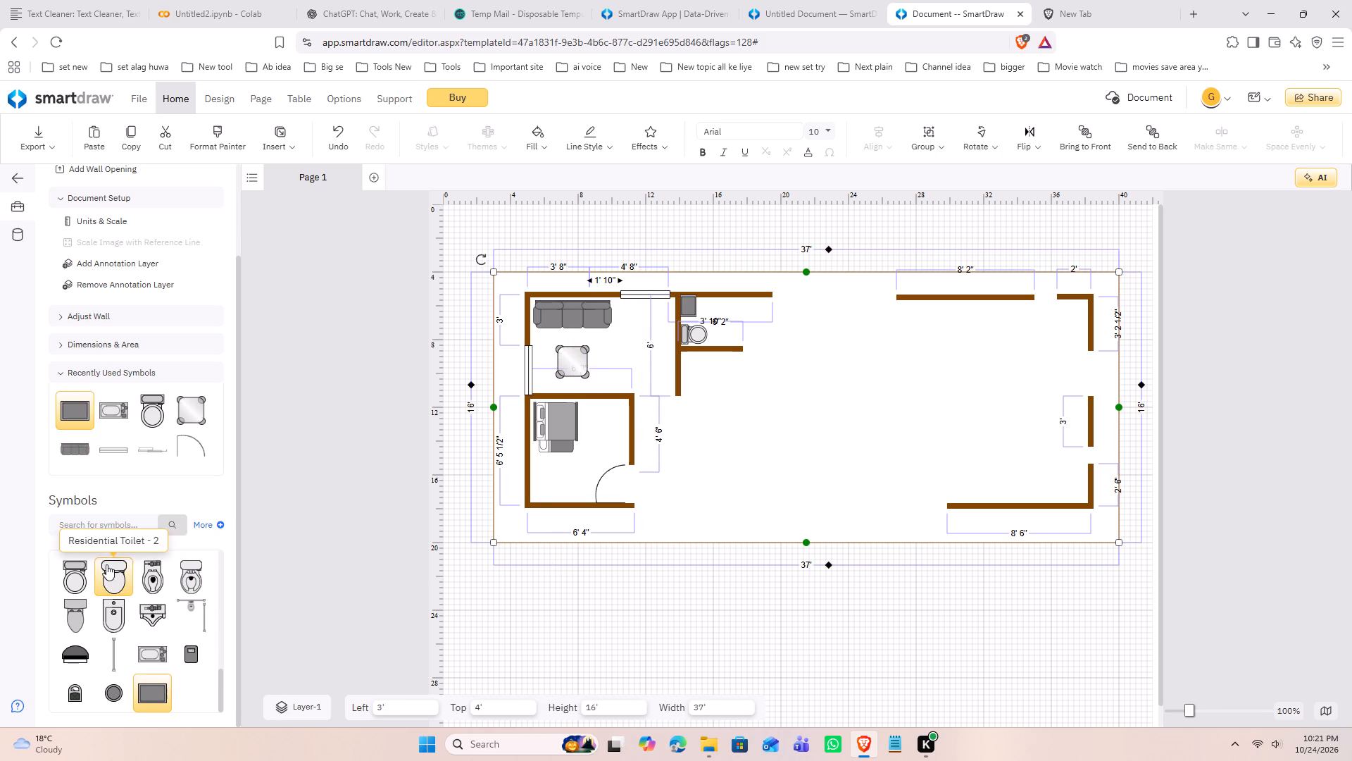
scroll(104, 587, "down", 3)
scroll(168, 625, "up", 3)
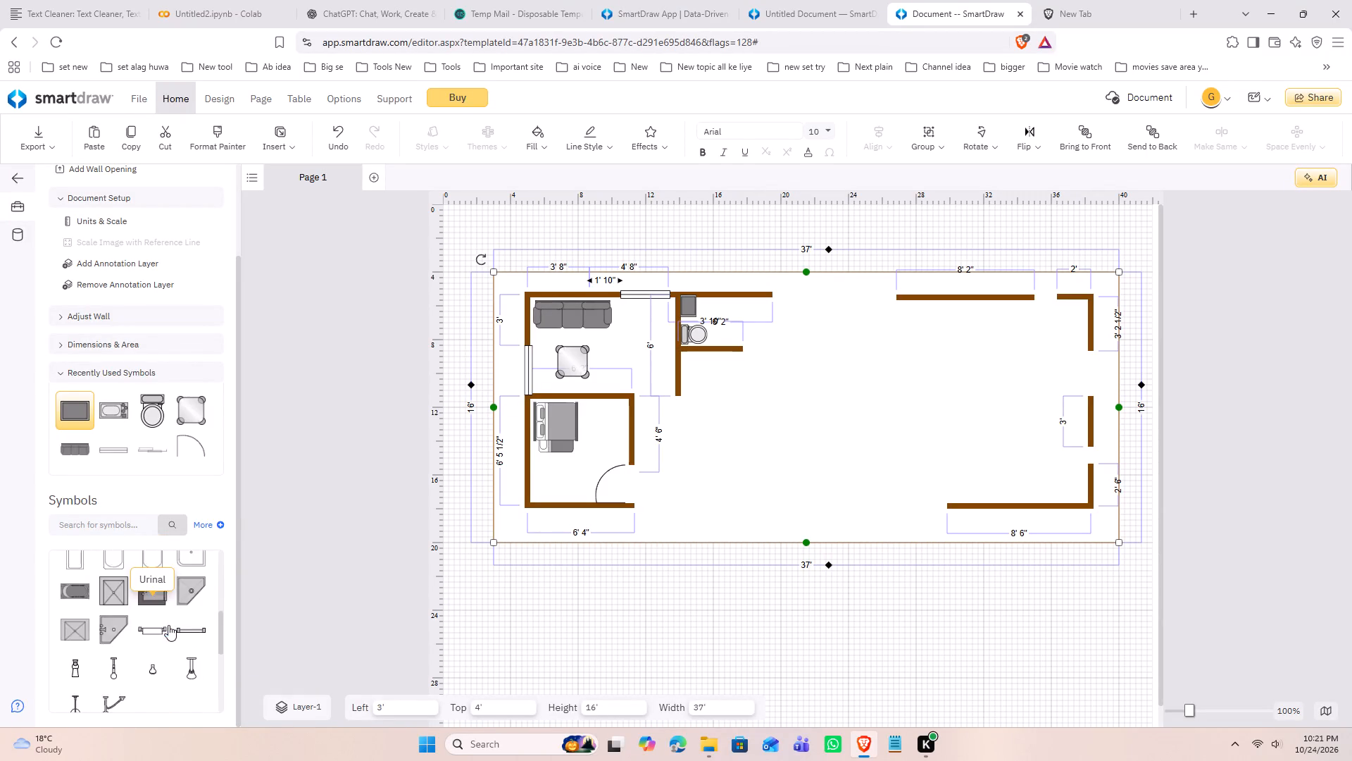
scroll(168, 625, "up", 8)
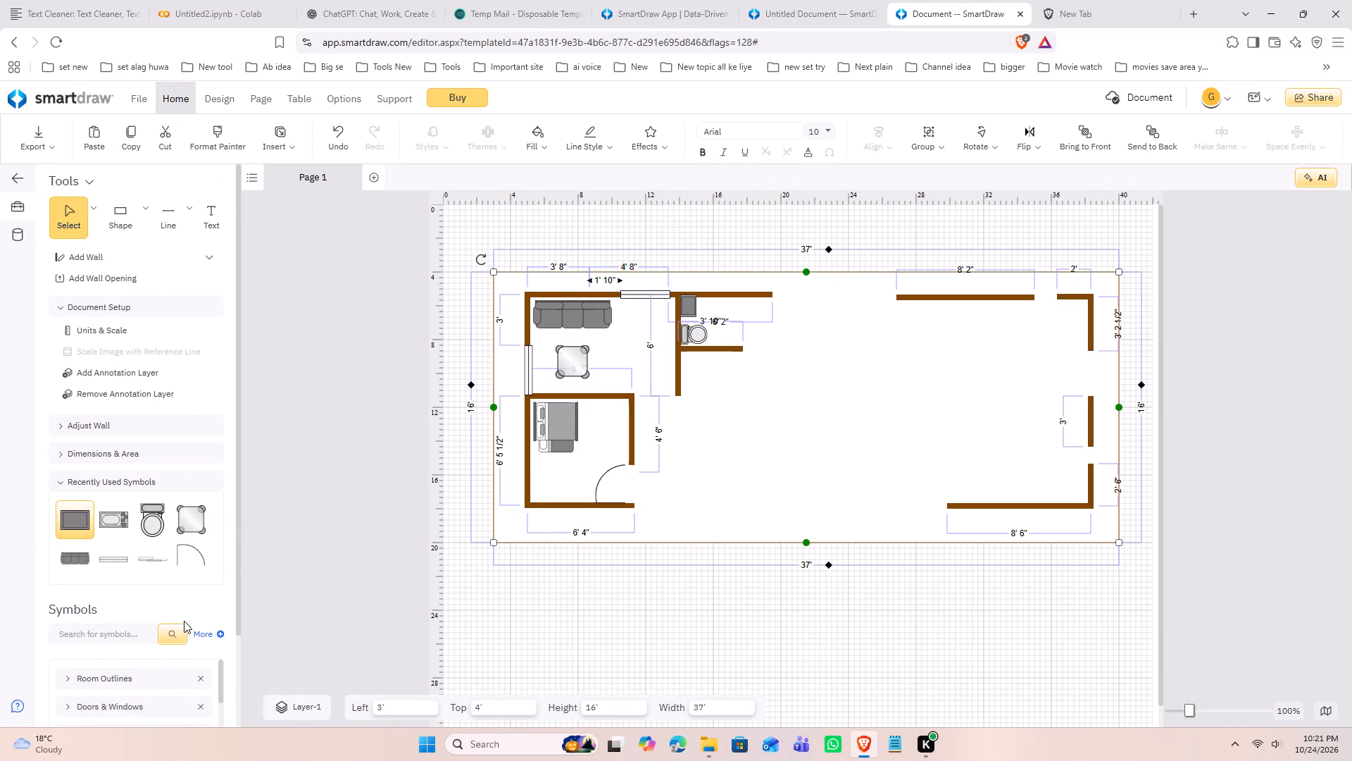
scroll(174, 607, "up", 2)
Draw a 3' 10" vertical wall to the right of the bedroom doorway, ending level with the bottom wall.
left_click(604, 506)
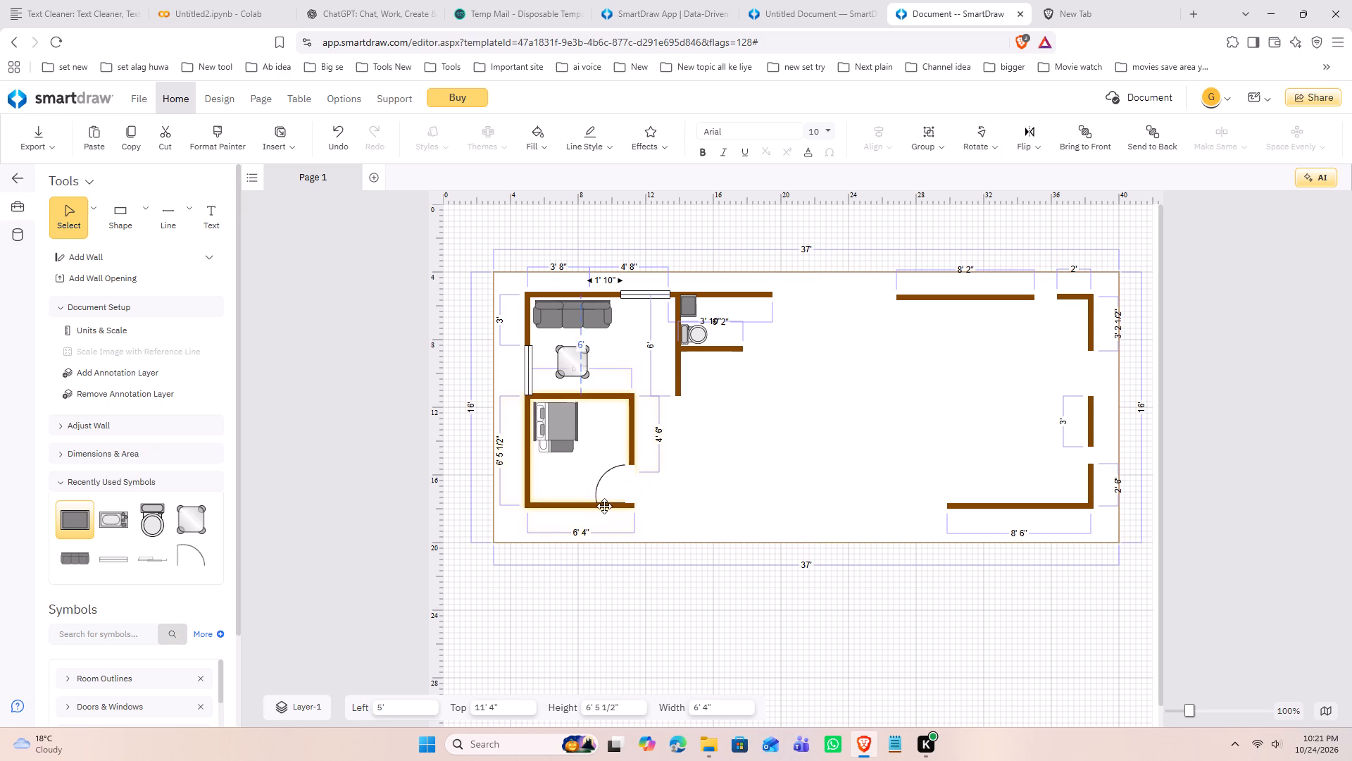
left_click(699, 512)
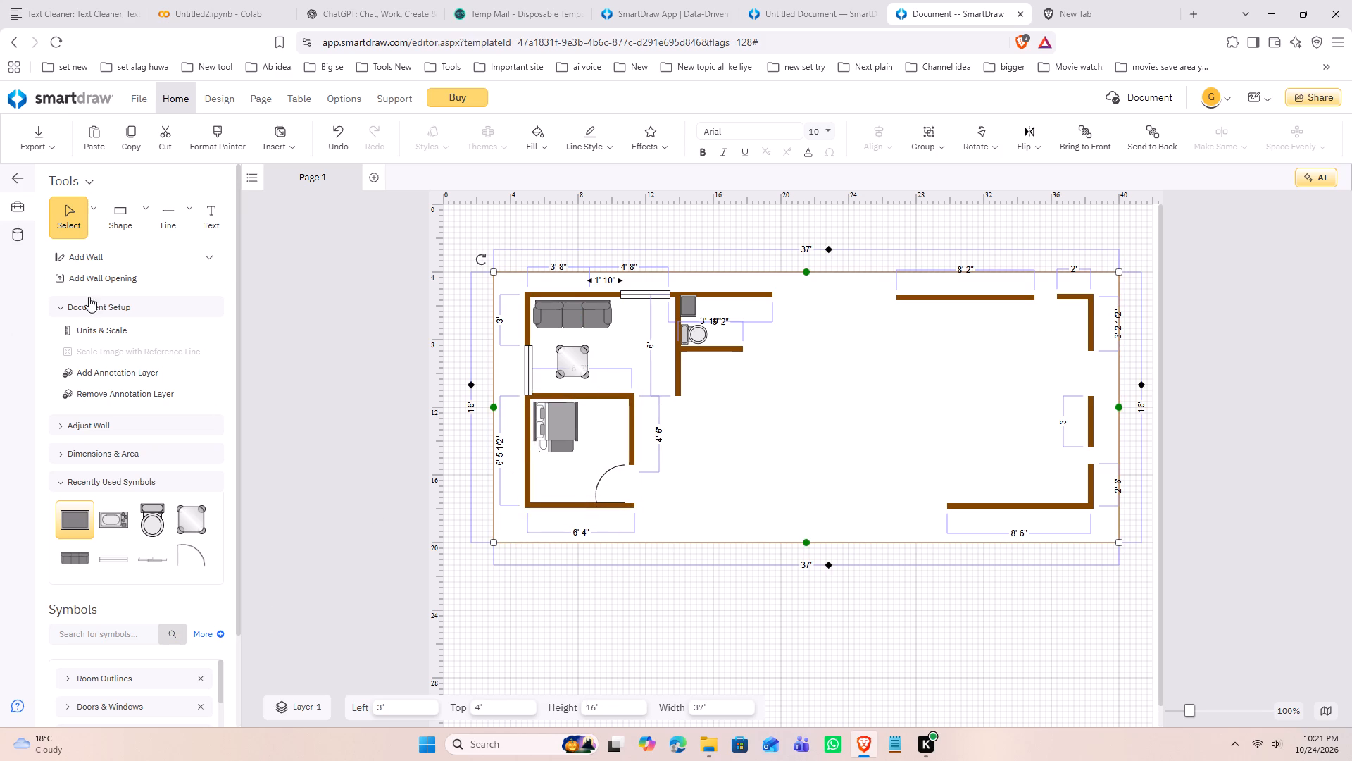
left_click(114, 259)
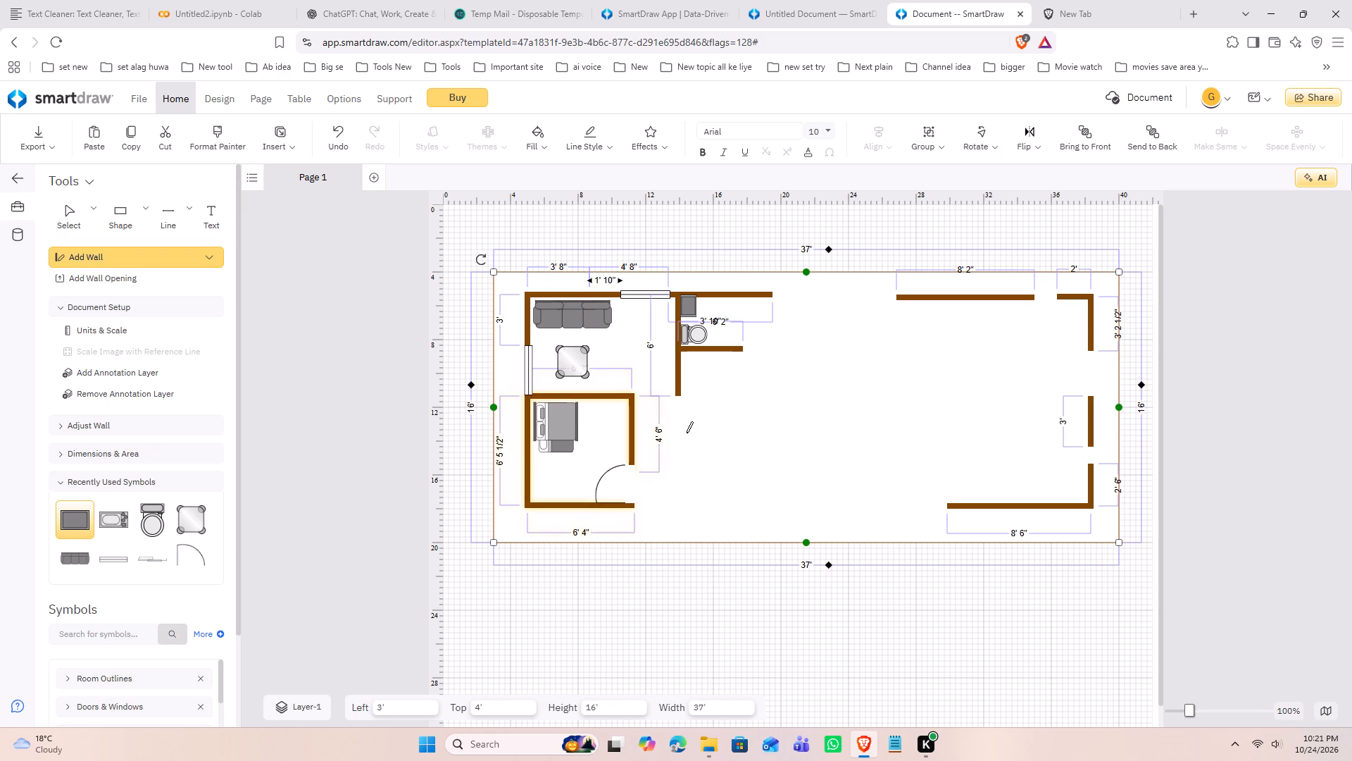
left_click_drag(682, 441, 684, 467)
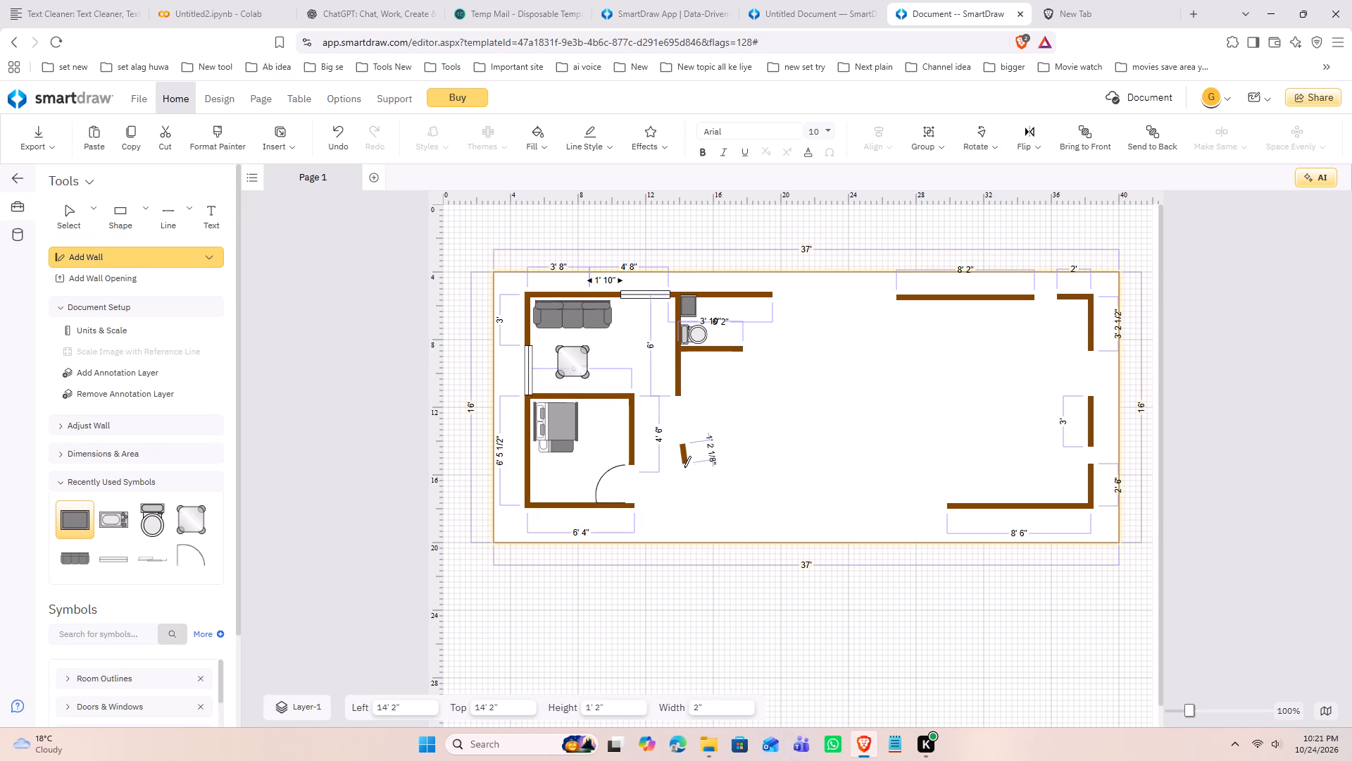
left_click_drag(684, 467, 684, 500)
left_click_drag(684, 500, 682, 507)
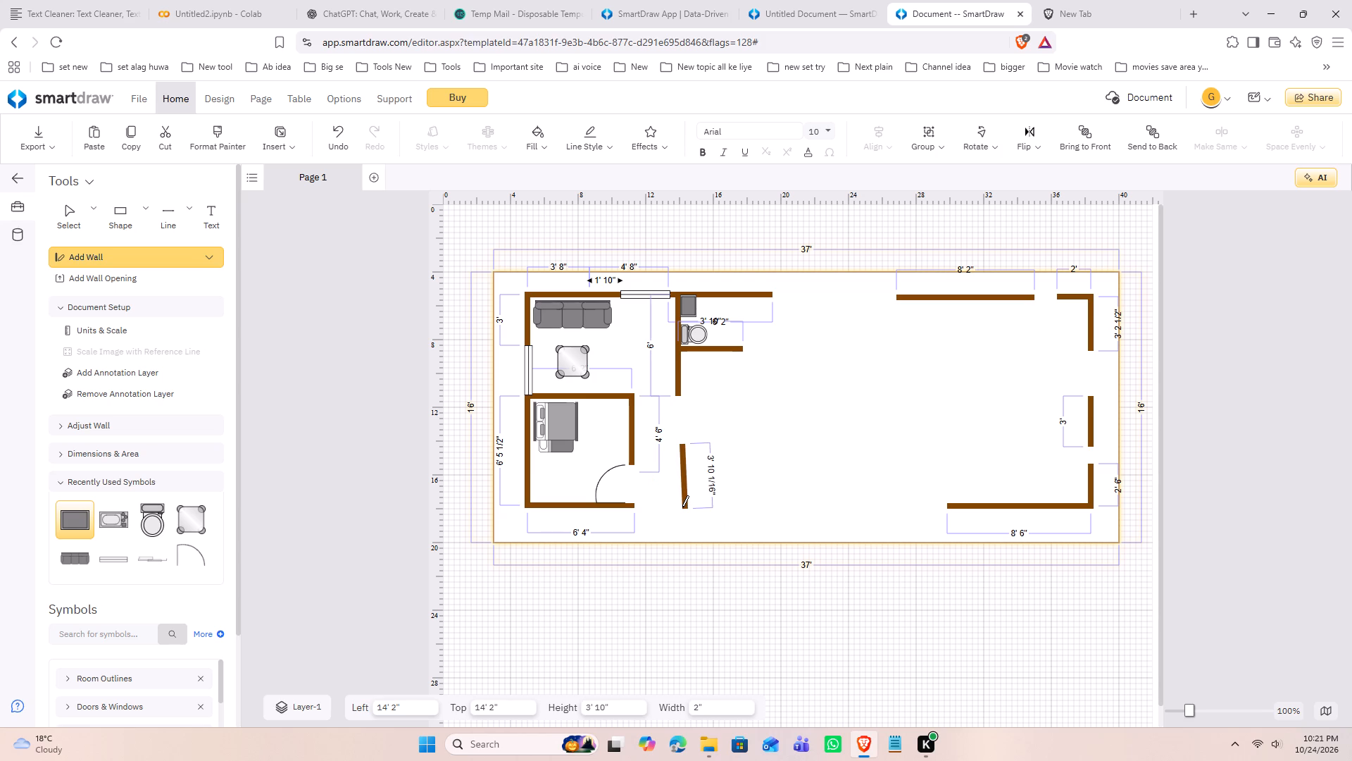
left_click_drag(682, 507, 681, 507)
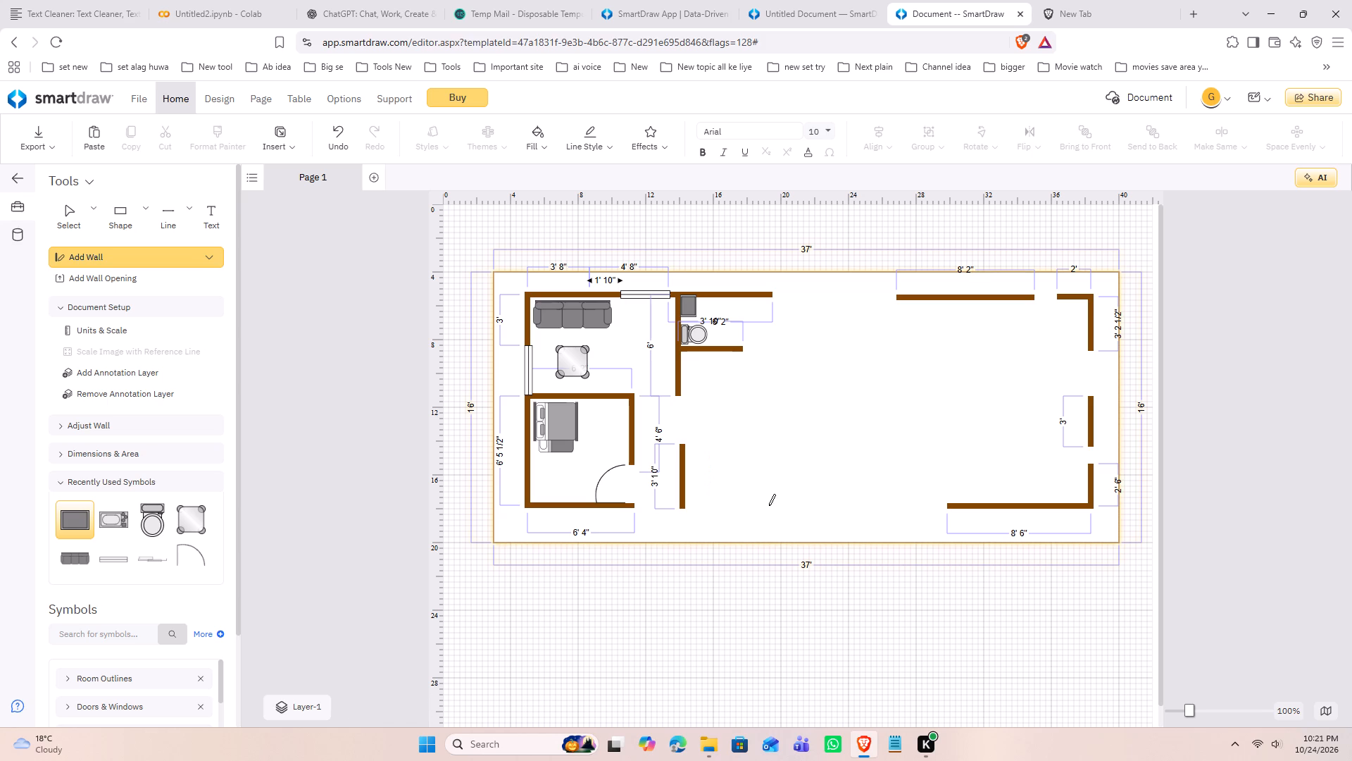
Draw an 8' 2" horizontal wall along the bottom wall line, to the right of the new vertical wall.
left_click_drag(741, 506, 908, 502)
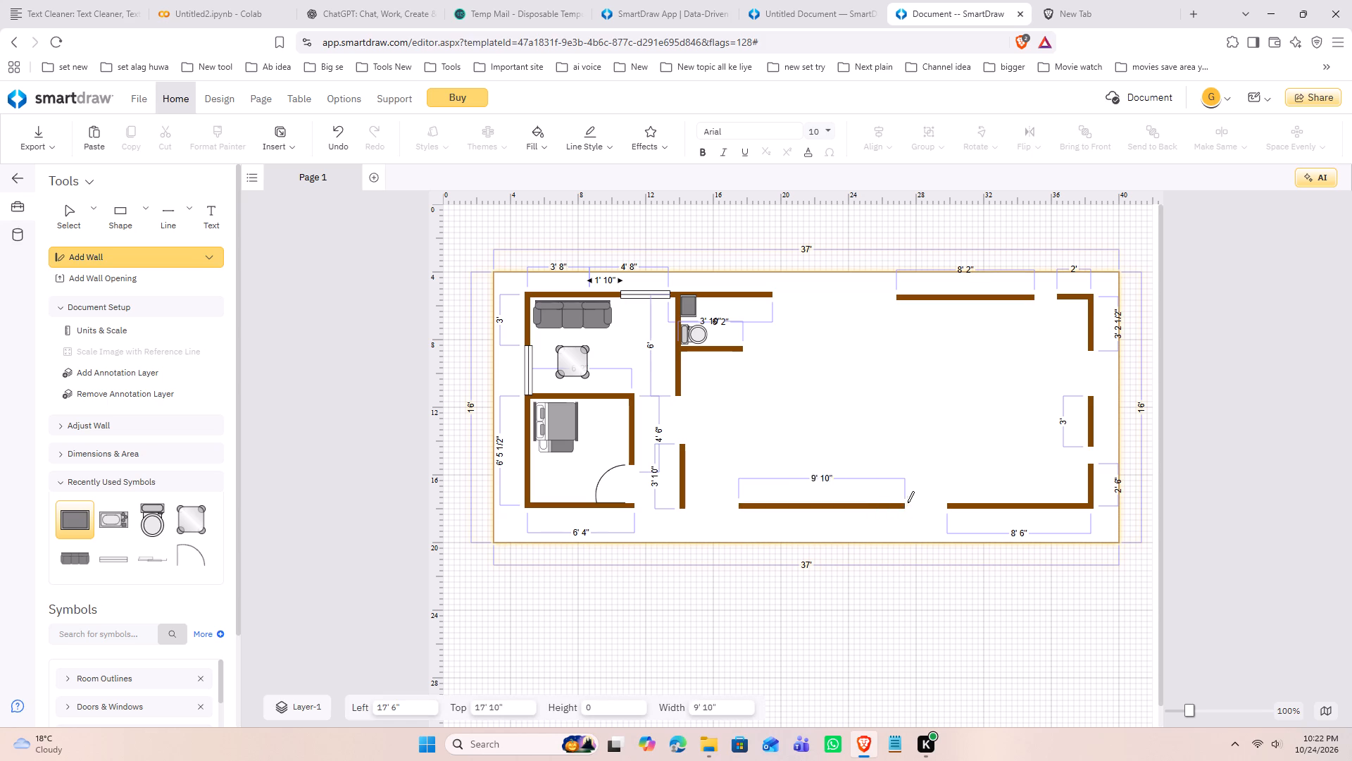
left_click_drag(908, 502, 879, 502)
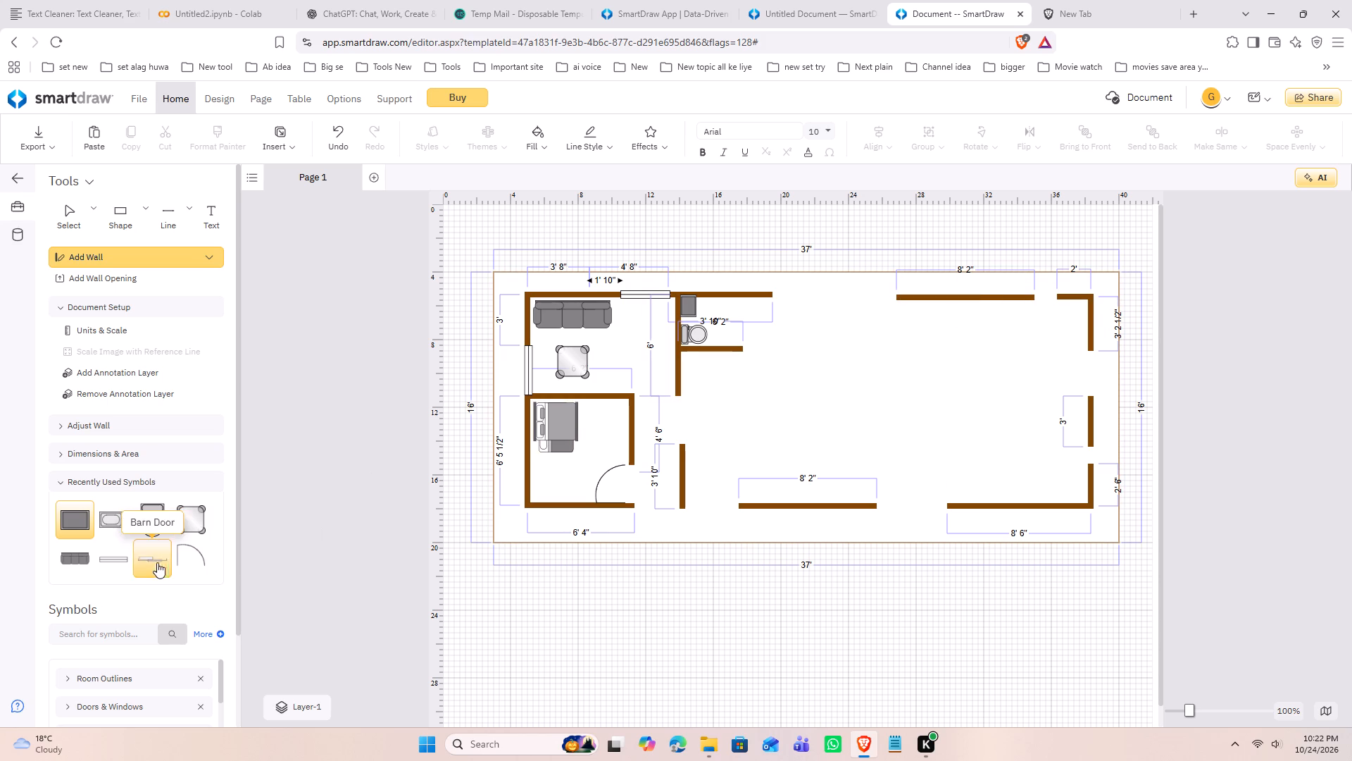
Place a Window (36") in the gap of the top wall near the plan's upper-right corner.
left_click(100, 559)
left_click_drag(114, 561, 1108, 317)
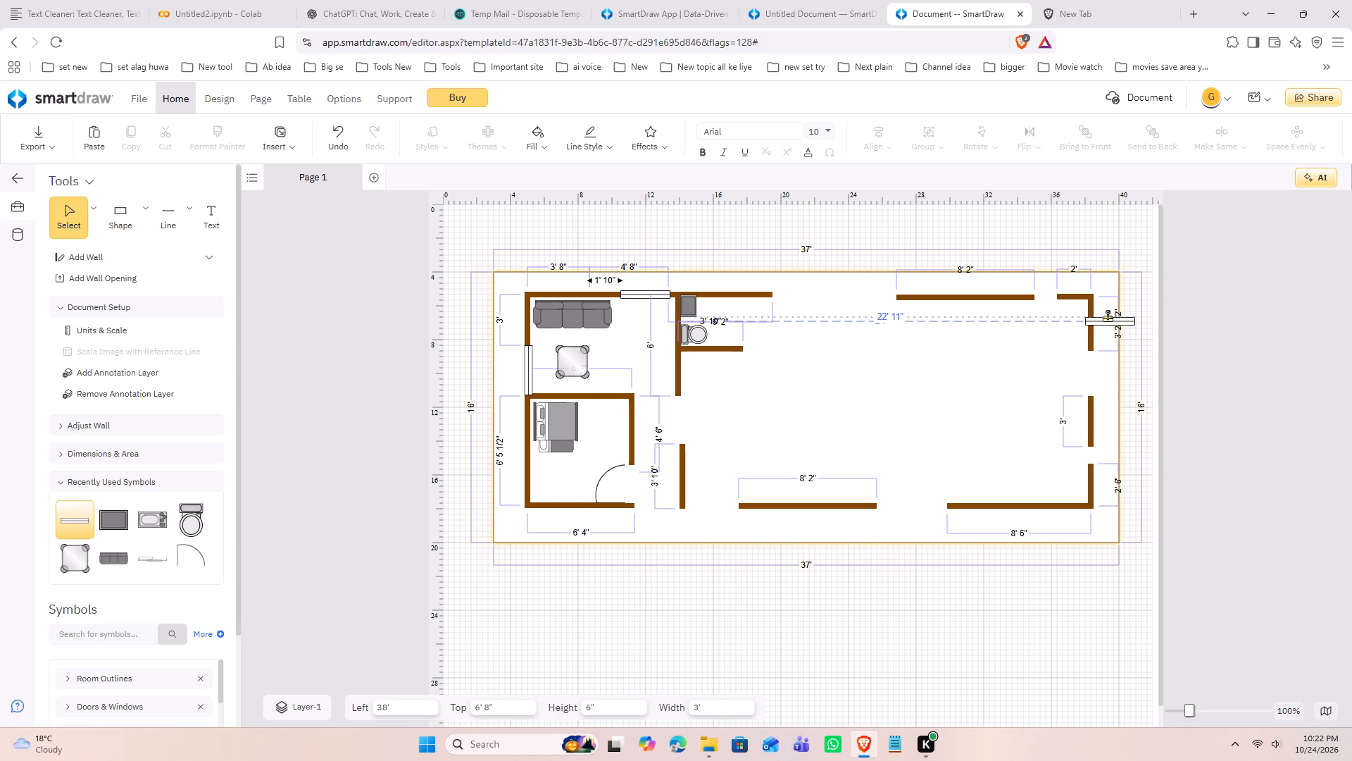
left_click_drag(1108, 317, 1041, 294)
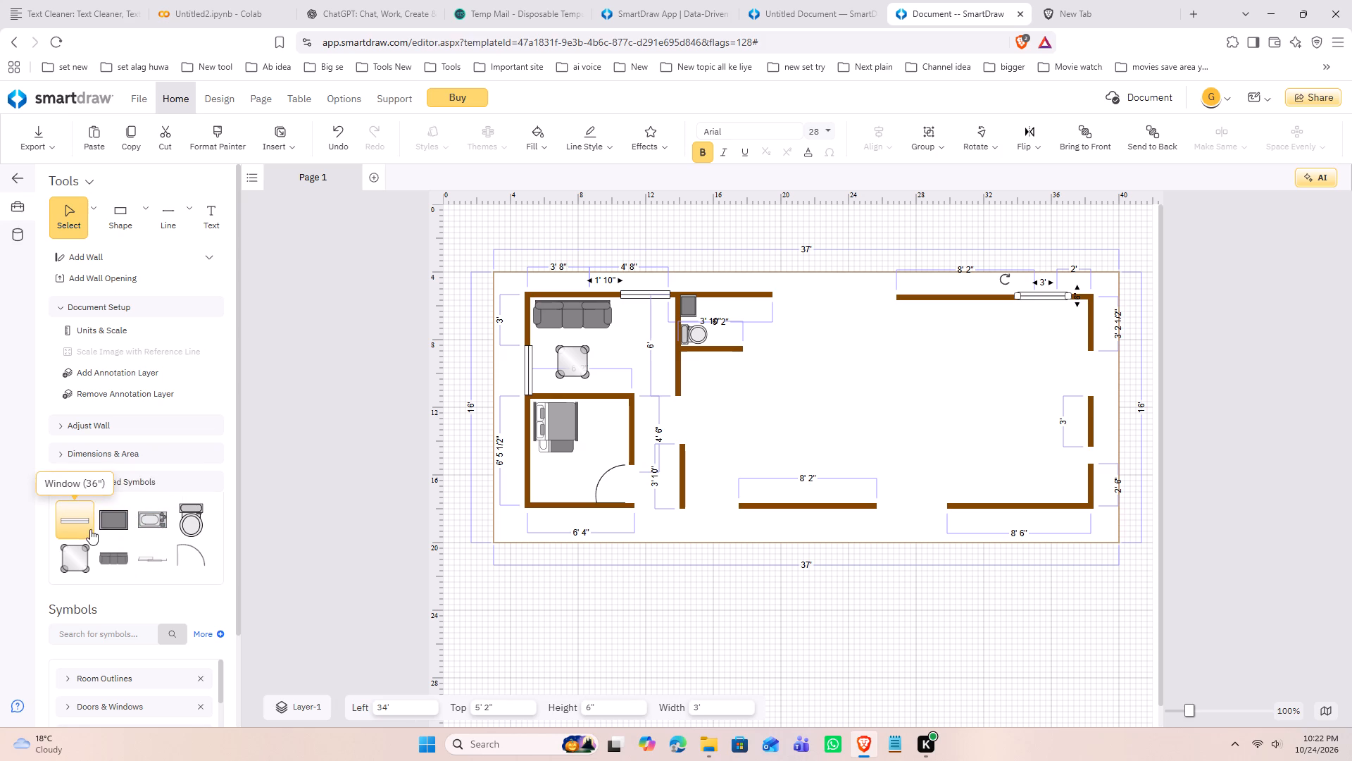
Place another Window (36"), rotate it to vertical, and fit it into the upper gap of the right outer wall.
left_click_drag(84, 526, 1004, 387)
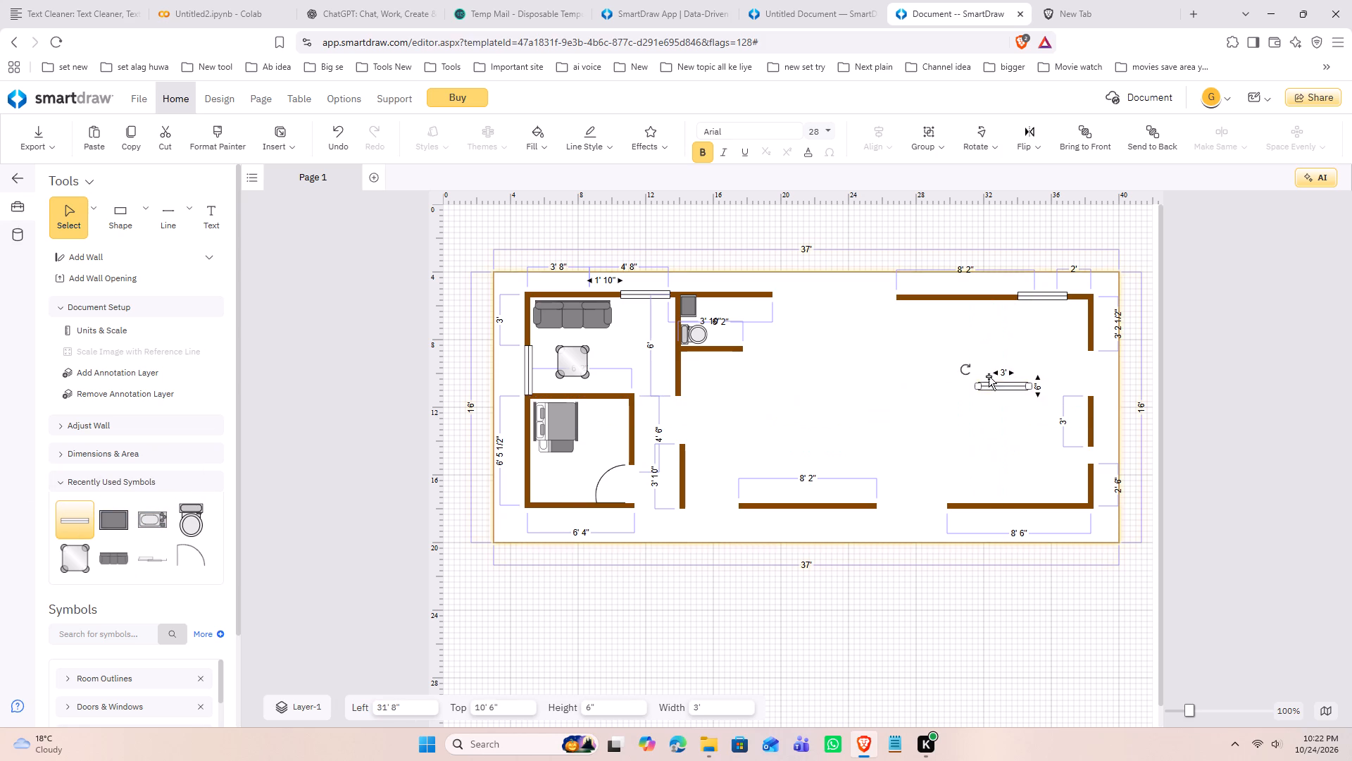
left_click_drag(963, 371, 1048, 260)
left_click_drag(1003, 398, 1087, 388)
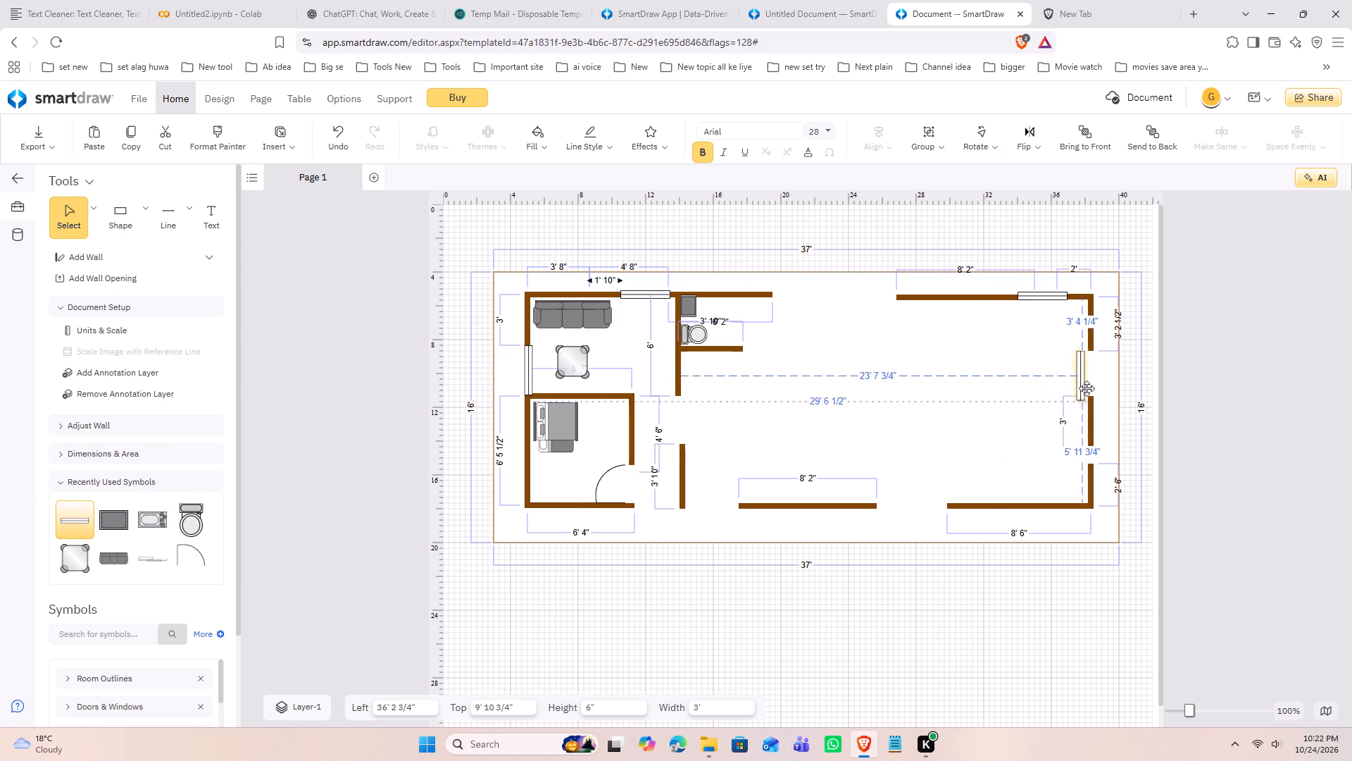
left_click_drag(1087, 388, 1091, 384)
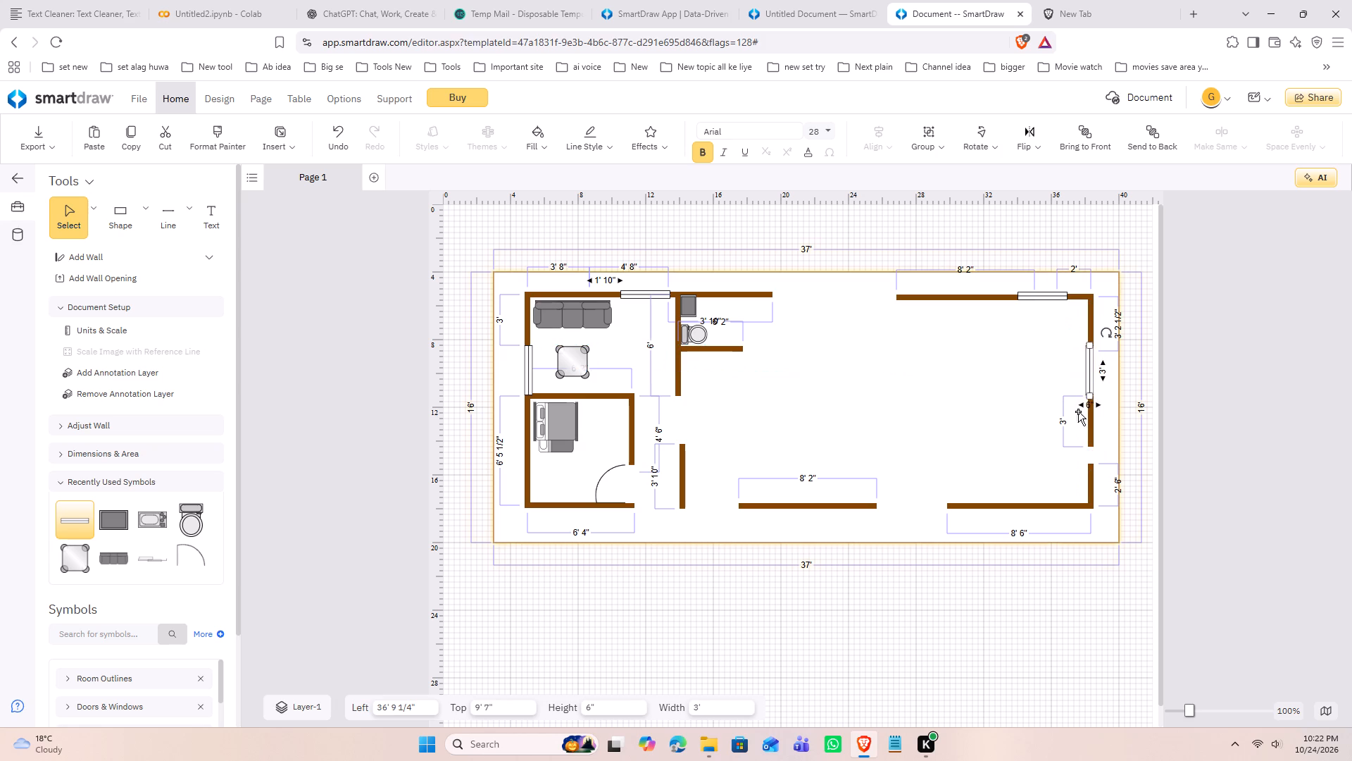
left_click(934, 443)
left_click(1087, 371)
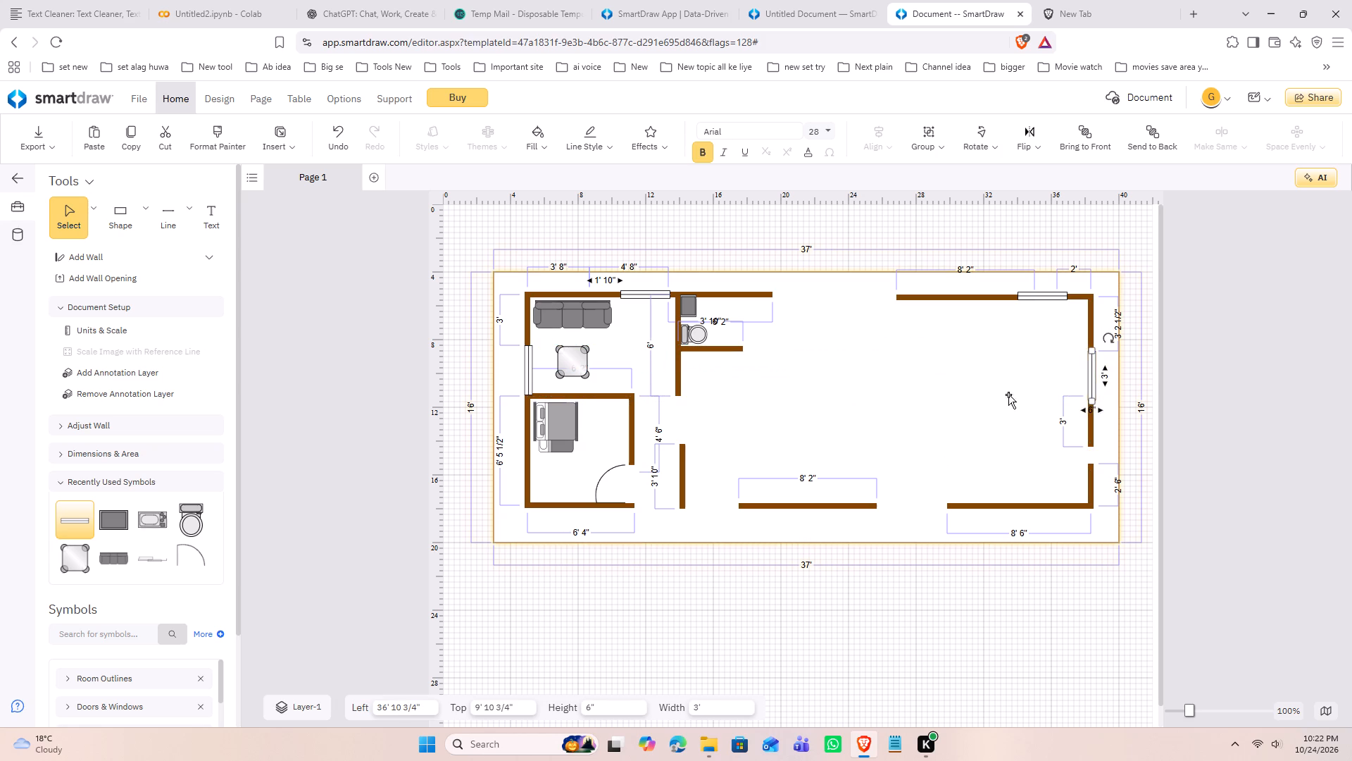
left_click(941, 390)
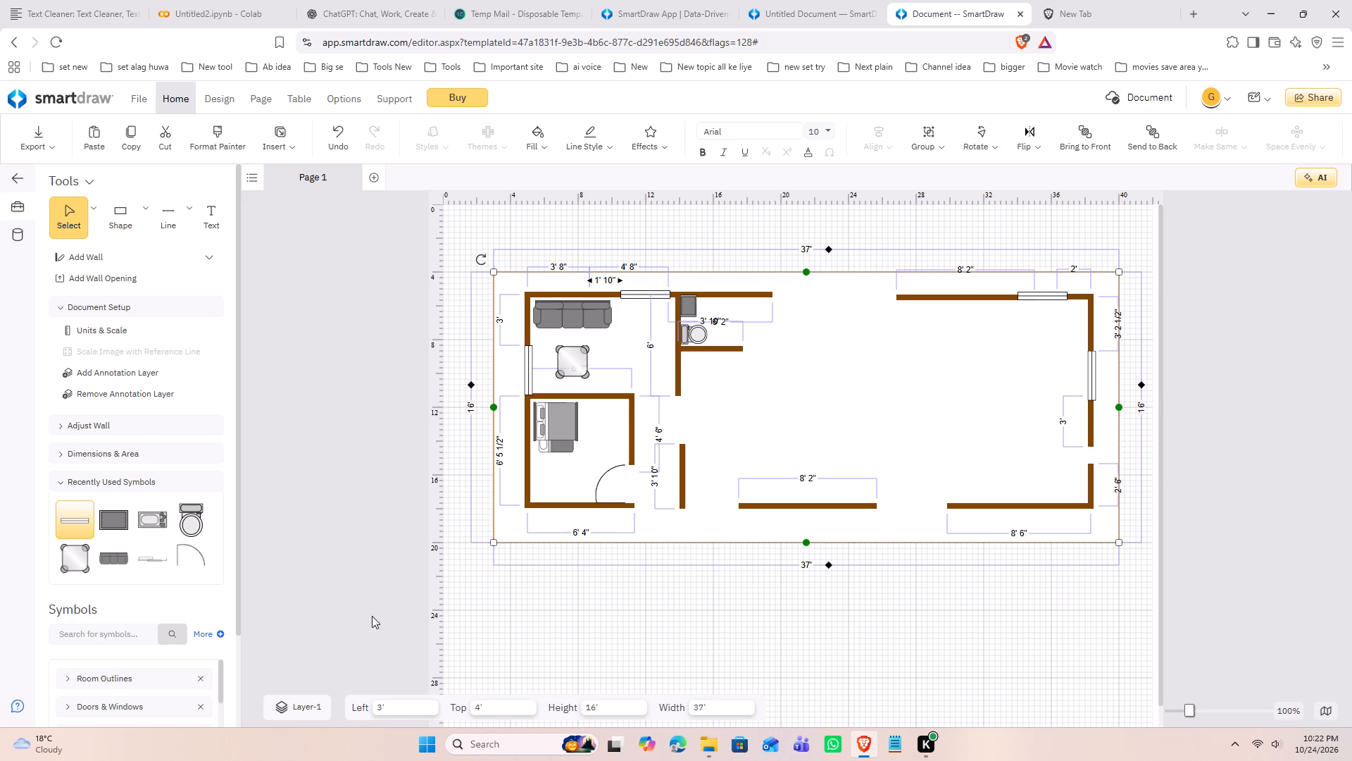
Place a third Window (36"), rotate it to vertical, and fit it into the lower gap of the right outer wall.
left_click_drag(77, 525, 691, 498)
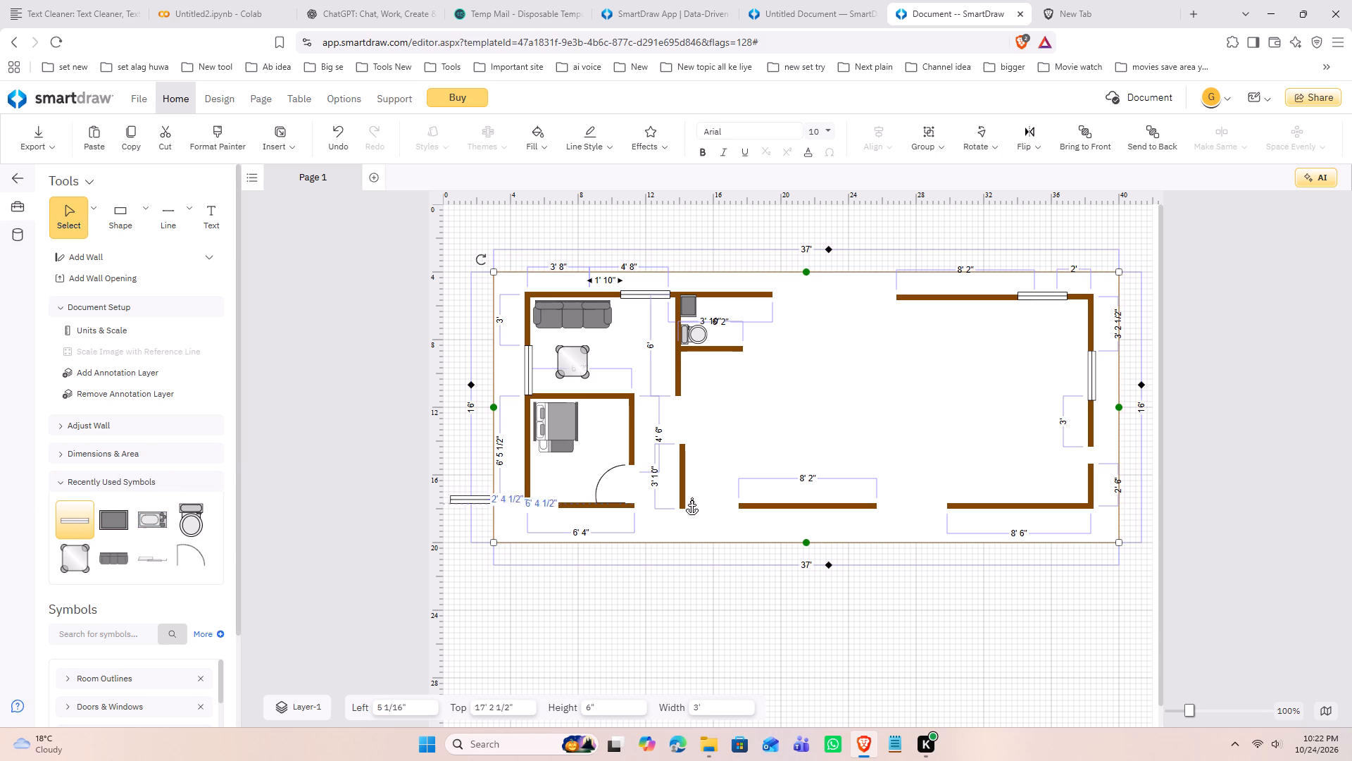
left_click_drag(691, 498, 1028, 434)
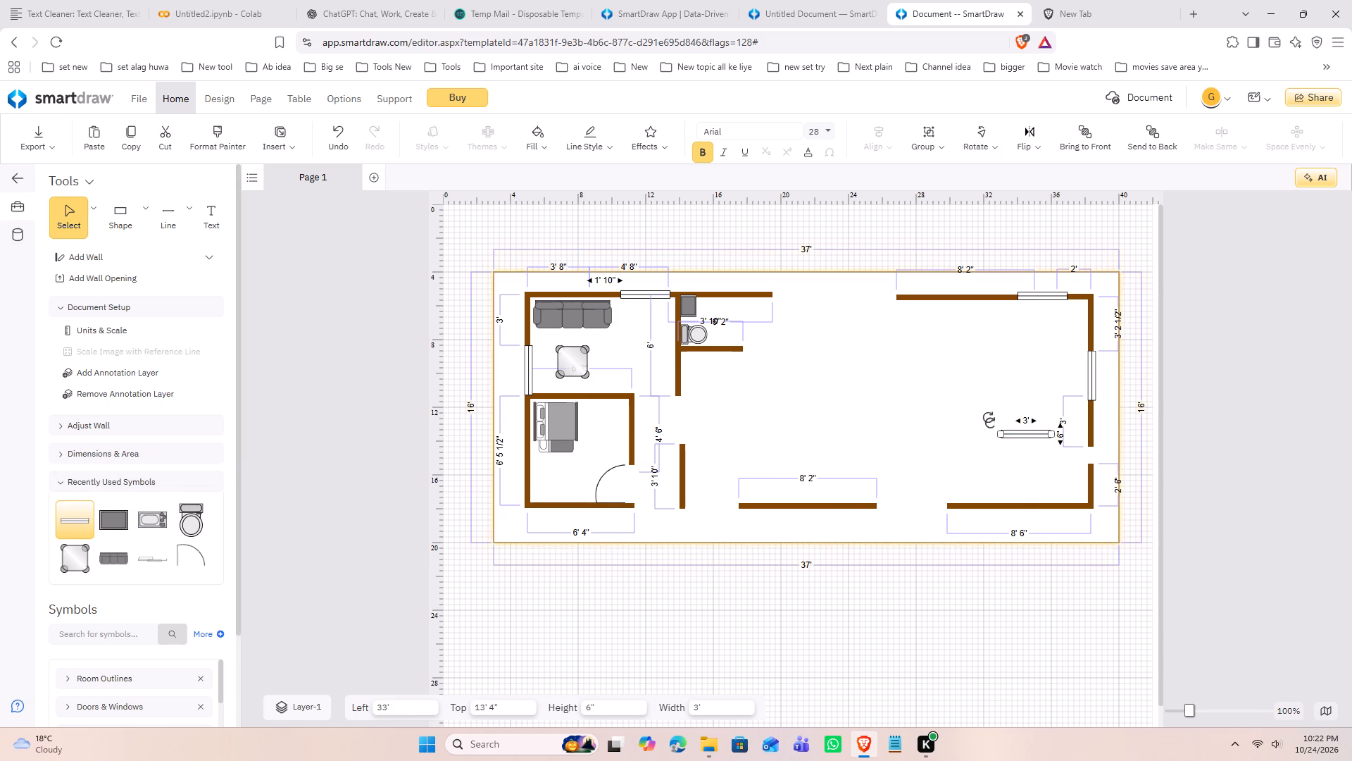
left_click_drag(988, 421, 1063, 344)
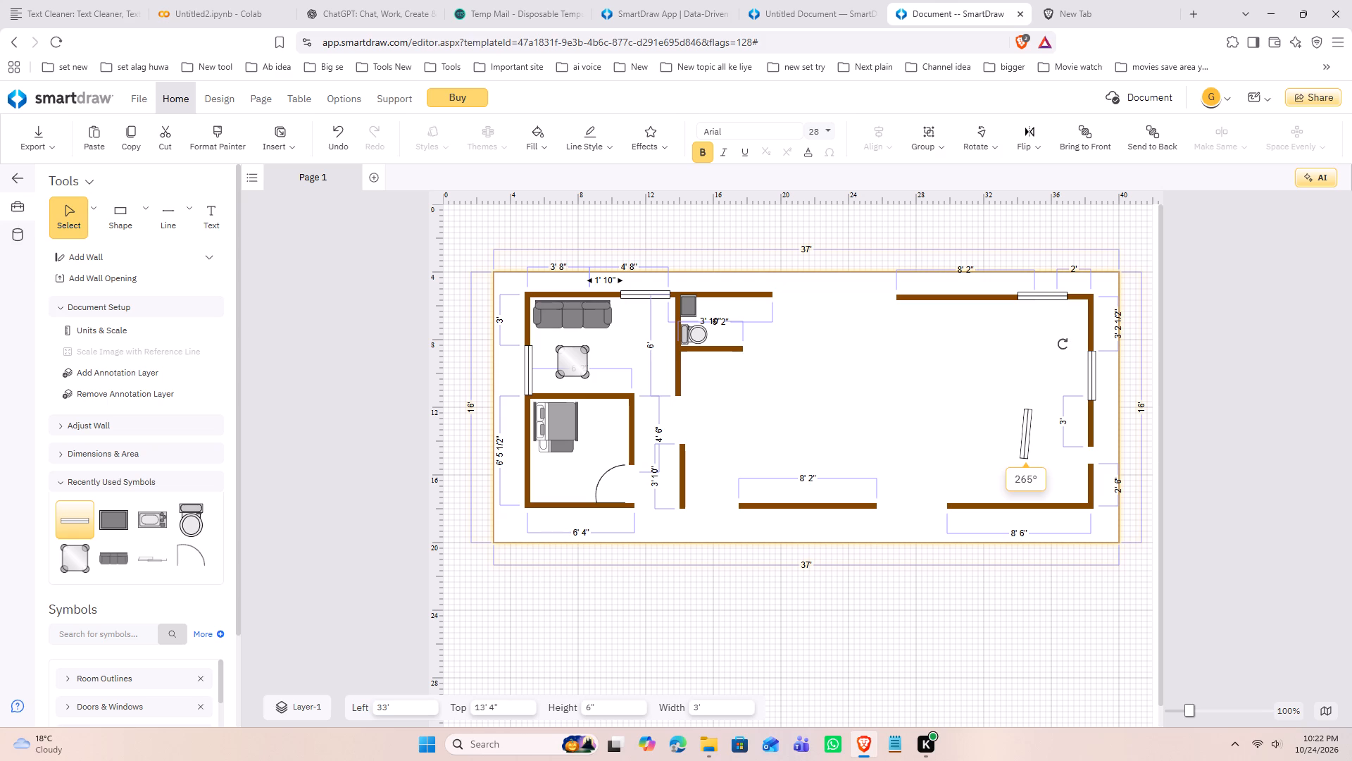
left_click_drag(1063, 344, 1059, 344)
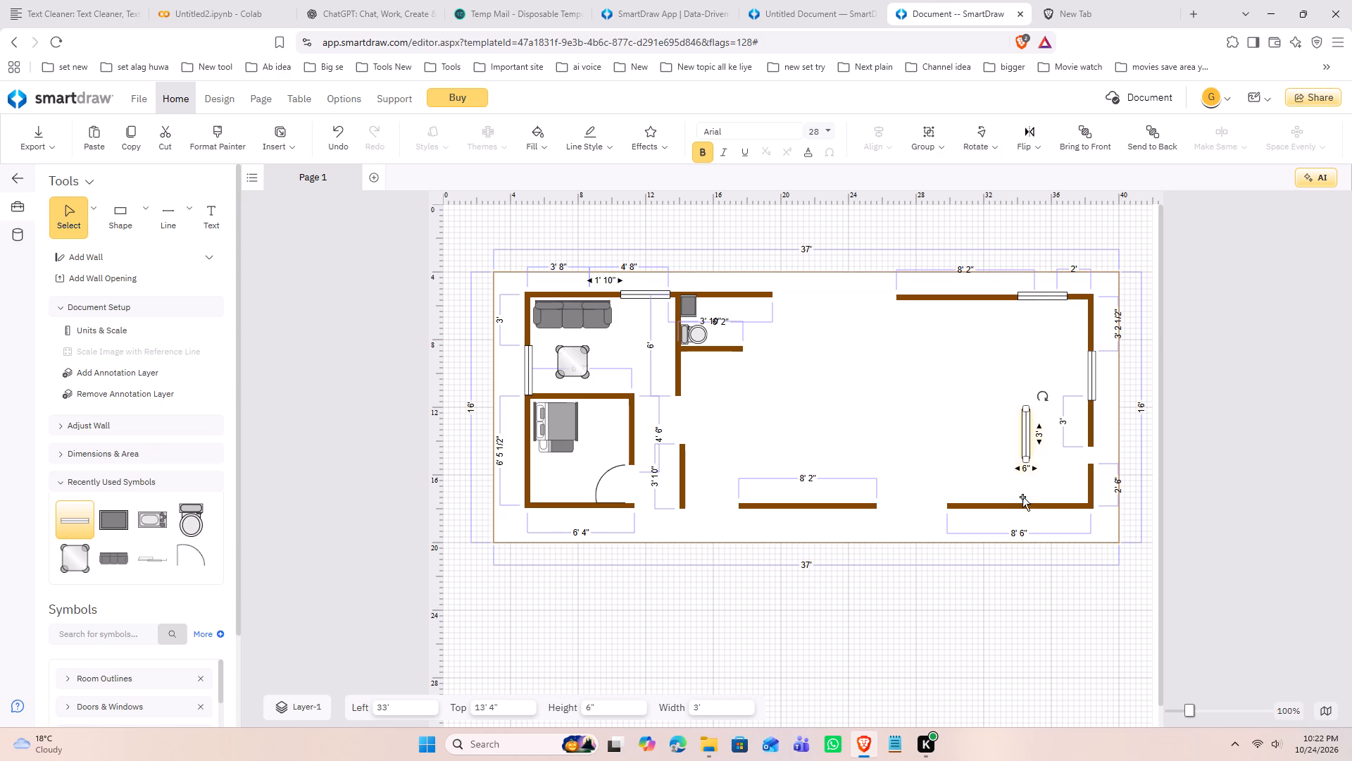
left_click_drag(1025, 440, 1080, 451)
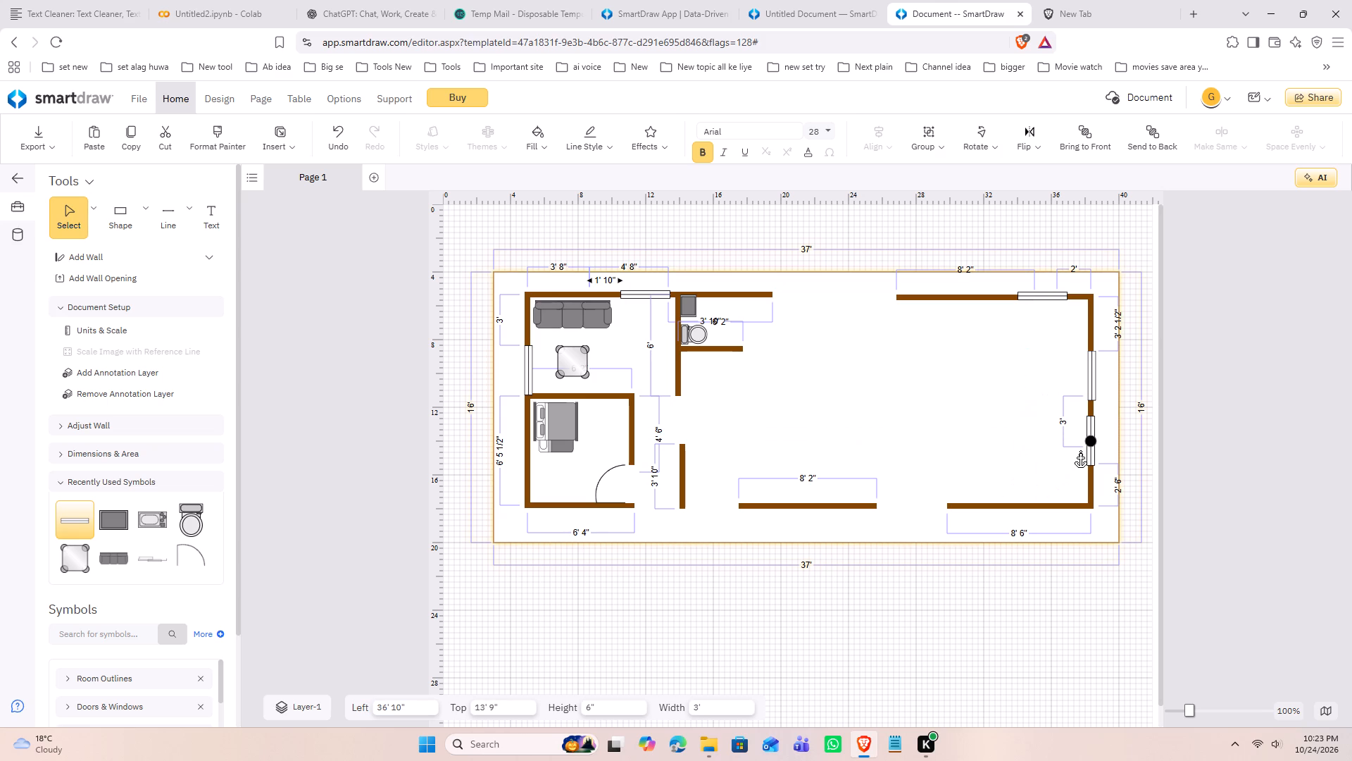
left_click_drag(1080, 451, 1089, 465)
left_click(1027, 474)
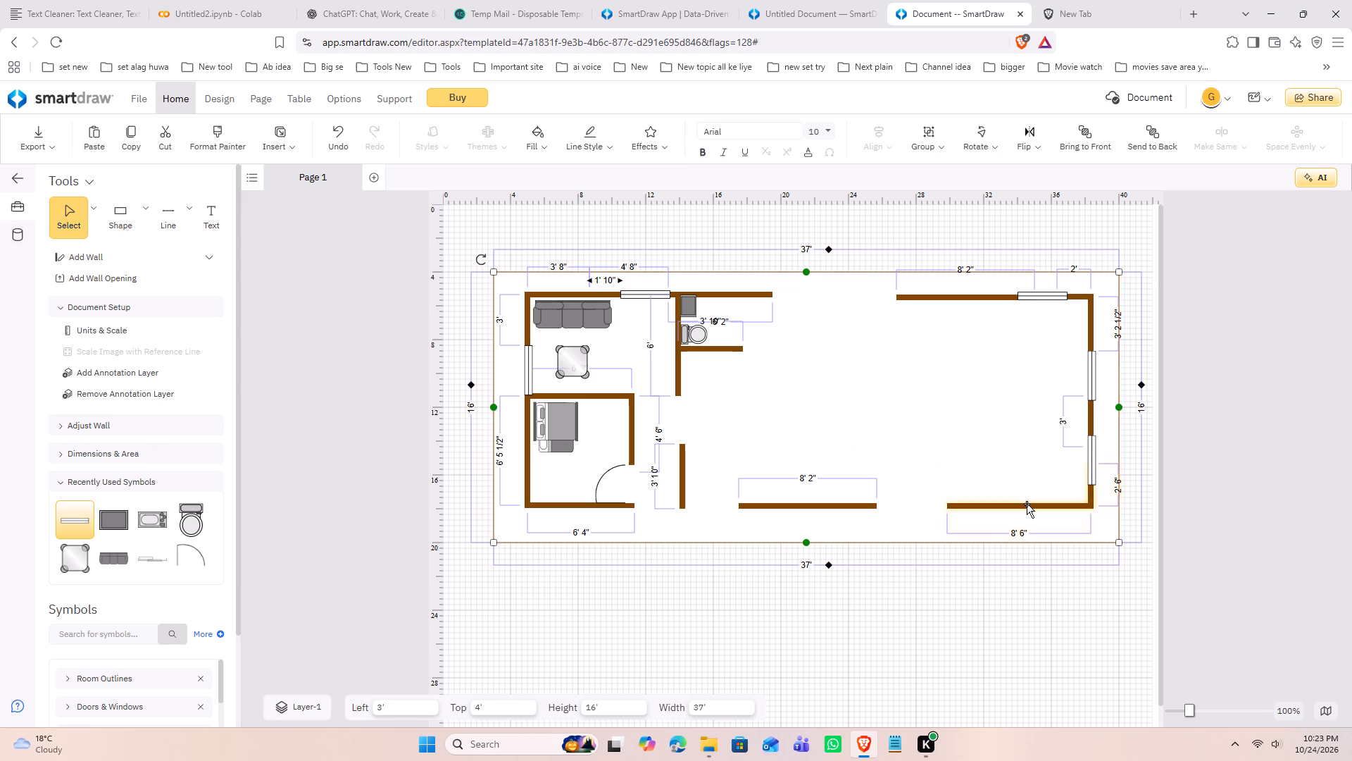
Shorten the bottom wall segment at the plan's lower-right corner to a 4" stub, extending its vertical leg to 2' 8".
left_click(1027, 506)
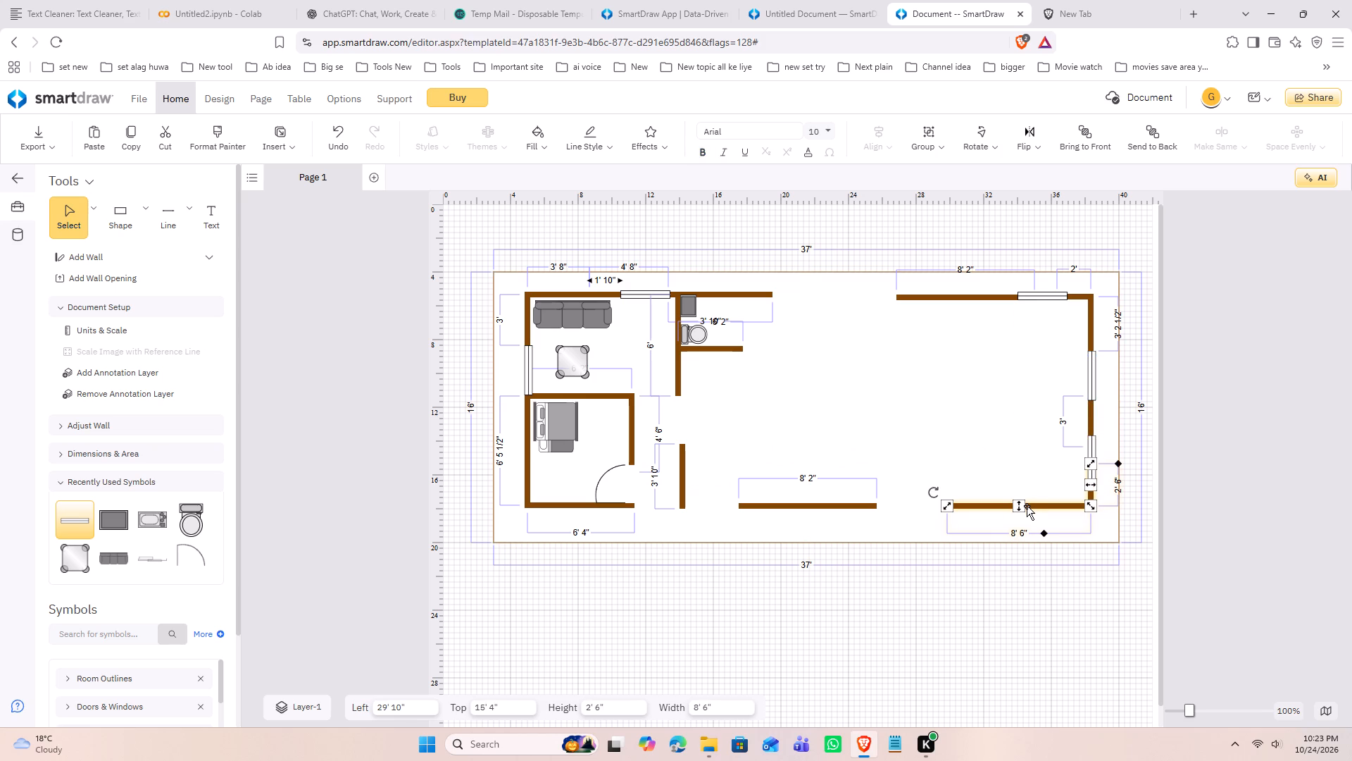
left_click(999, 524)
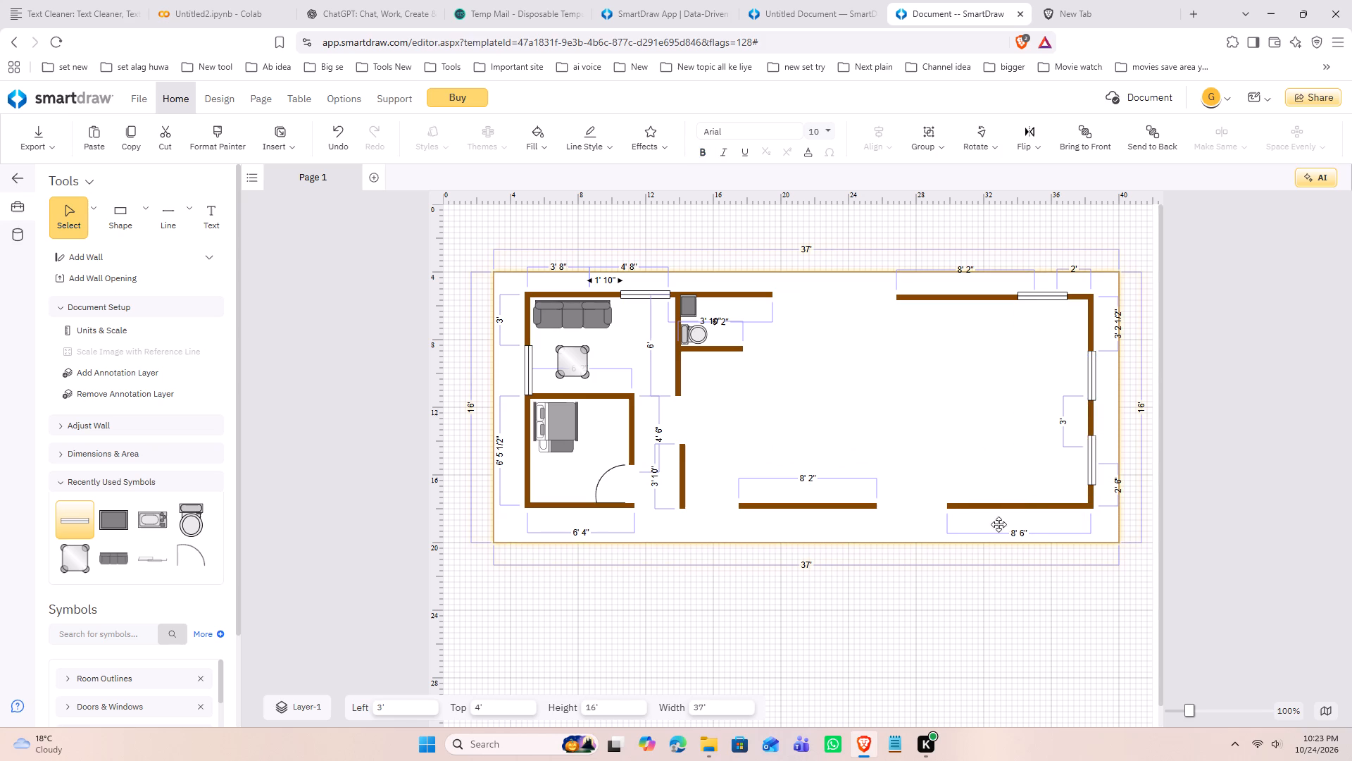
left_click(953, 507)
left_click_drag(949, 507, 949, 507)
left_click_drag(949, 507, 1068, 508)
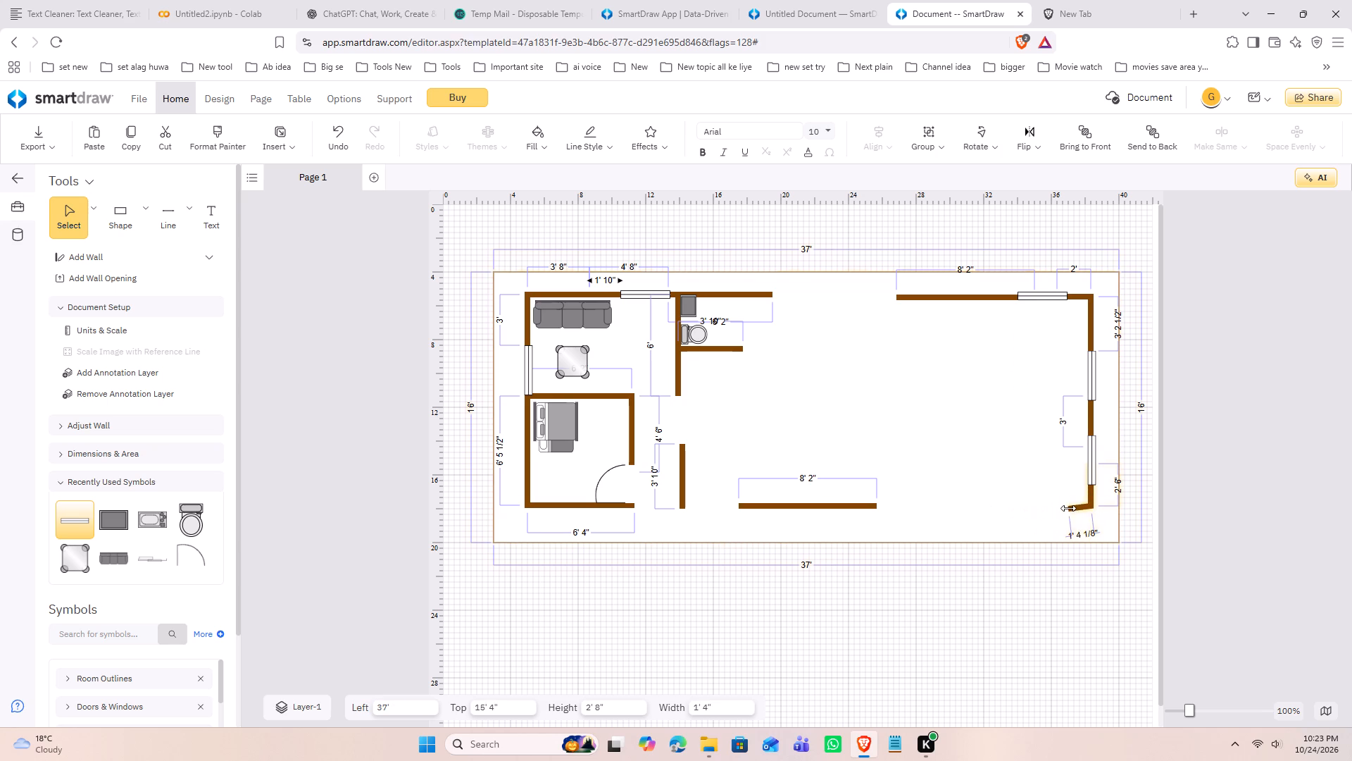
left_click_drag(1068, 508, 1071, 508)
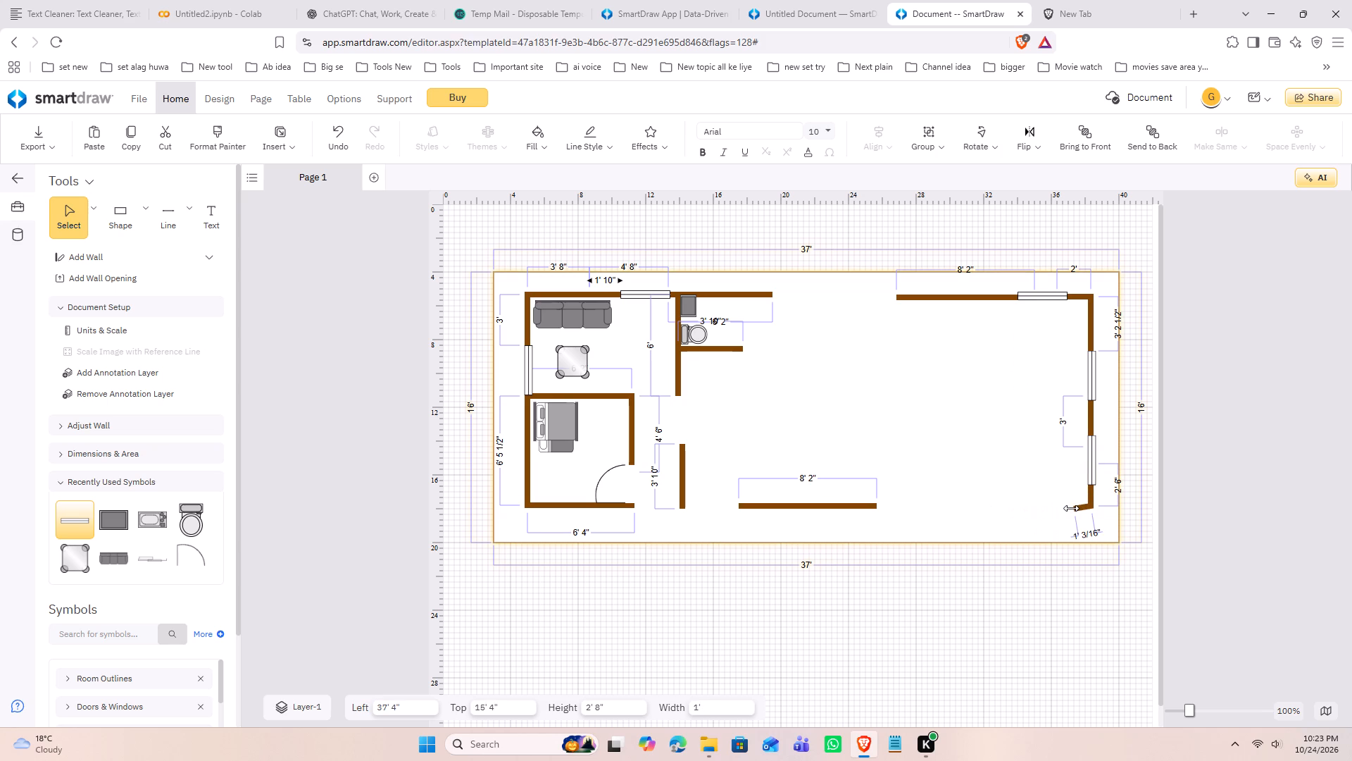
left_click_drag(1071, 508, 1071, 506)
left_click(1092, 508)
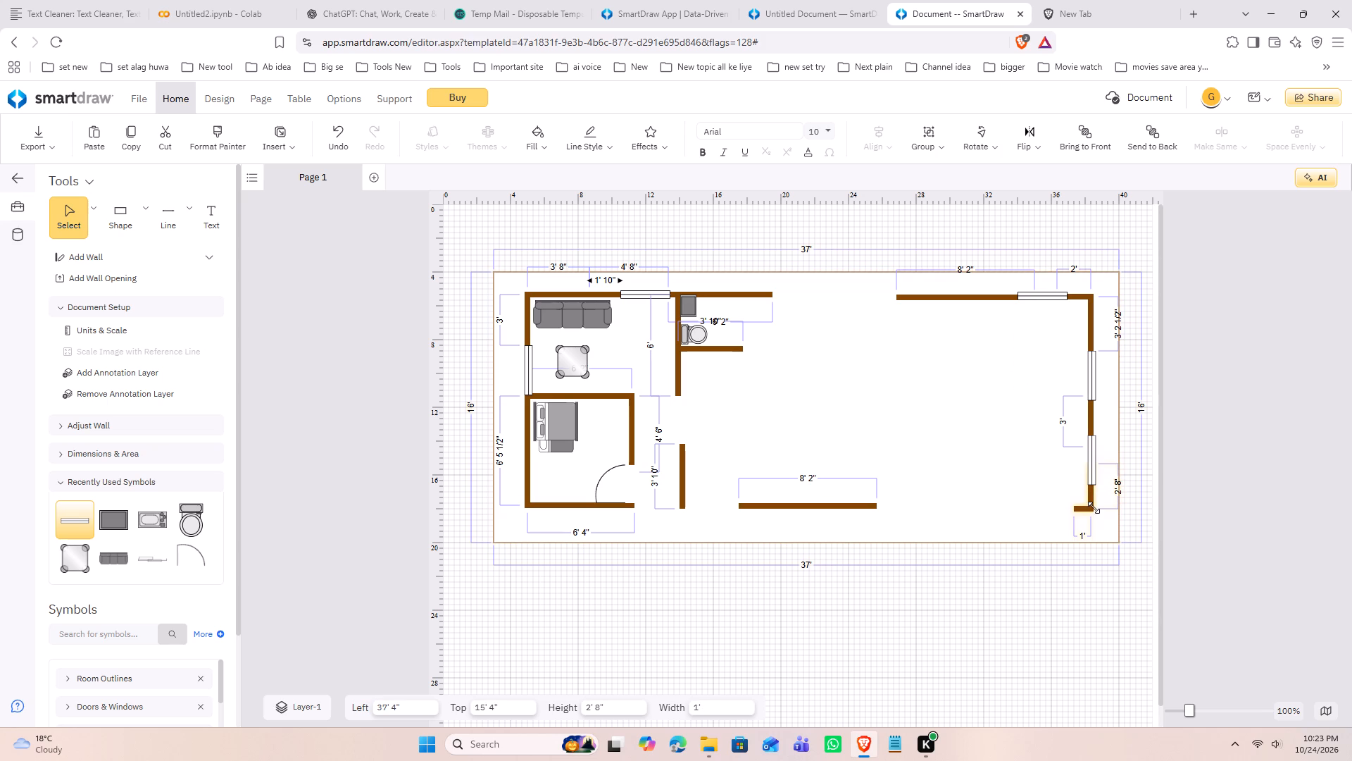
left_click(994, 505)
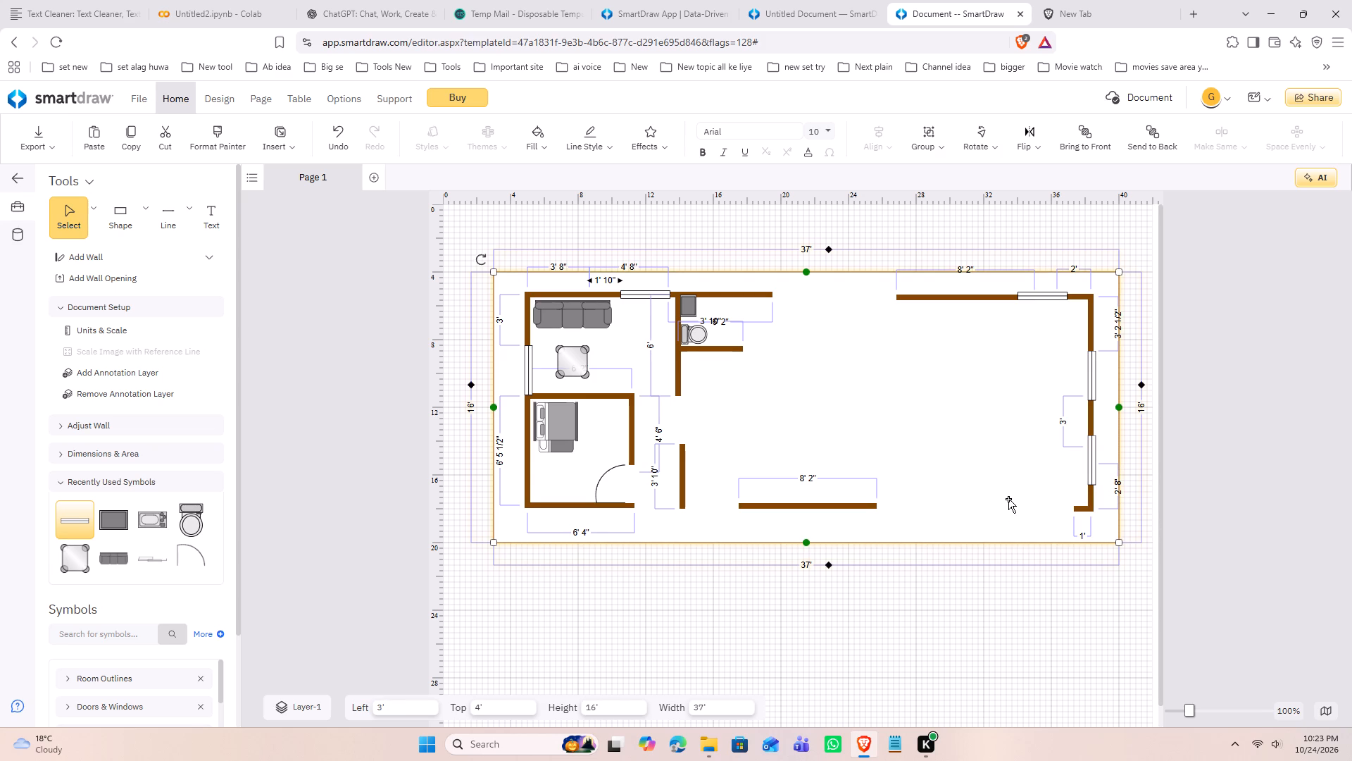
left_click(1080, 508)
left_click_drag(1074, 508, 1081, 509)
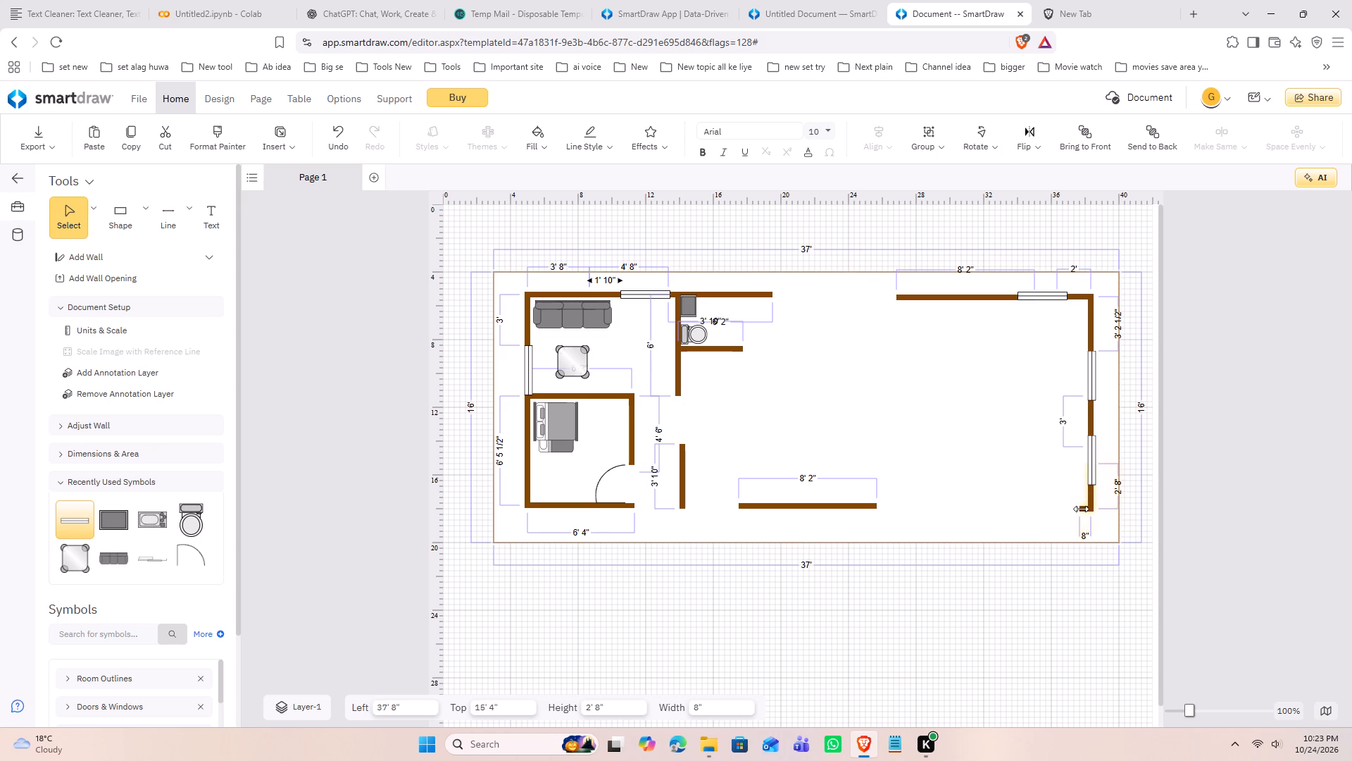
left_click_drag(1081, 509, 1082, 509)
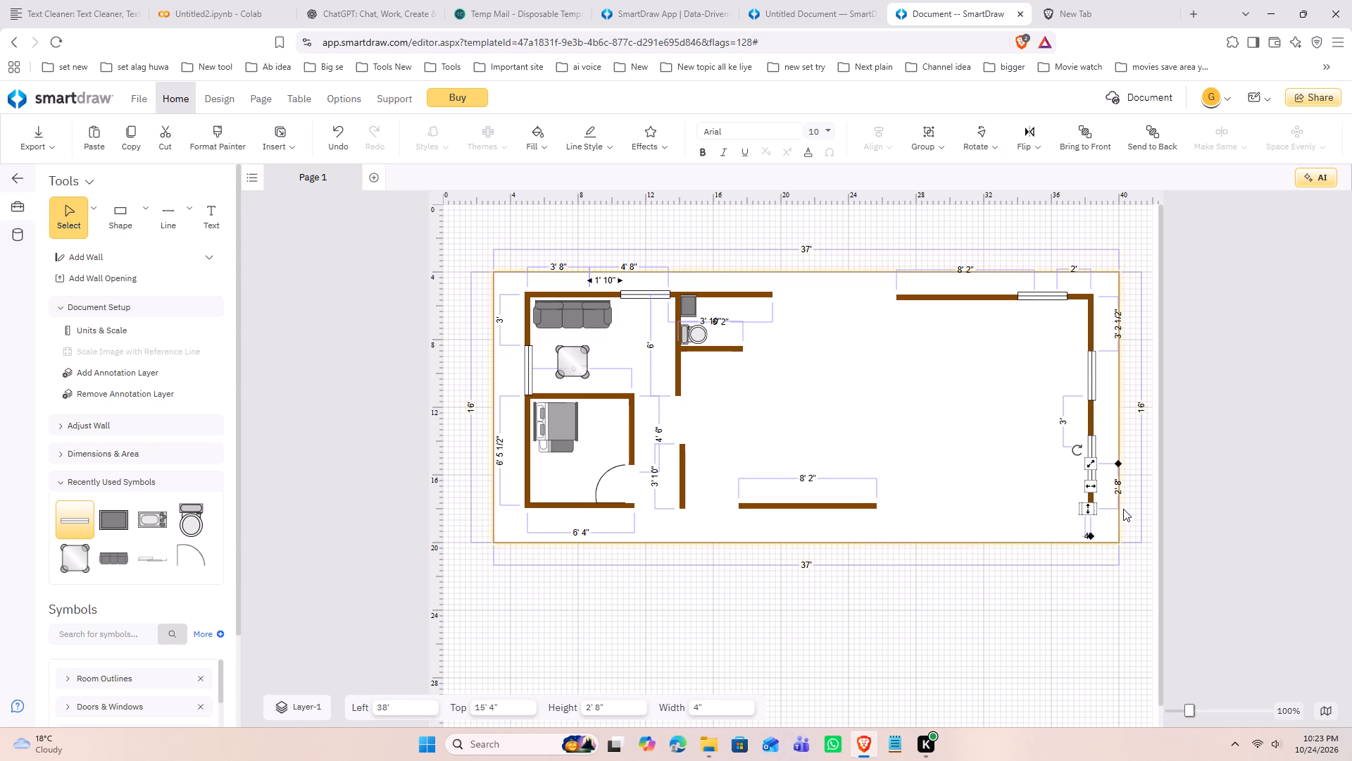
left_click(1013, 502)
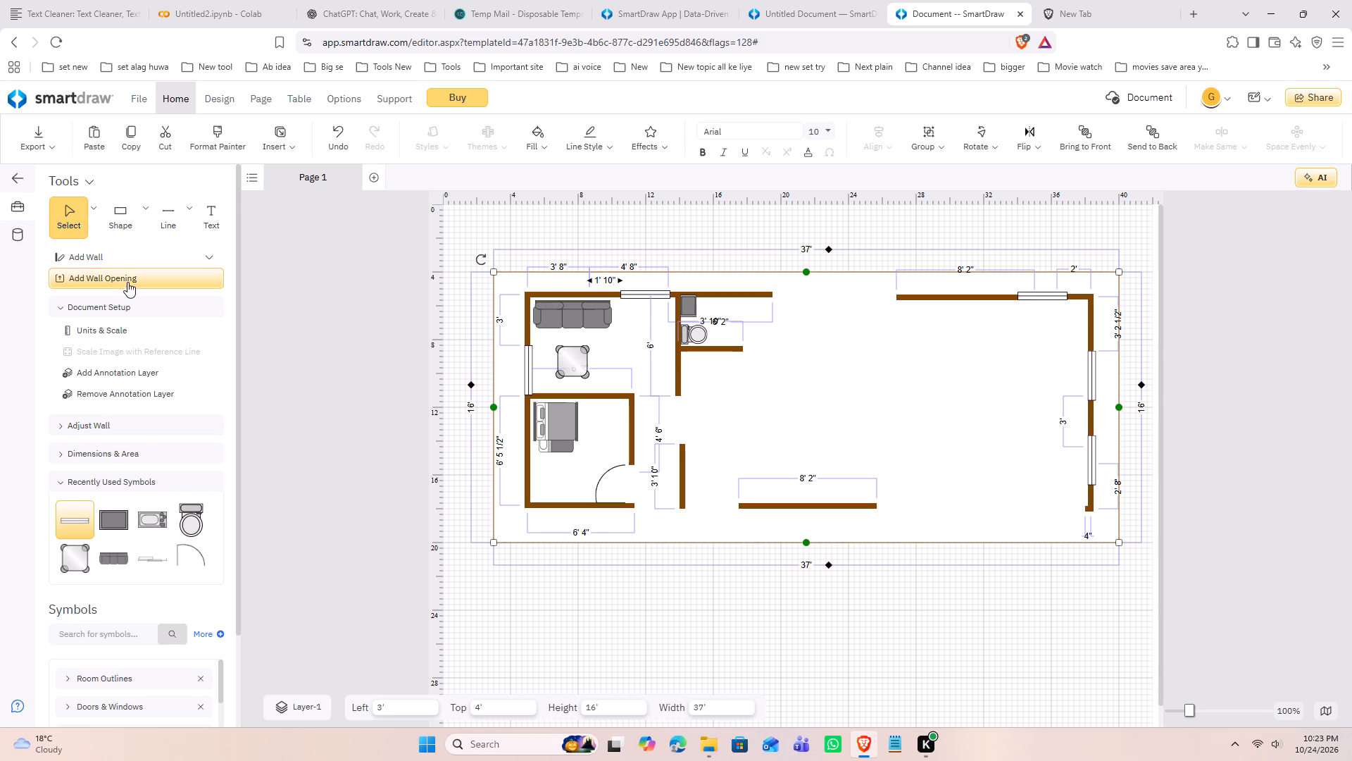
Draw a roughly horizontal interior wall about 4' 2" long, meeting the right outer wall between its two windows.
left_click(125, 264)
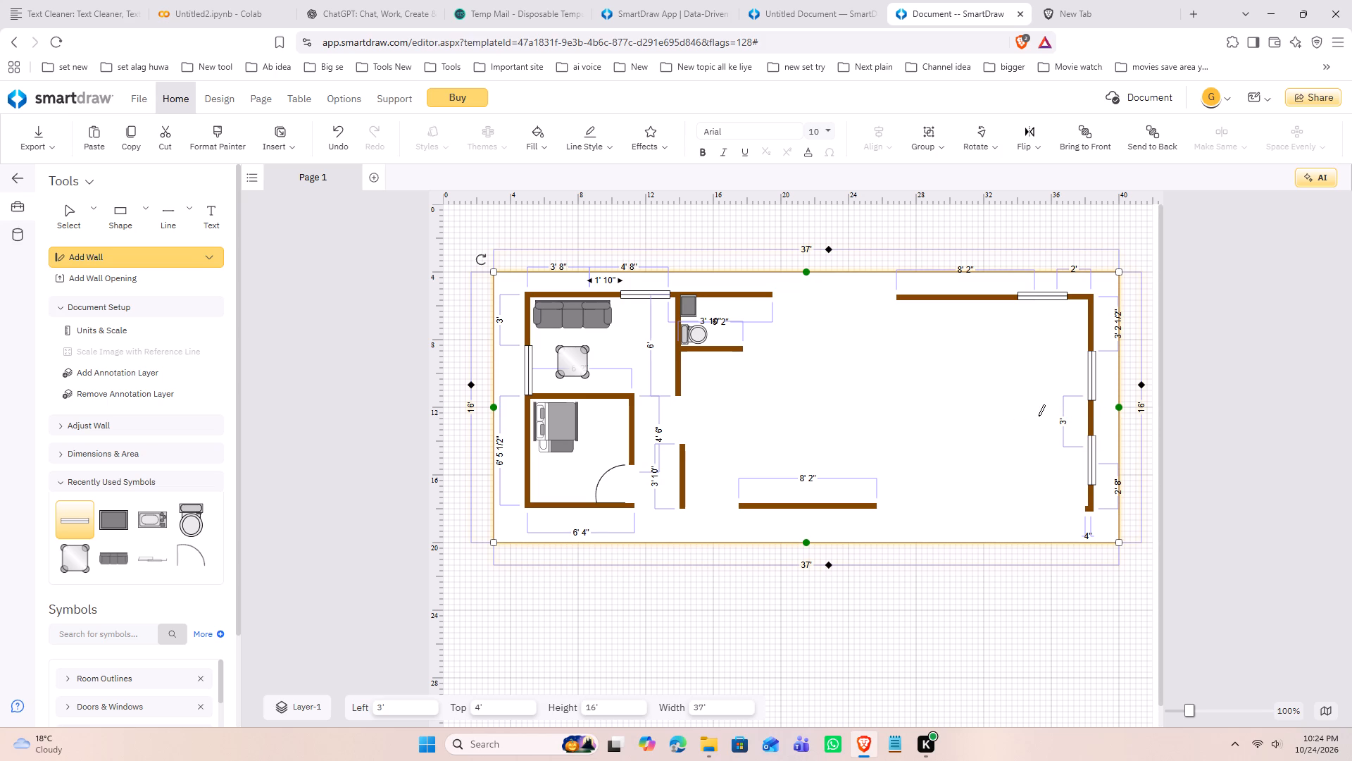
left_click_drag(1022, 419, 1091, 419)
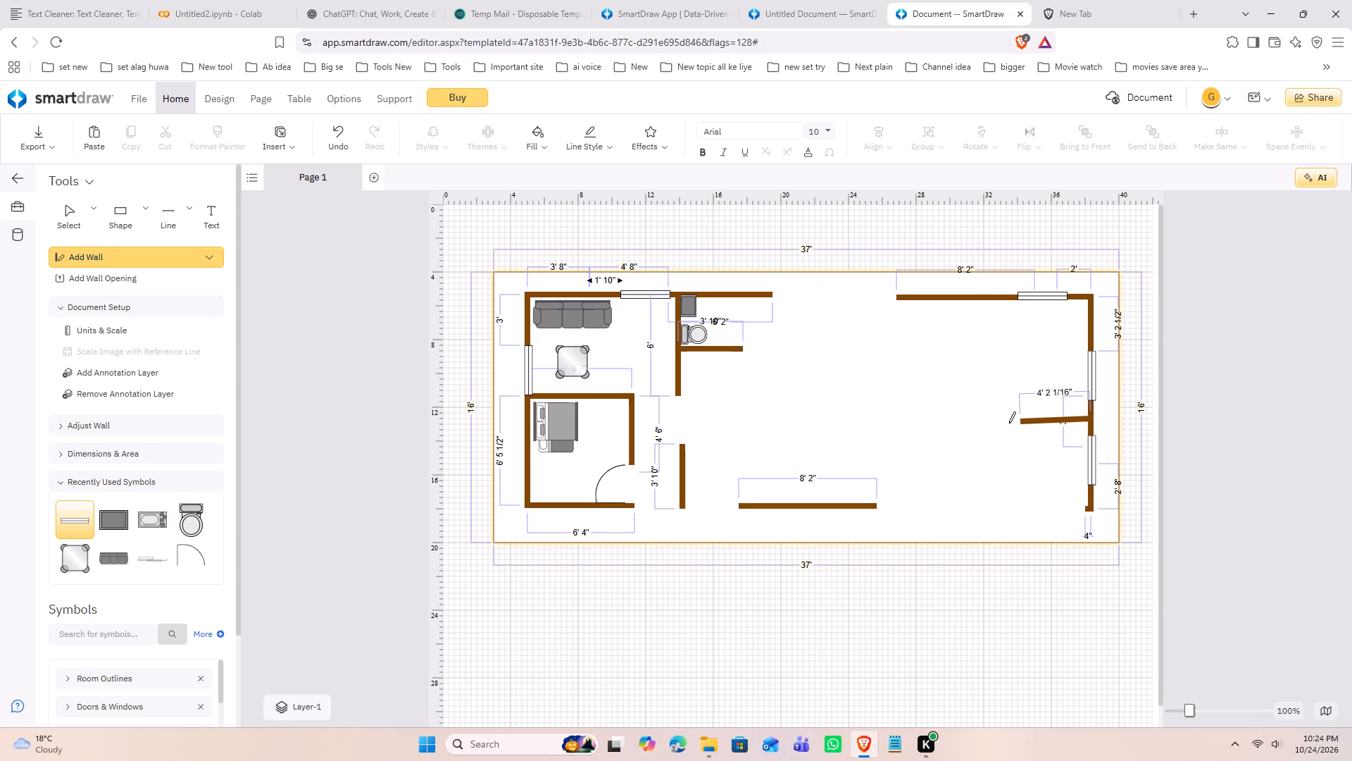
Draw a vertical interior wall about 5' 10" long, starting just beyond the free end of the short wall between the two right-hand windows.
left_click_drag(993, 423, 1001, 483)
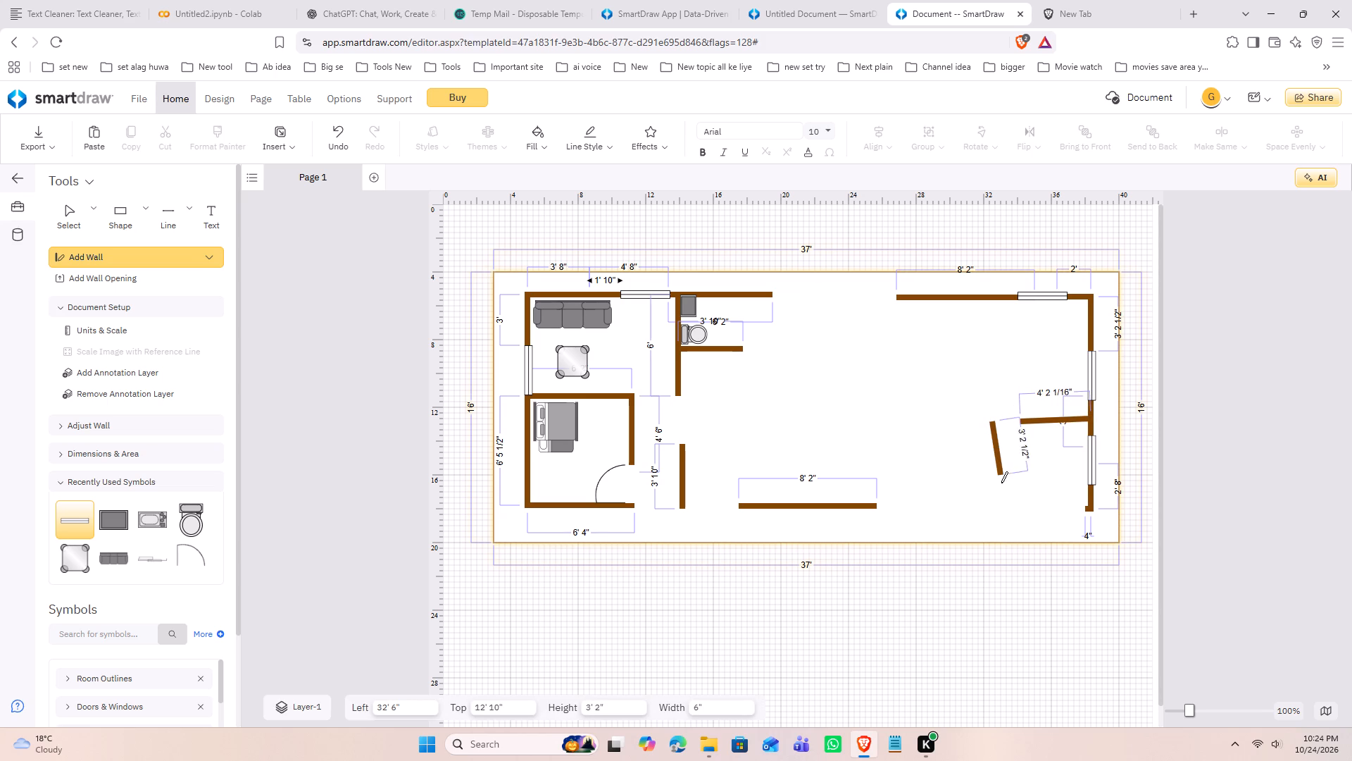
left_click_drag(1001, 483, 994, 522)
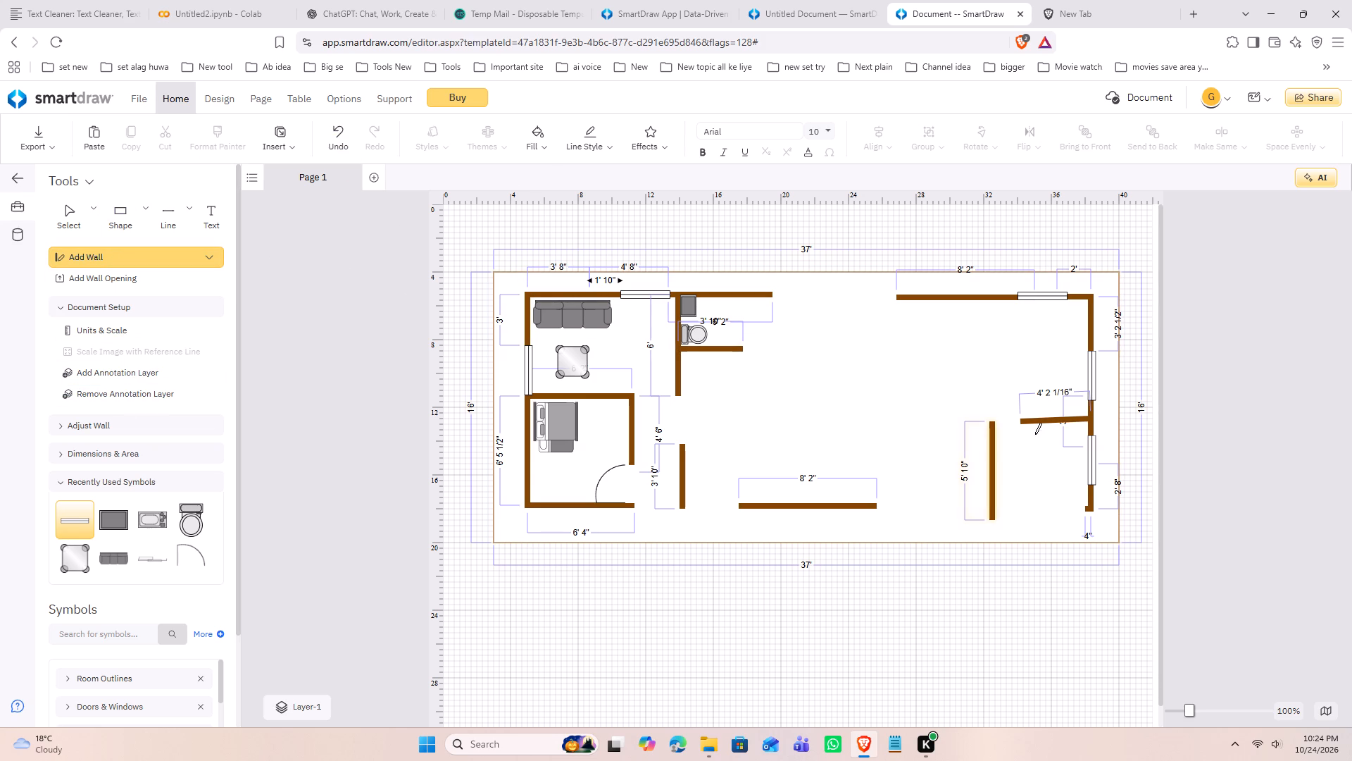
Extend the short horizontal interior wall to 6' so it joins the top end of the new vertical wall.
left_click(79, 214)
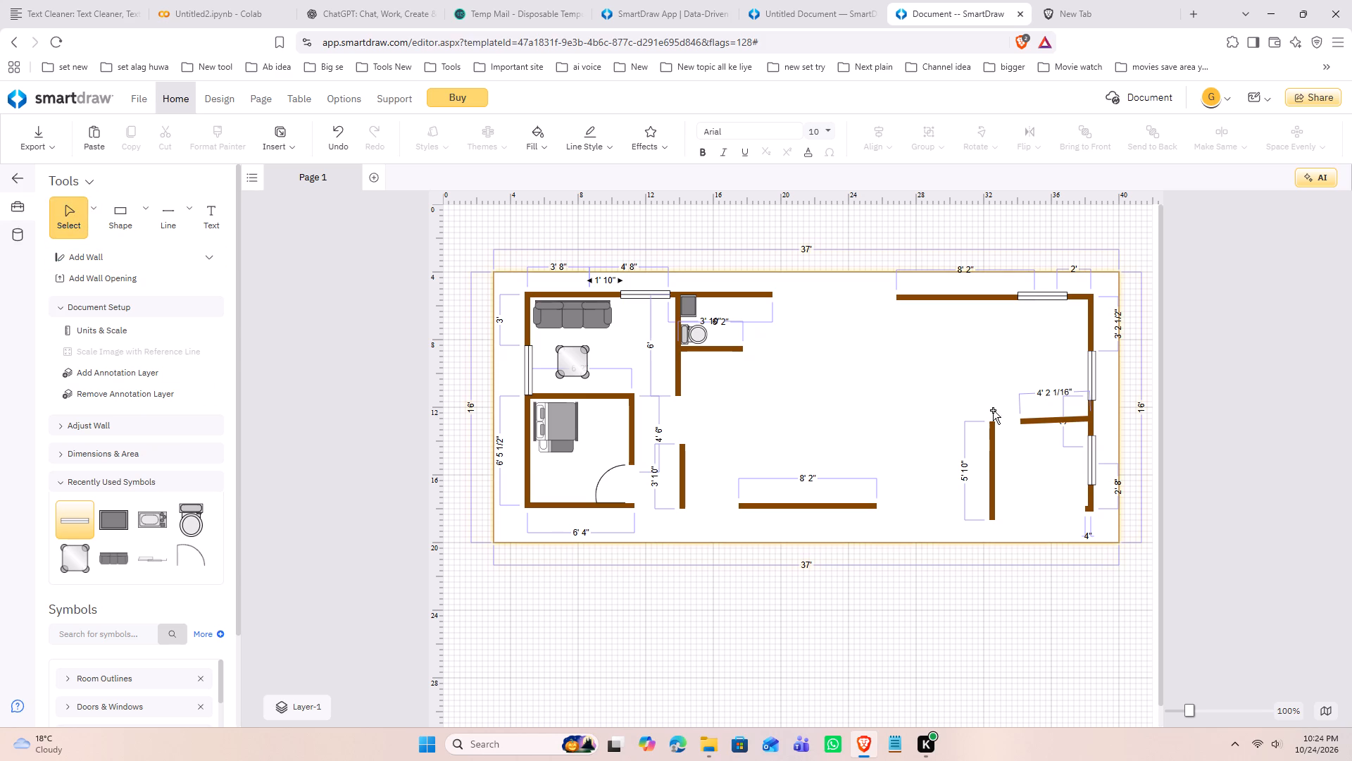
left_click(1031, 420)
left_click_drag(1018, 421, 995, 415)
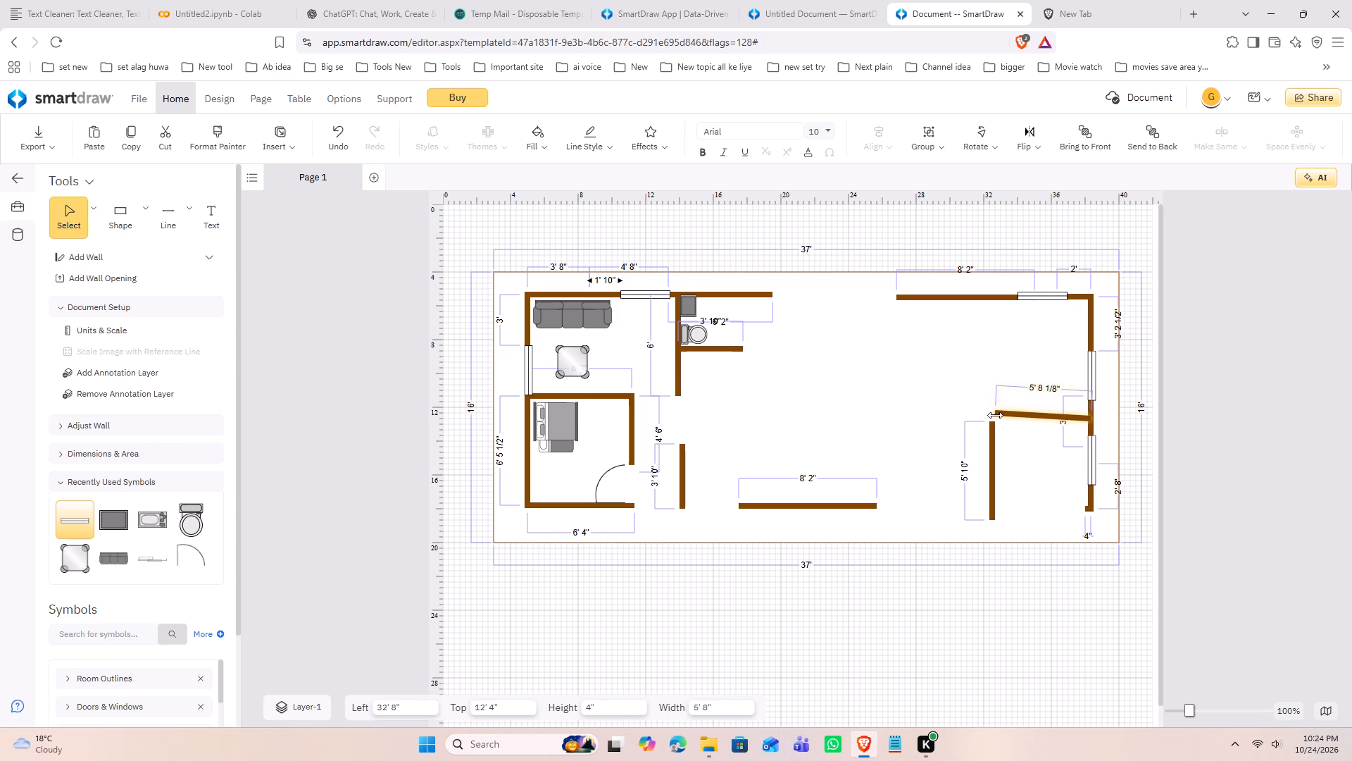
left_click_drag(995, 415, 987, 420)
left_click(1033, 464)
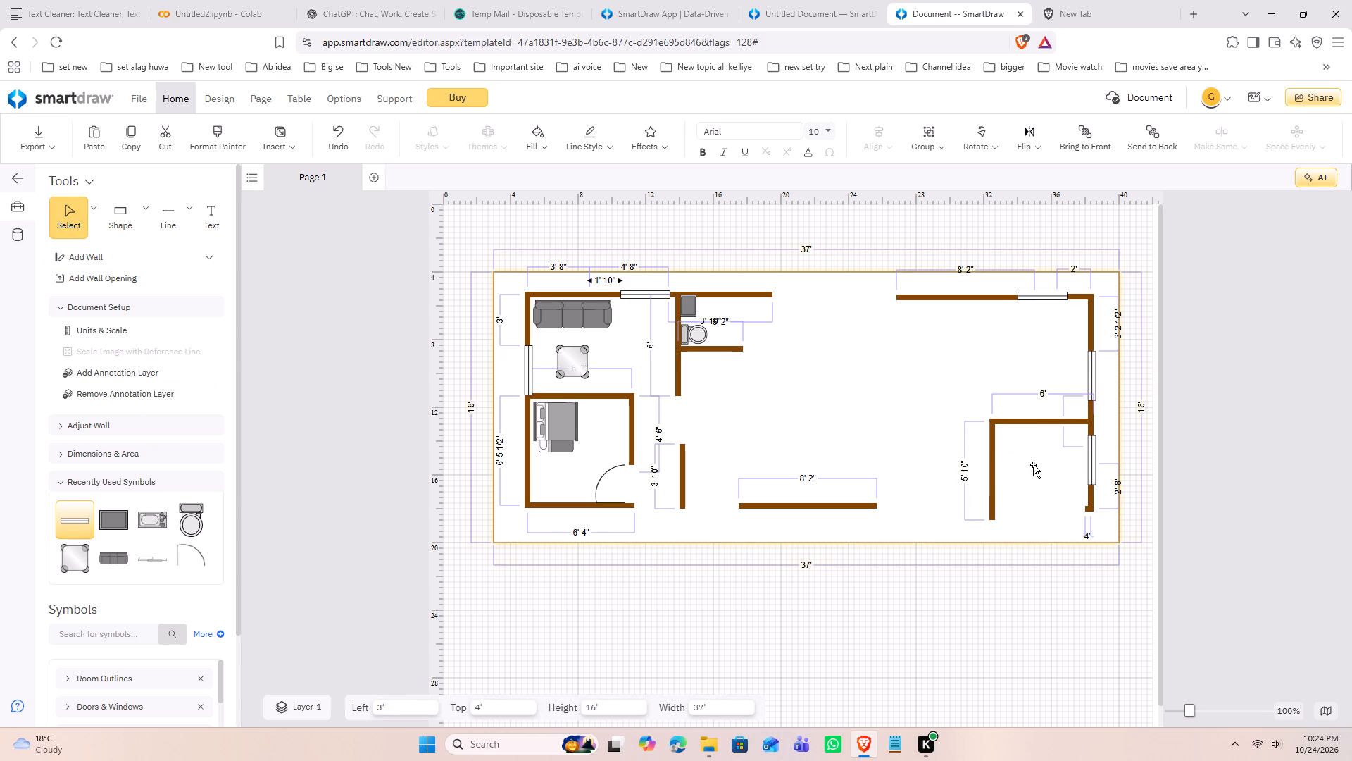
left_click(1124, 612)
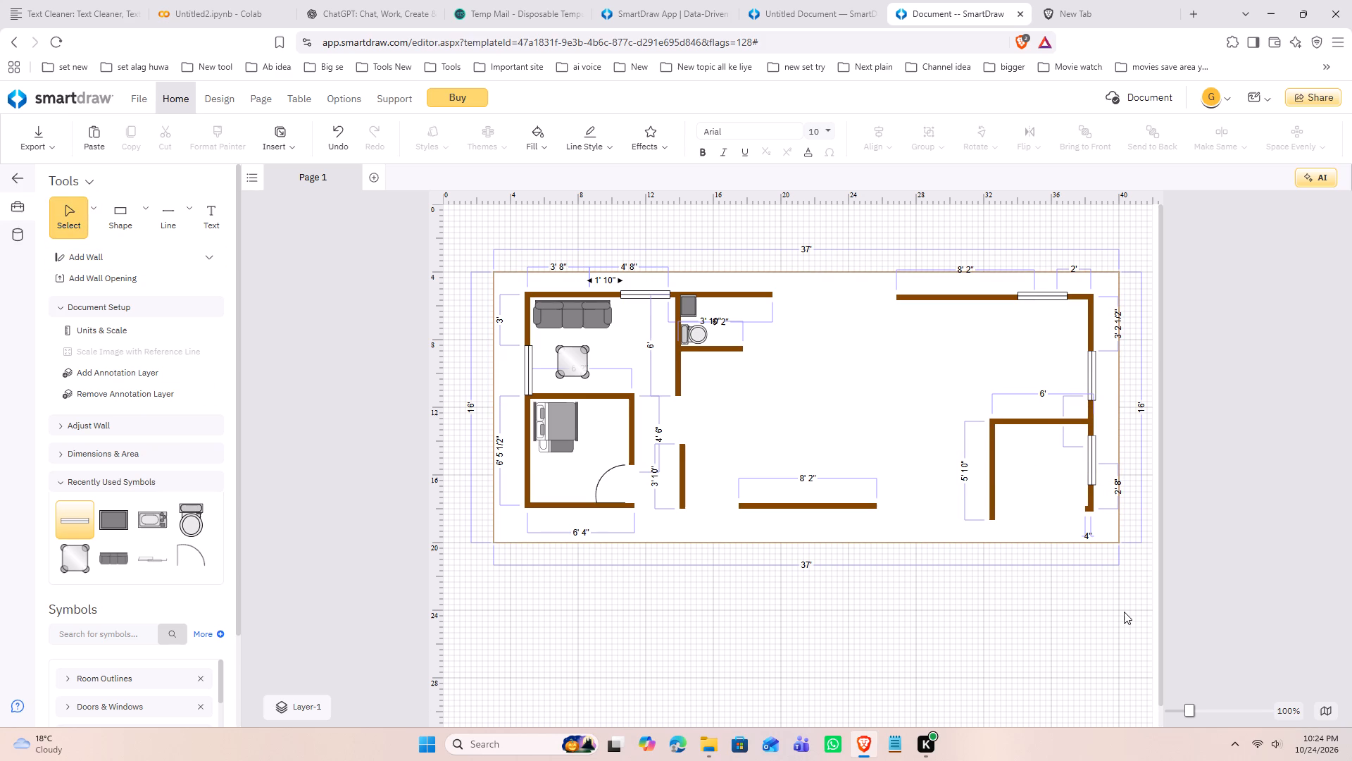
Shorten the vertical wall of the lower-right room to 5' 2", level with the bottom of the outer wall.
left_click(992, 516)
left_click_drag(992, 522, 989, 513)
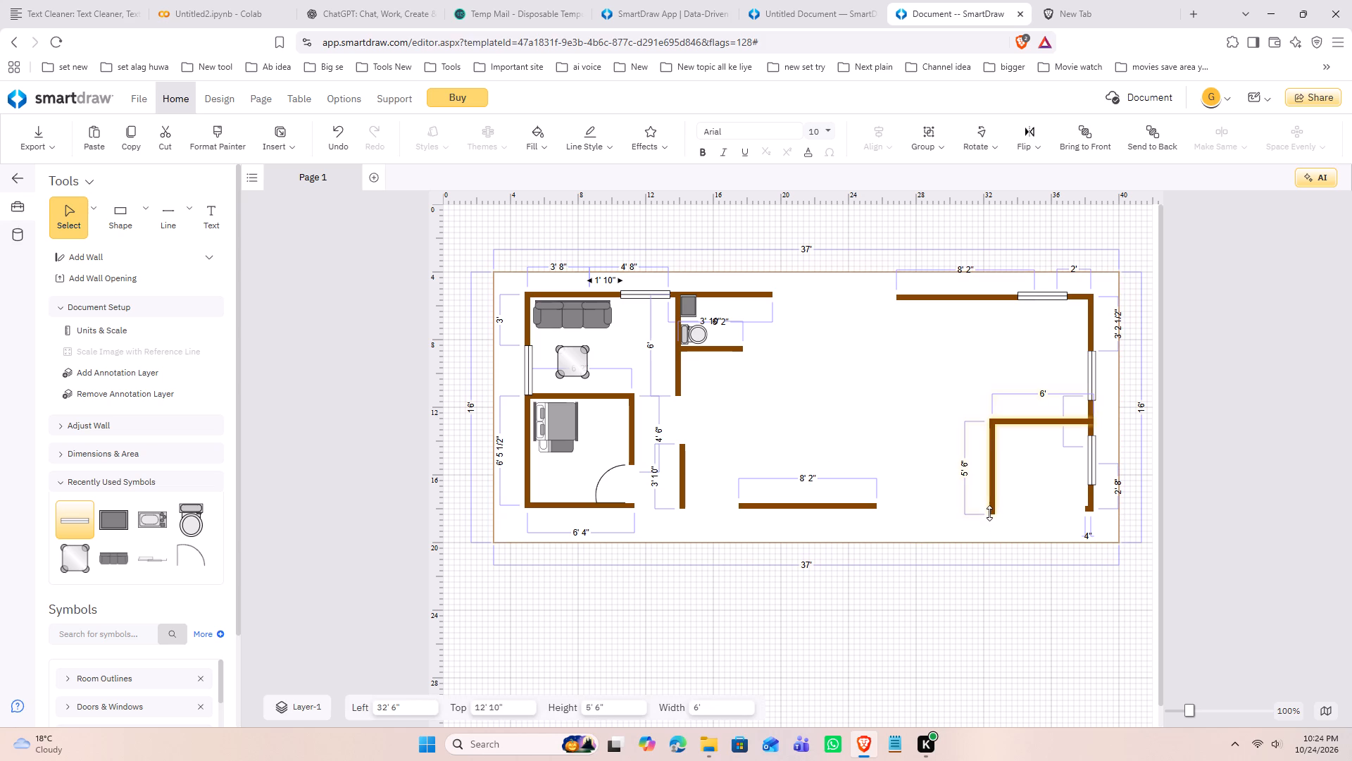
left_click_drag(989, 513, 989, 509)
left_click(1062, 581)
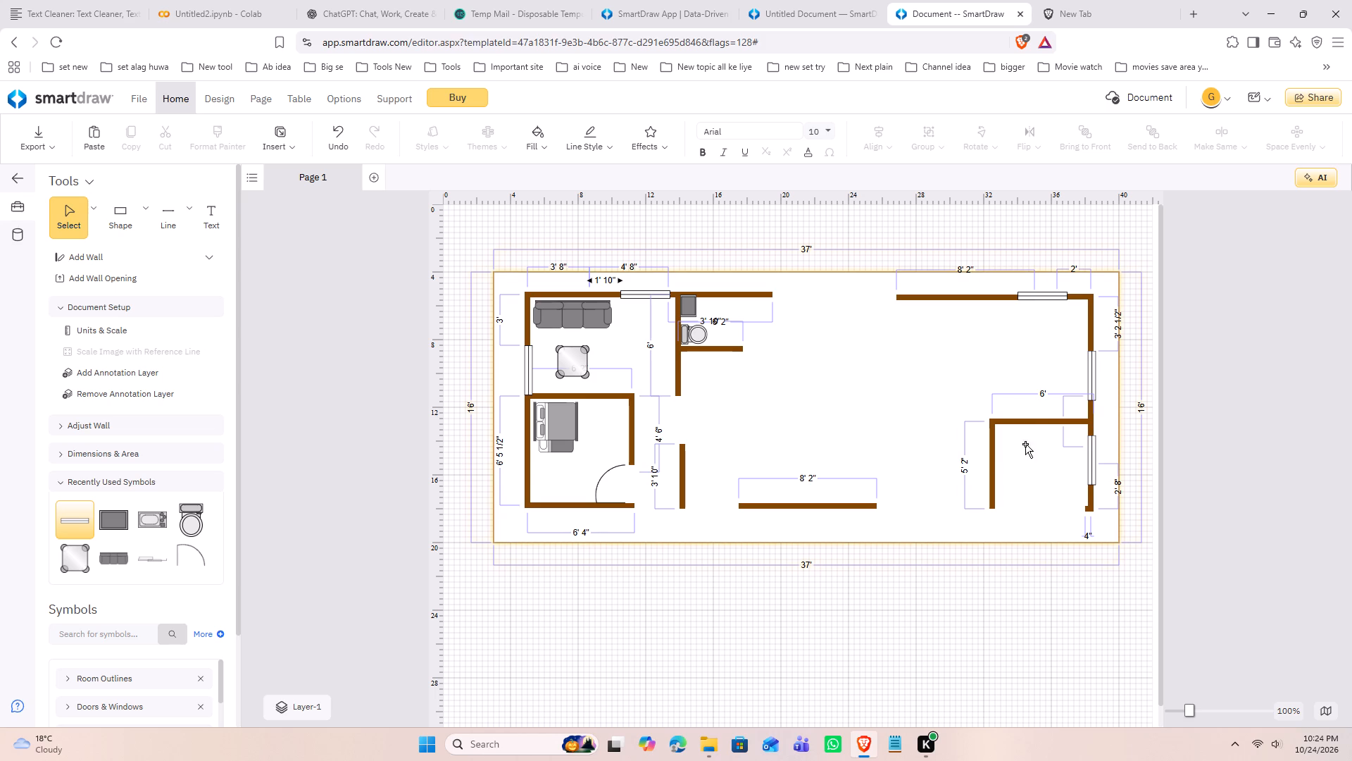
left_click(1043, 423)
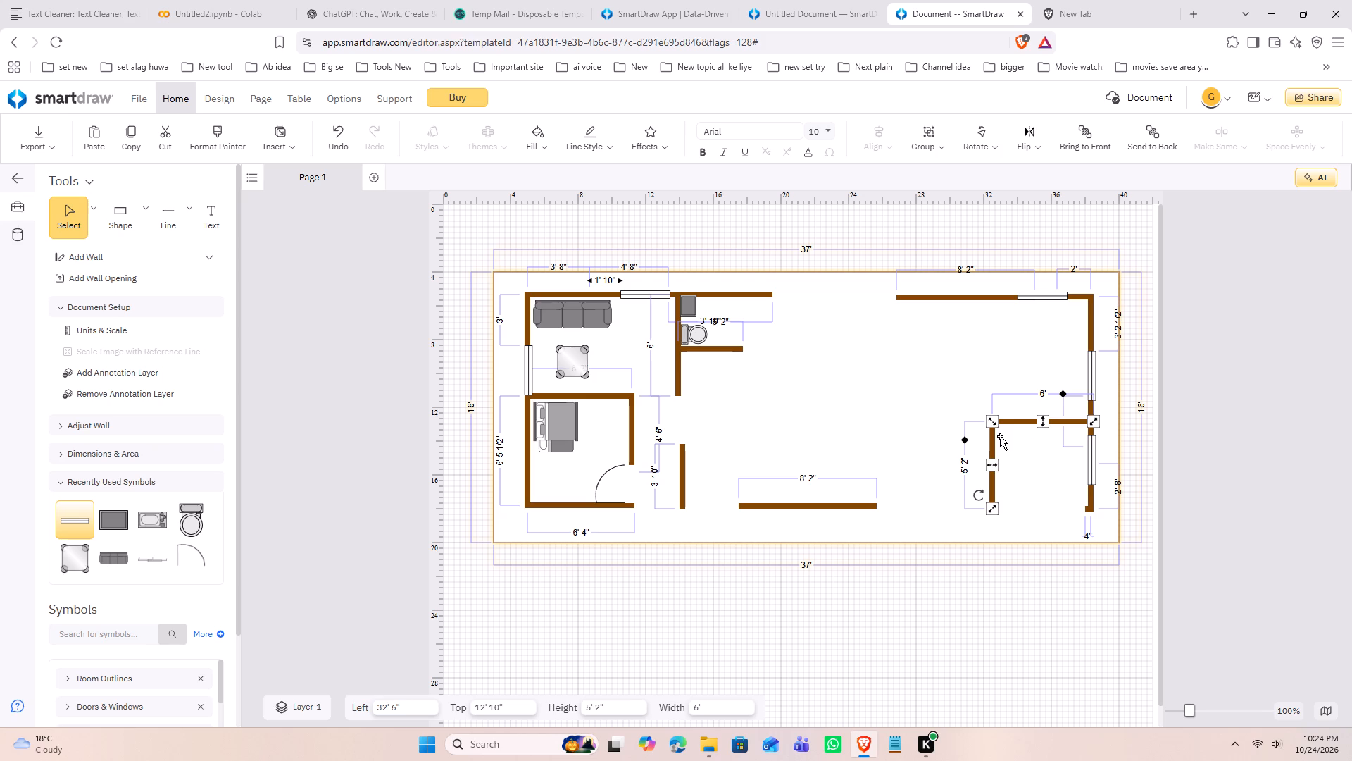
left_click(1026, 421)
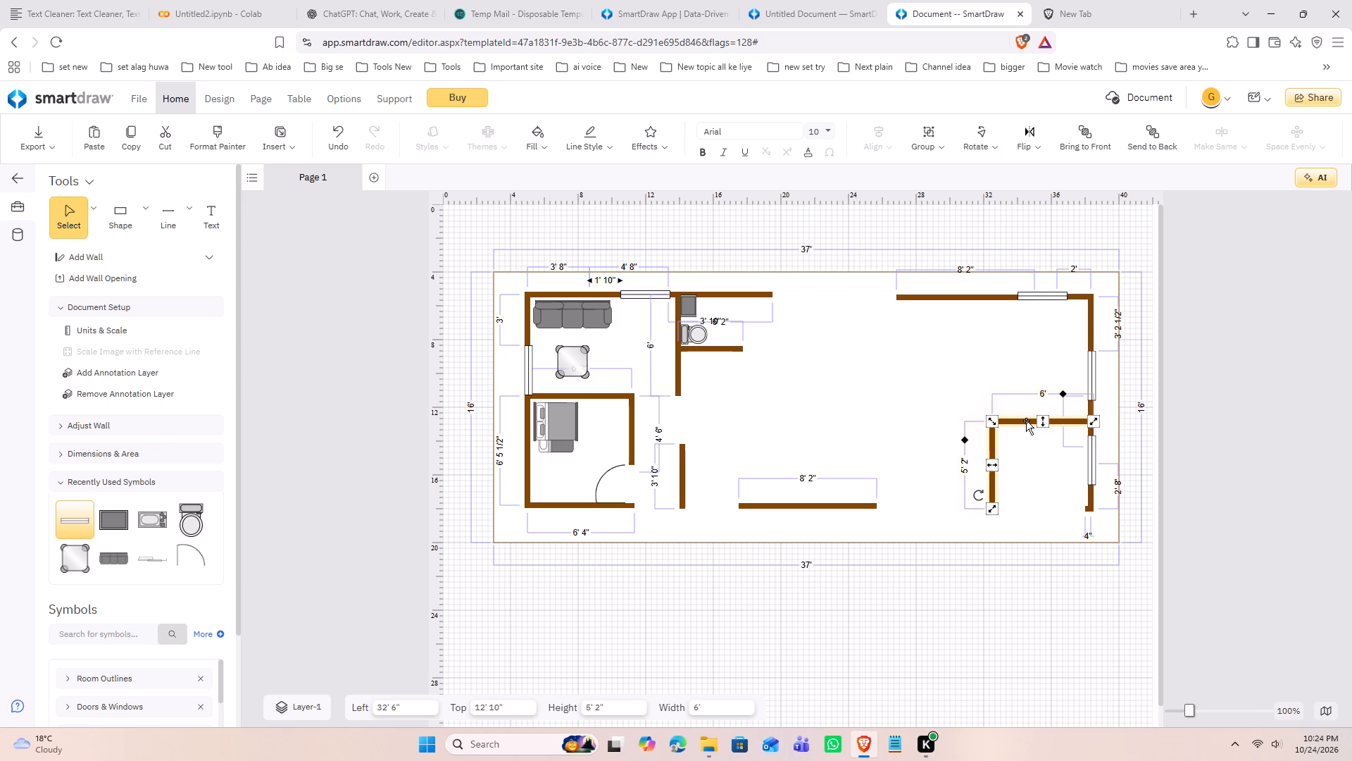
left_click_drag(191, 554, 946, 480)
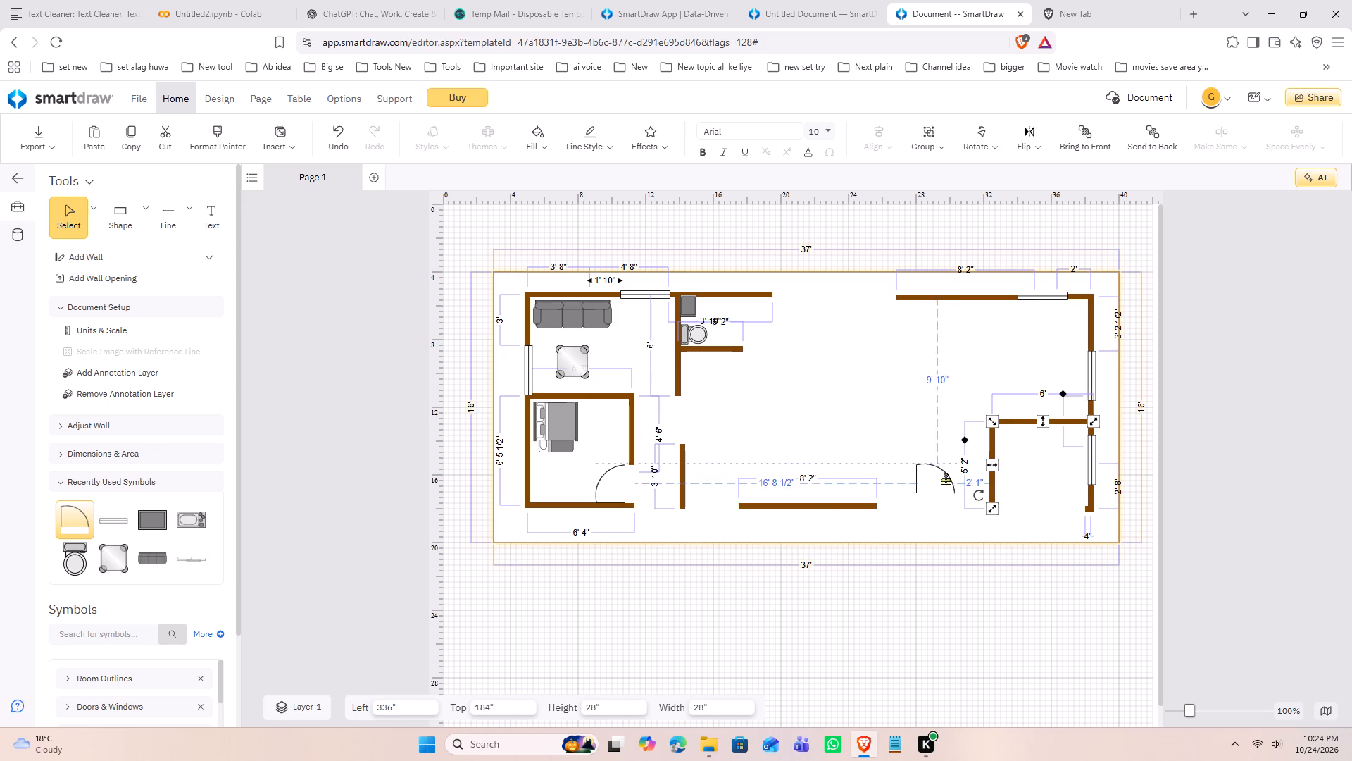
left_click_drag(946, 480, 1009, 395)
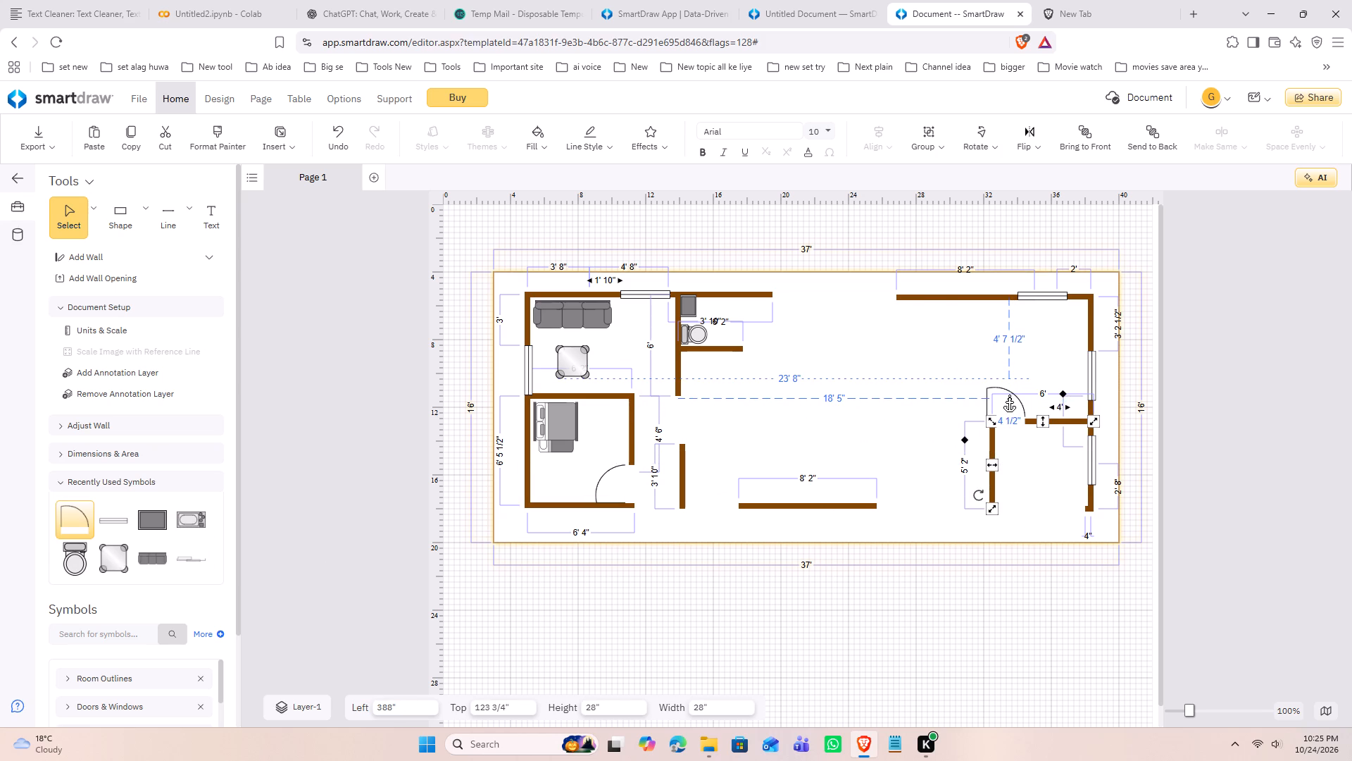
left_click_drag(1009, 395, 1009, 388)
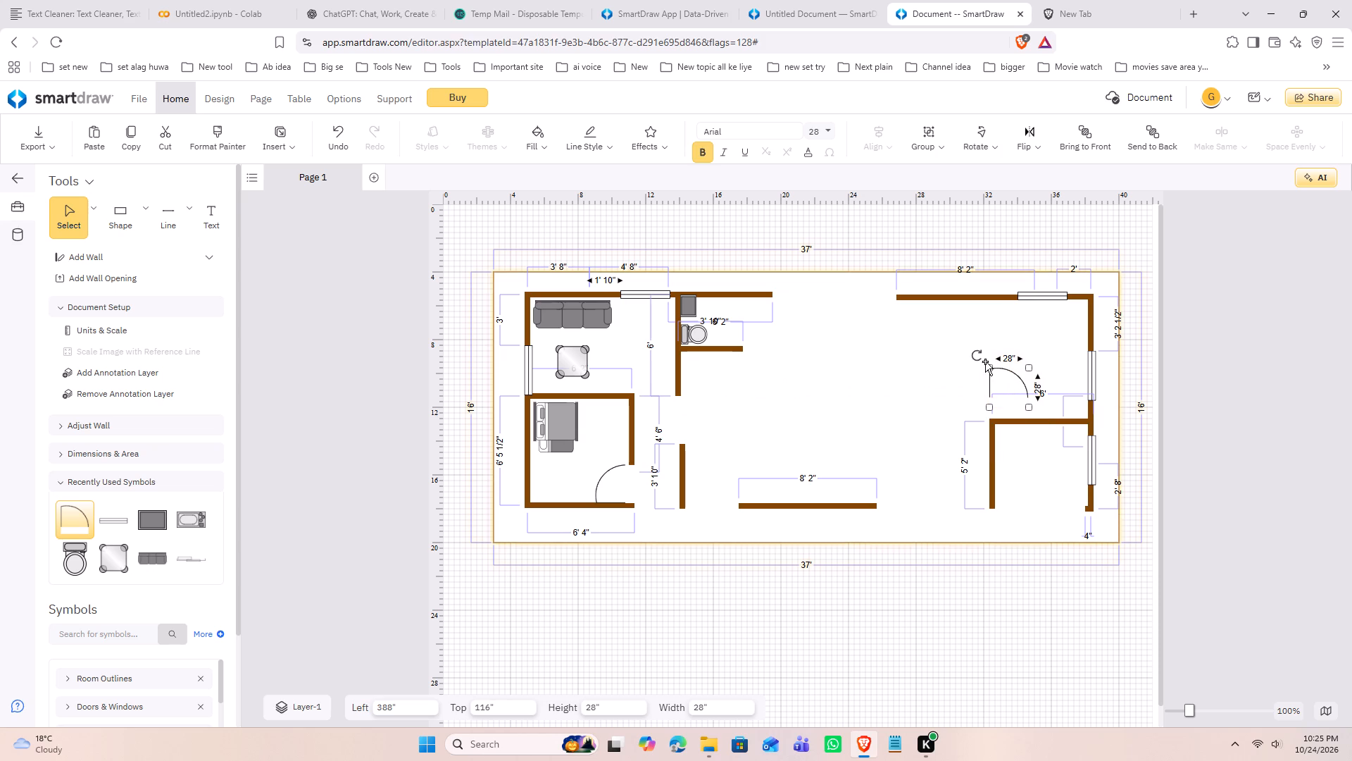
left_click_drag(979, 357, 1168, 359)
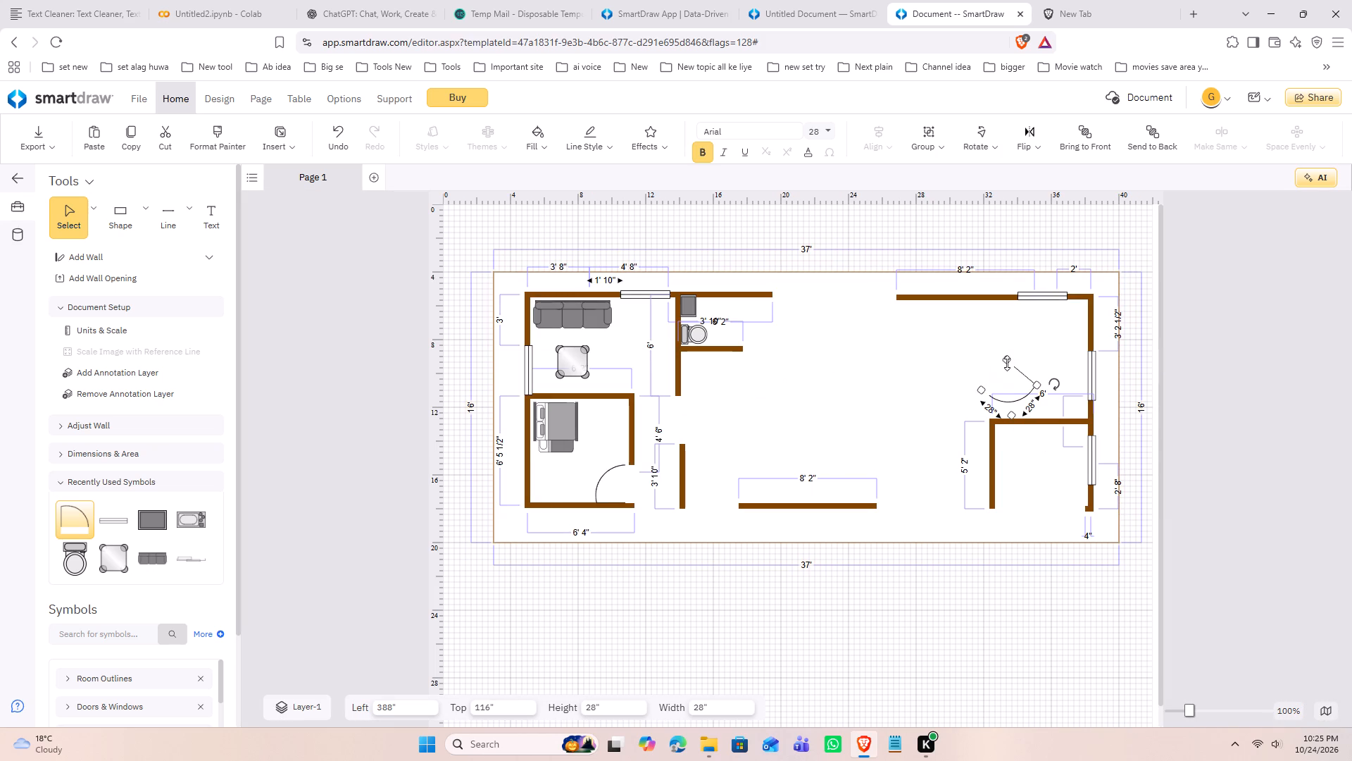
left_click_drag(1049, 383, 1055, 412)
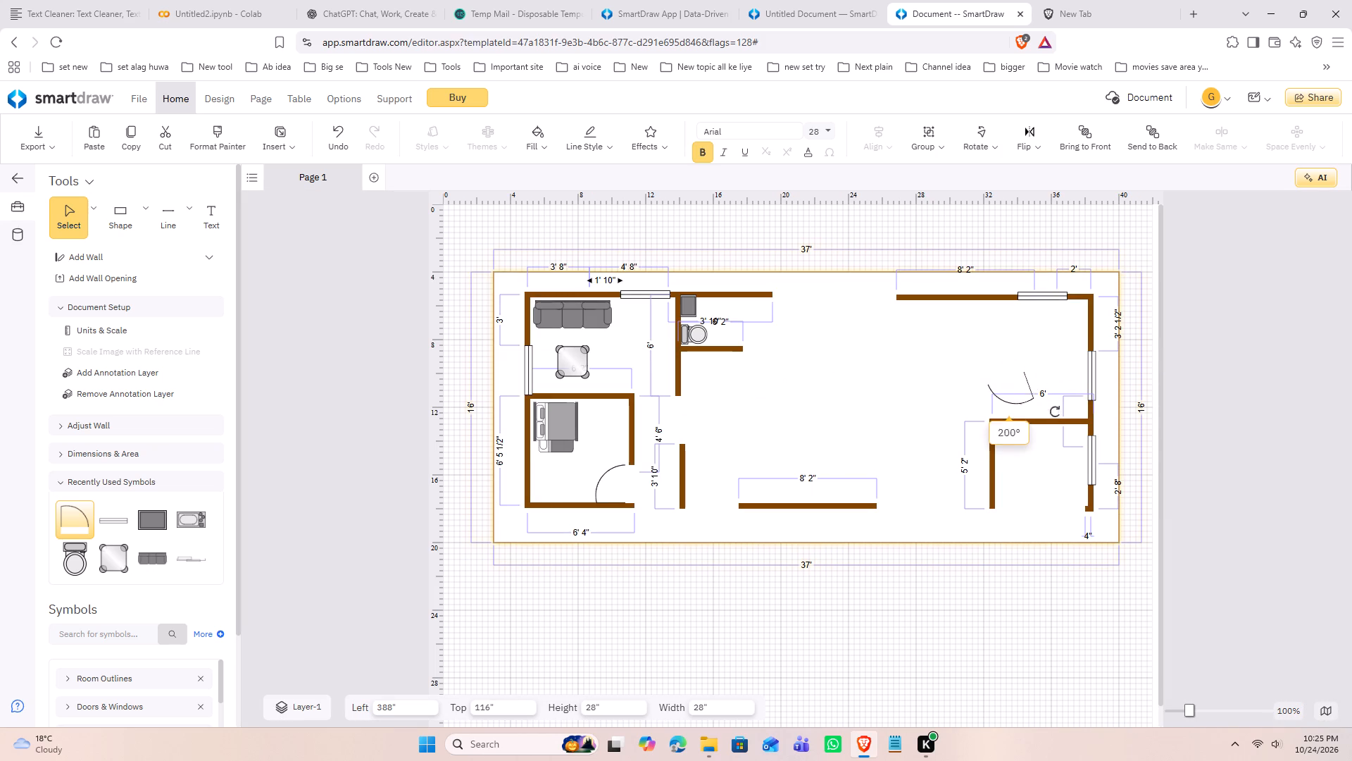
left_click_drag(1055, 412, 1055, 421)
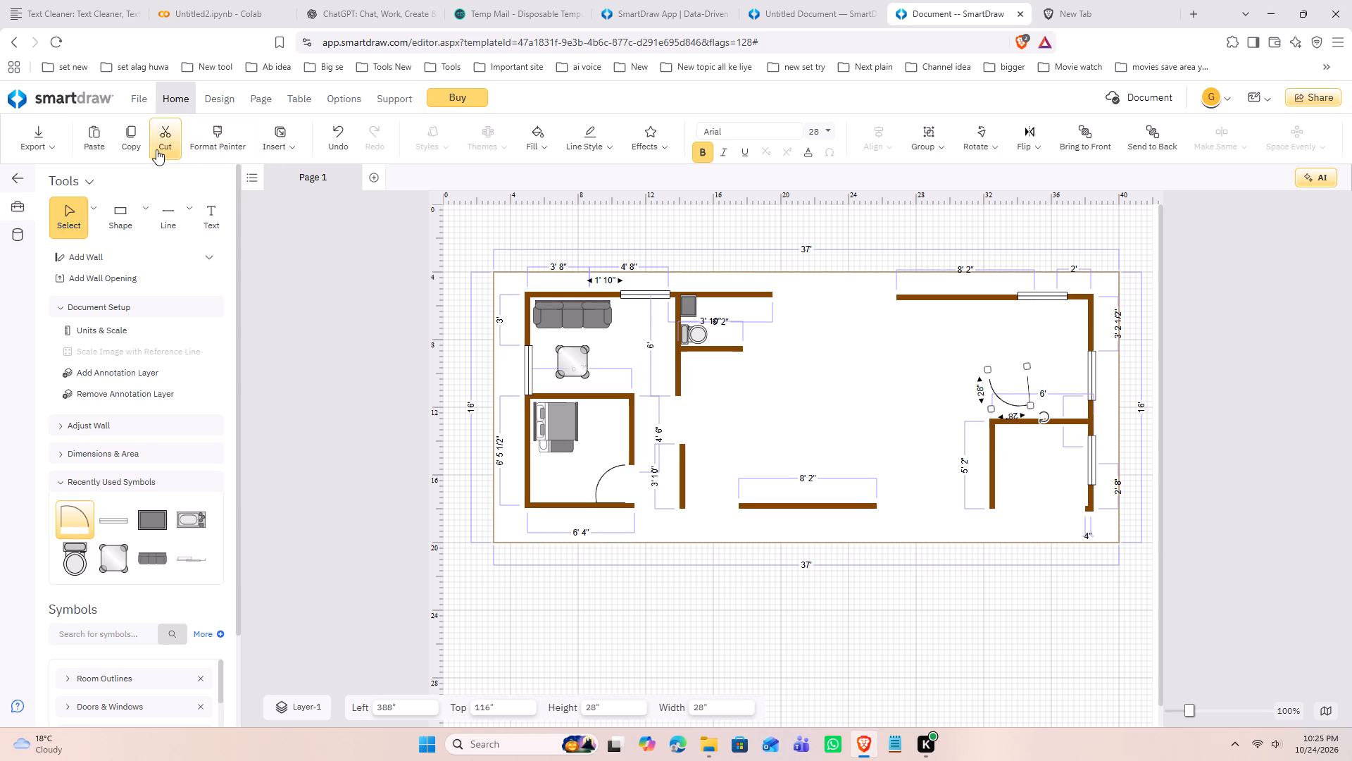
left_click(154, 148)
Place a Door (28"), rotate it to 180°, and fit it into the lower-right room's top wall so it opens inward.
left_click_drag(220, 676, 221, 682)
left_click(66, 683)
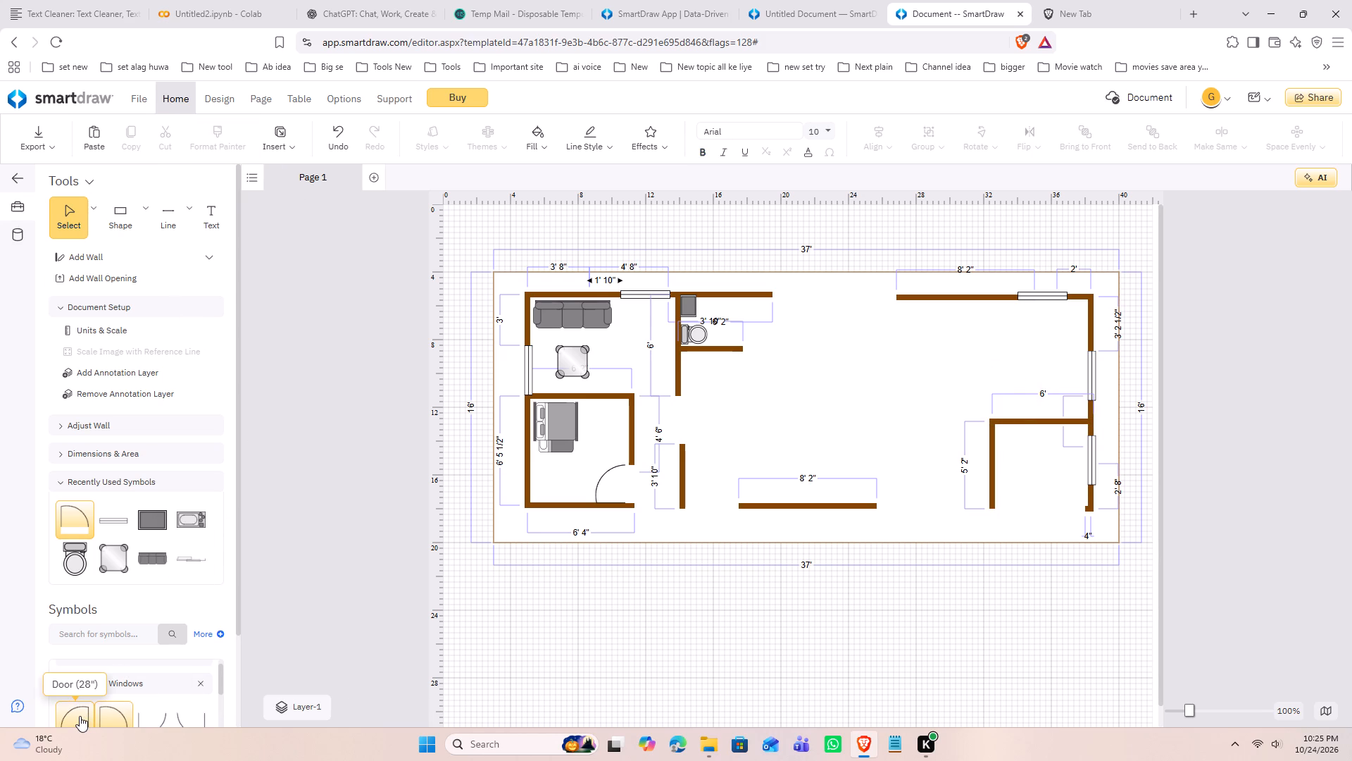
left_click_drag(80, 716, 894, 430)
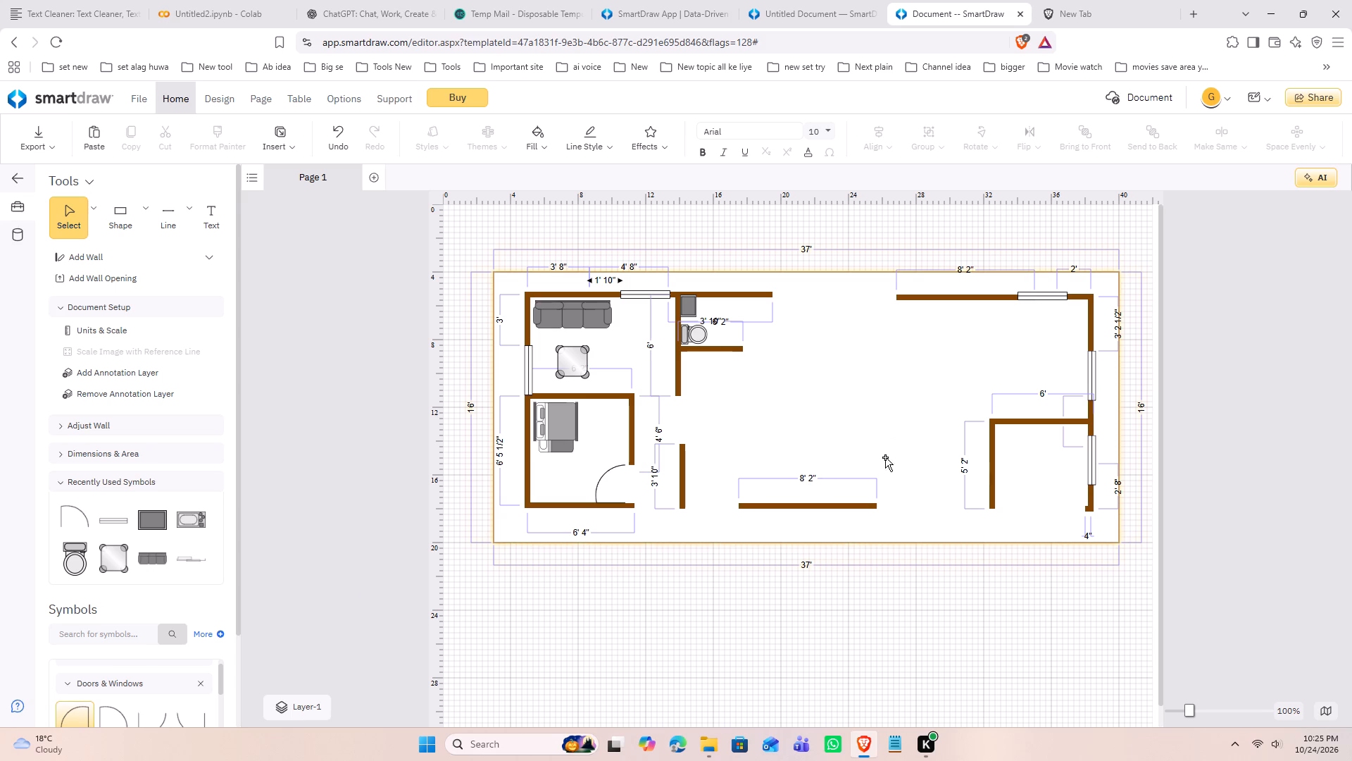
left_click_drag(75, 717, 846, 394)
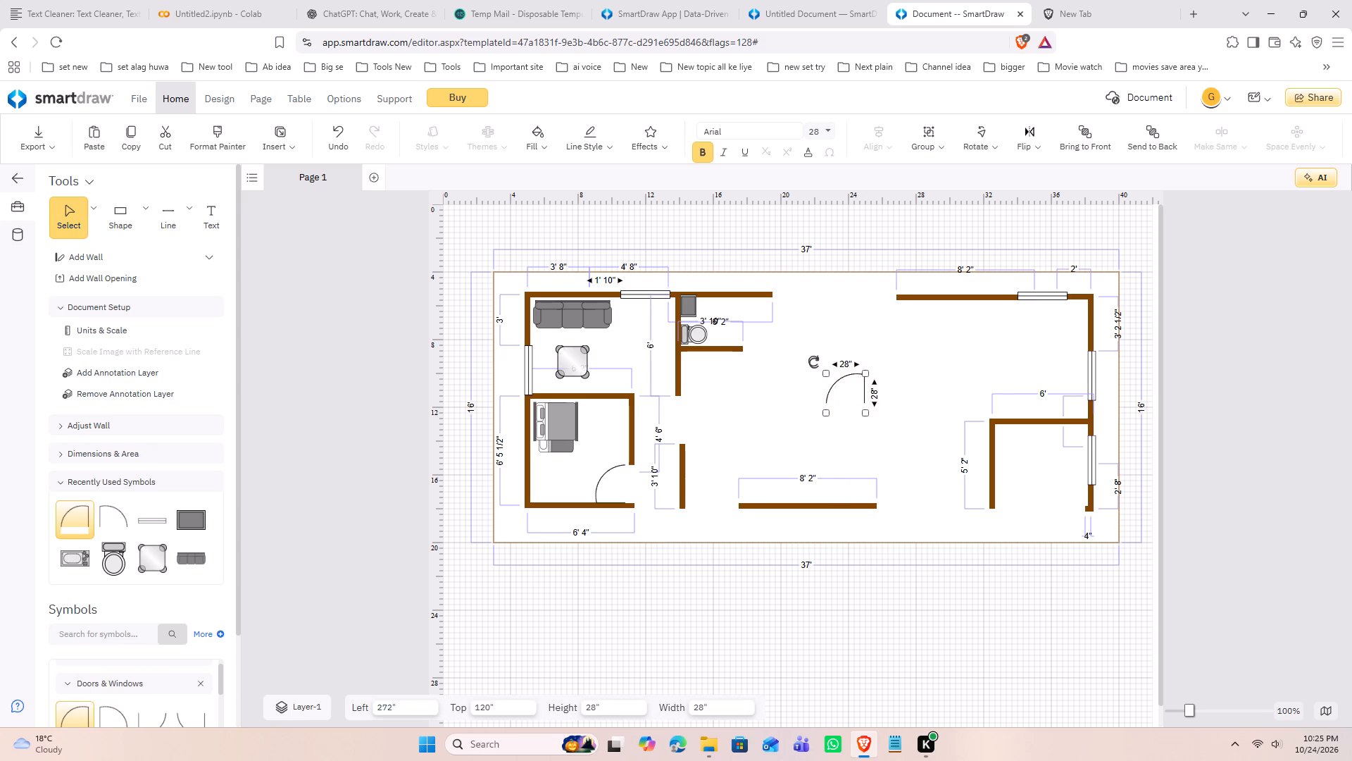
left_click_drag(814, 363, 847, 332)
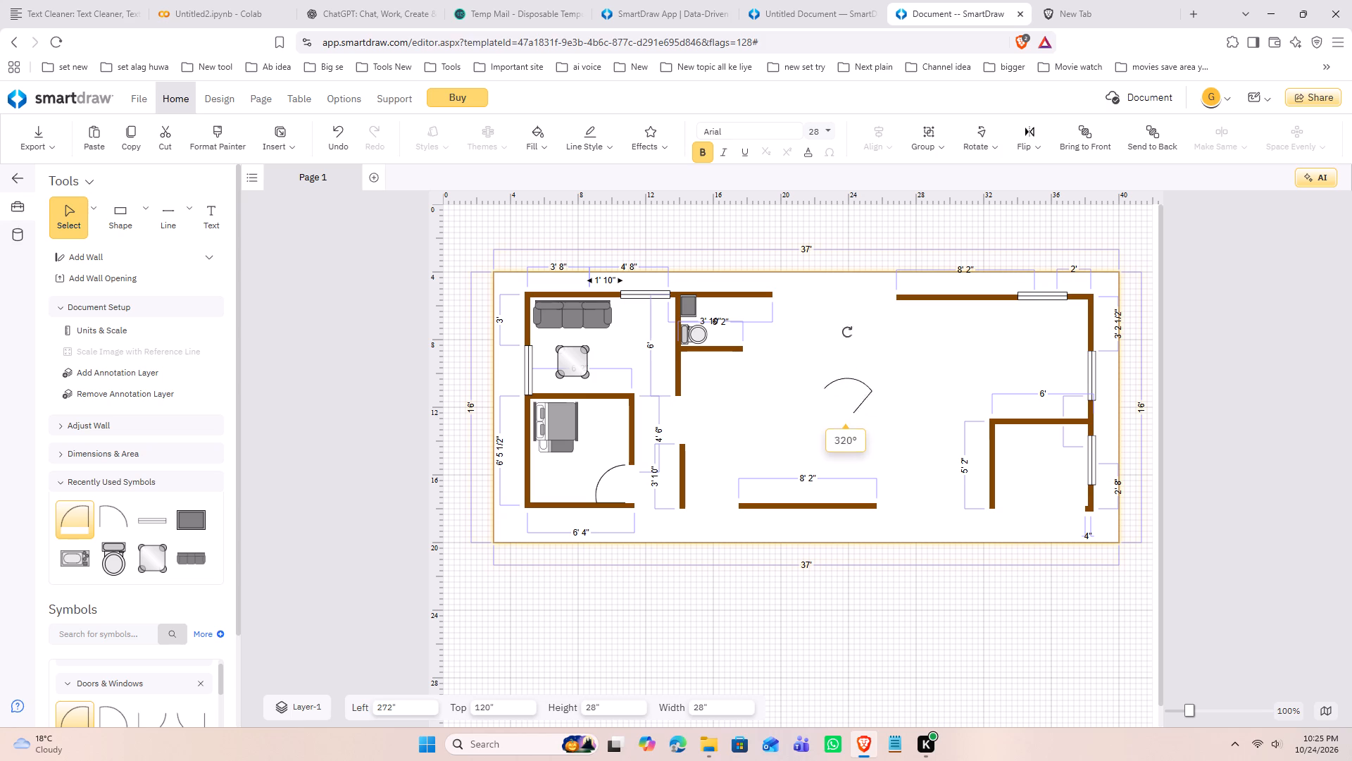
left_click_drag(847, 332, 987, 524)
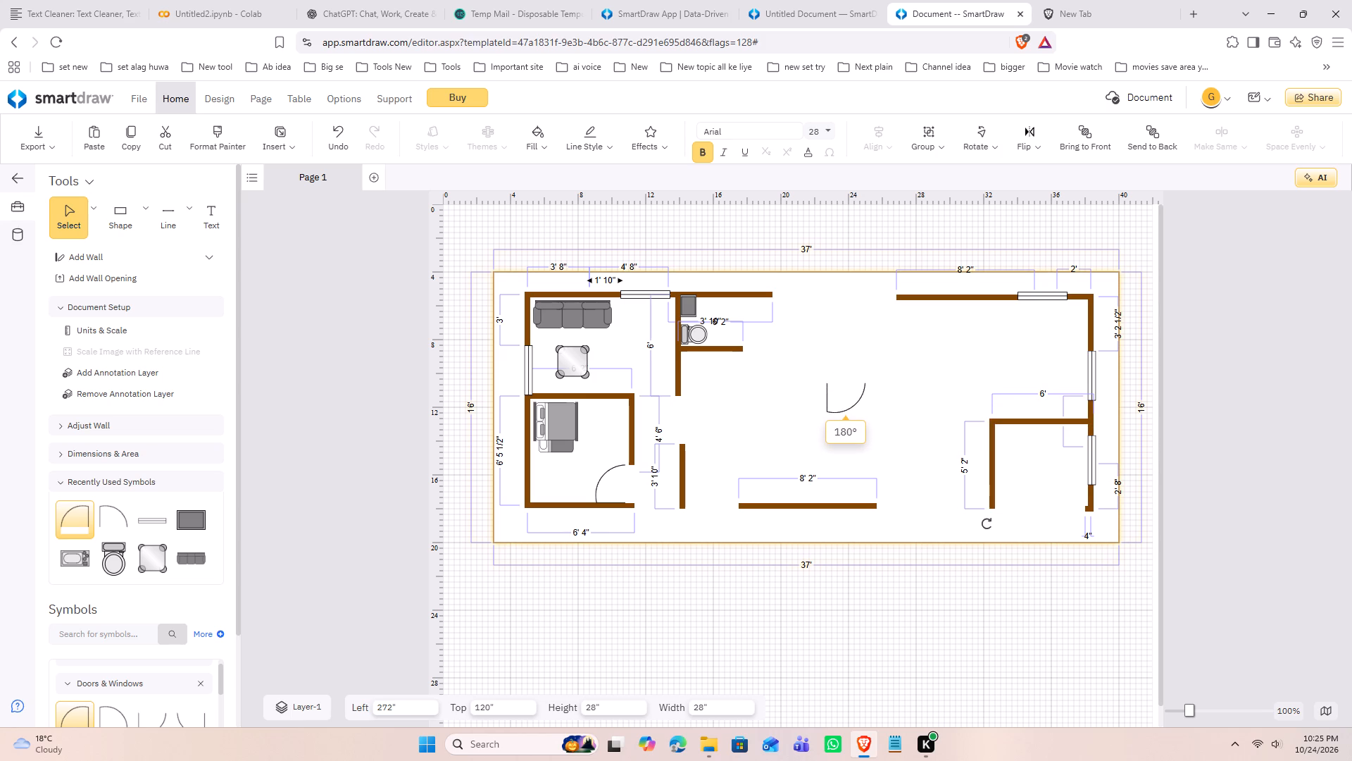
left_click_drag(987, 524, 986, 526)
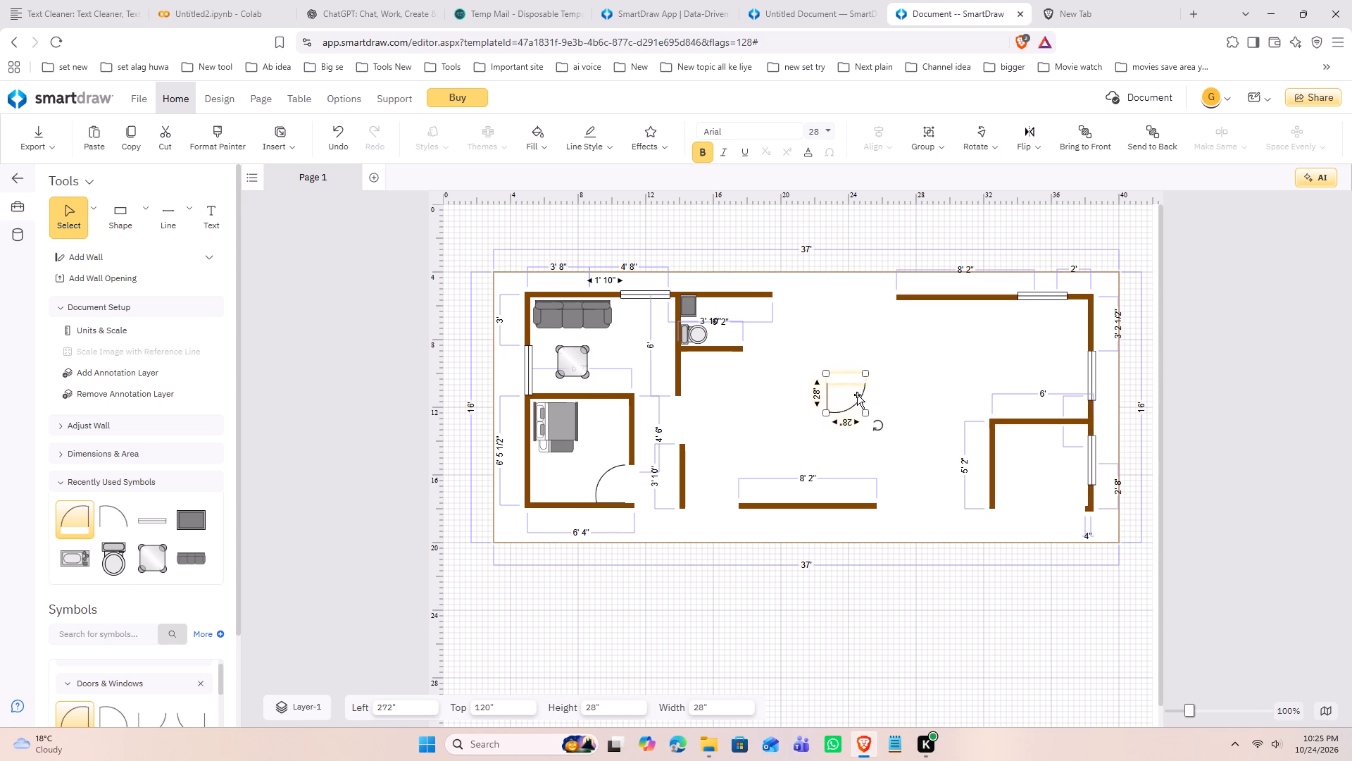
left_click_drag(857, 395, 1025, 443)
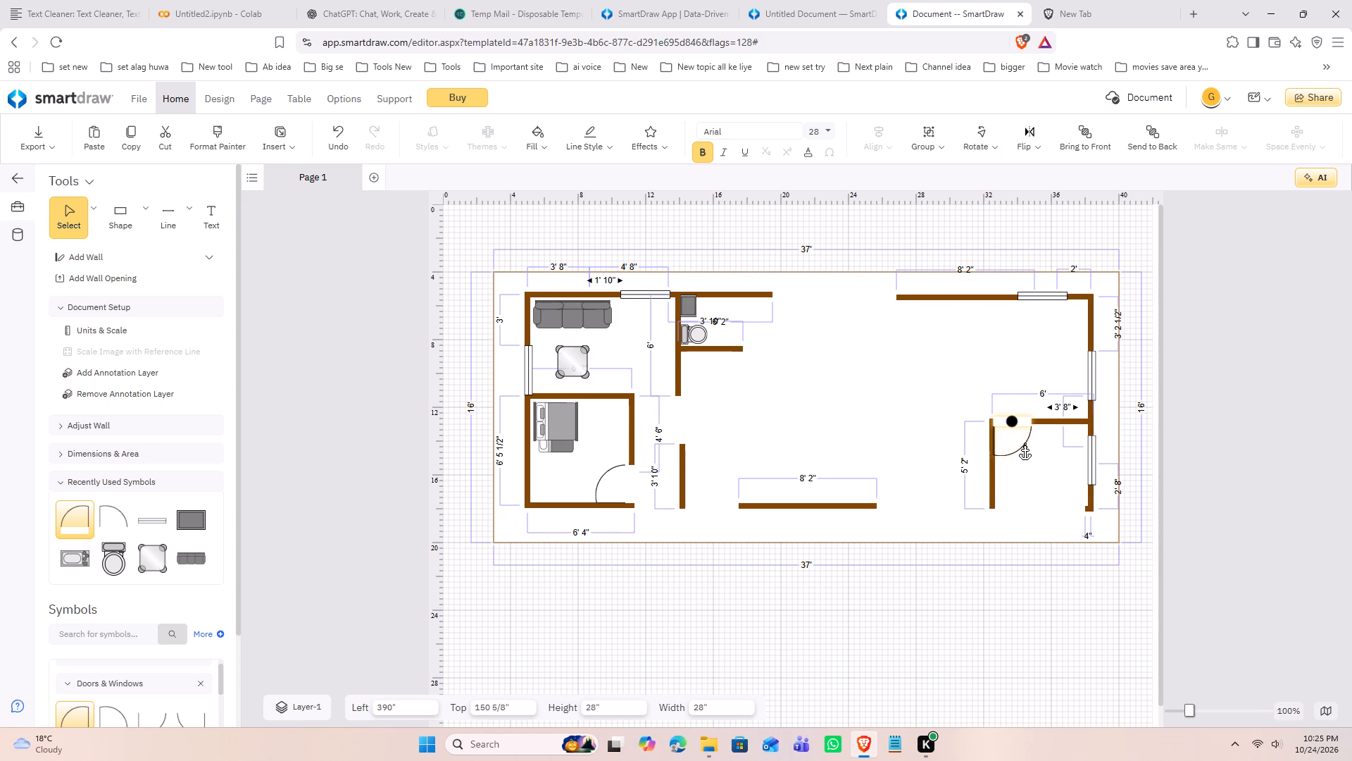
left_click_drag(1025, 443, 1026, 441)
left_click_drag(1026, 441, 1027, 441)
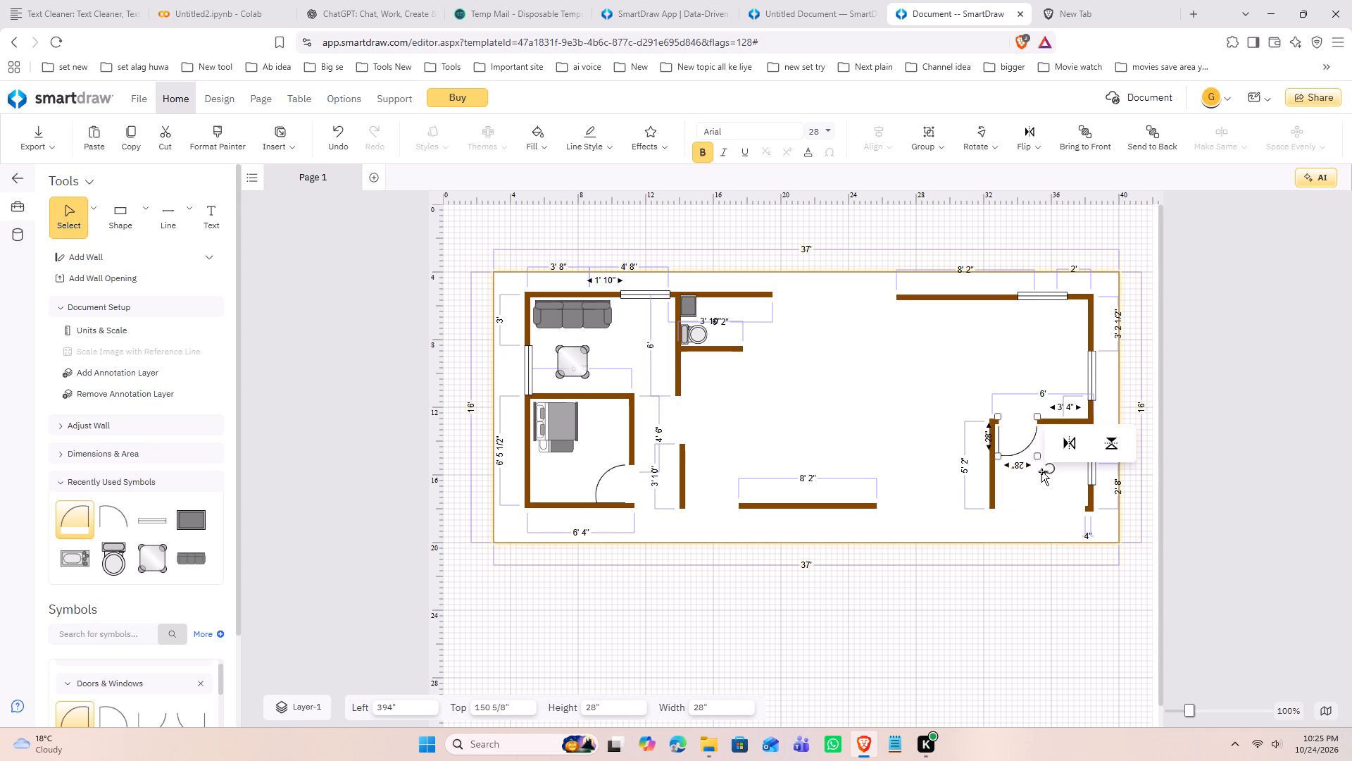
left_click(1034, 497)
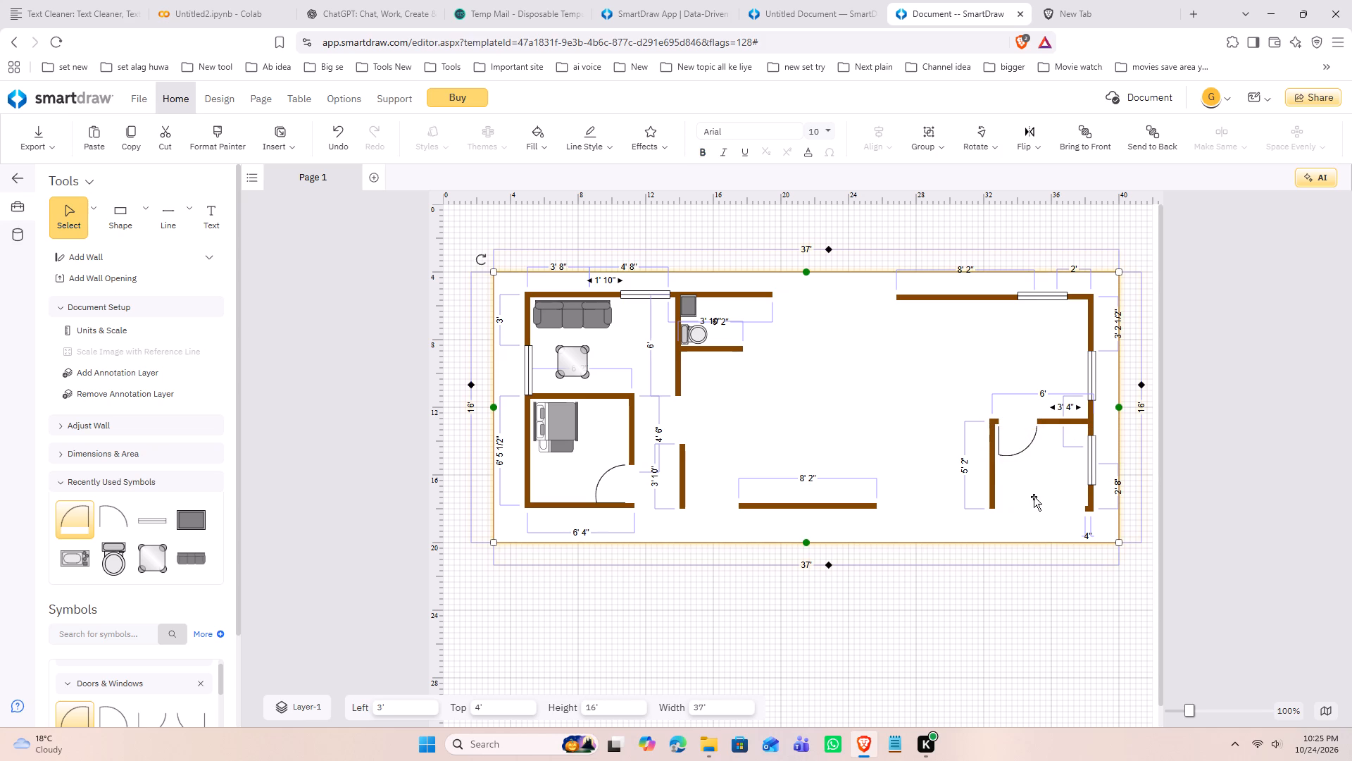
Resize the lower-right room's door to 18" and shift it toward the wall corner, leaving 4' 1" to the right outer wall.
left_click(1031, 424)
left_click_drag(1035, 419, 1025, 420)
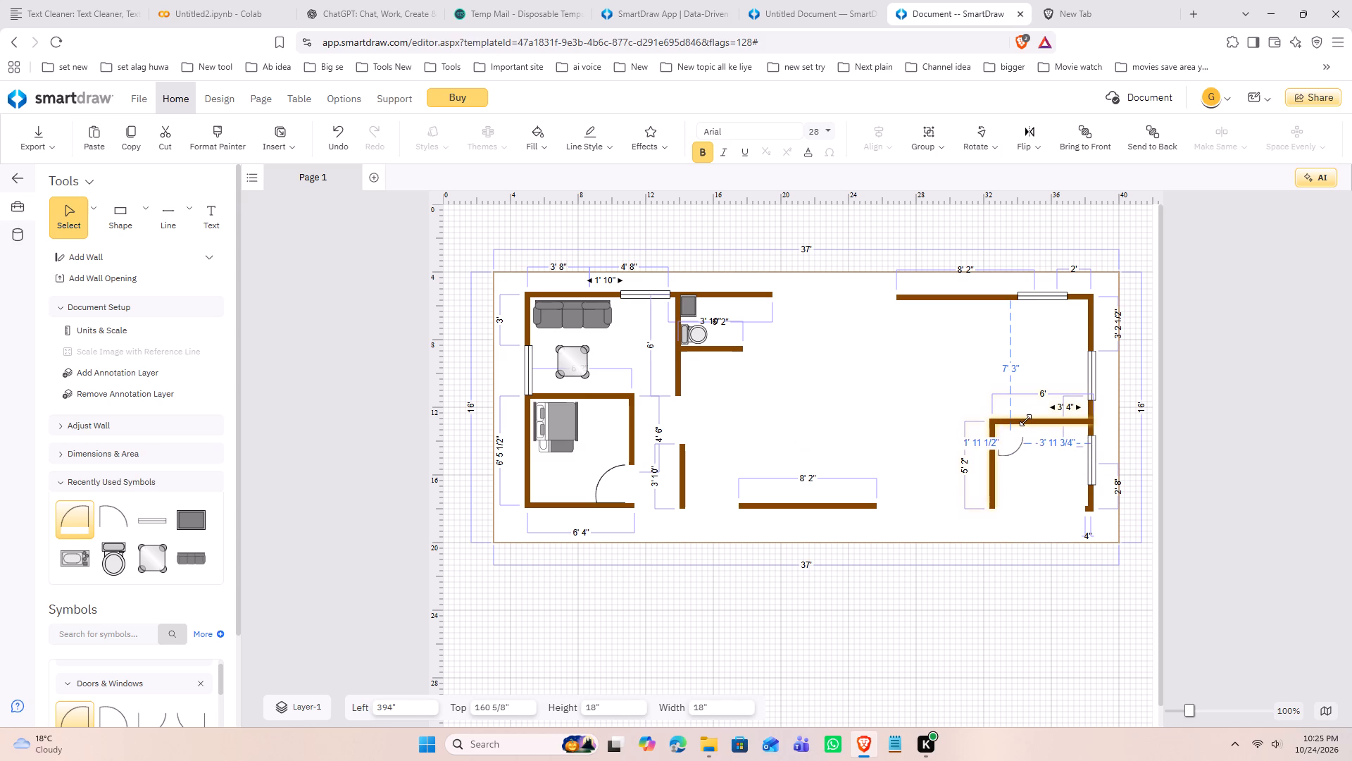
left_click_drag(1025, 420, 1025, 420)
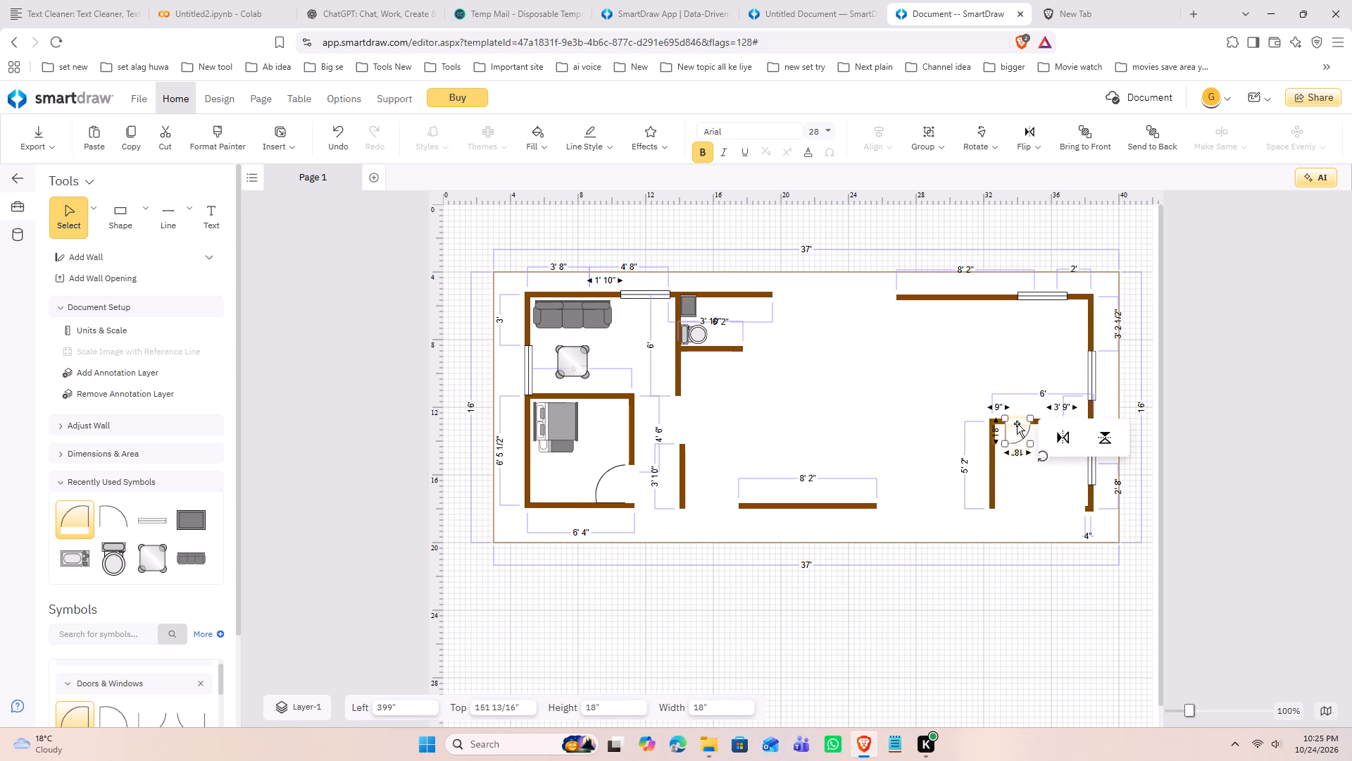
left_click_drag(1017, 423, 1008, 423)
left_click(901, 426)
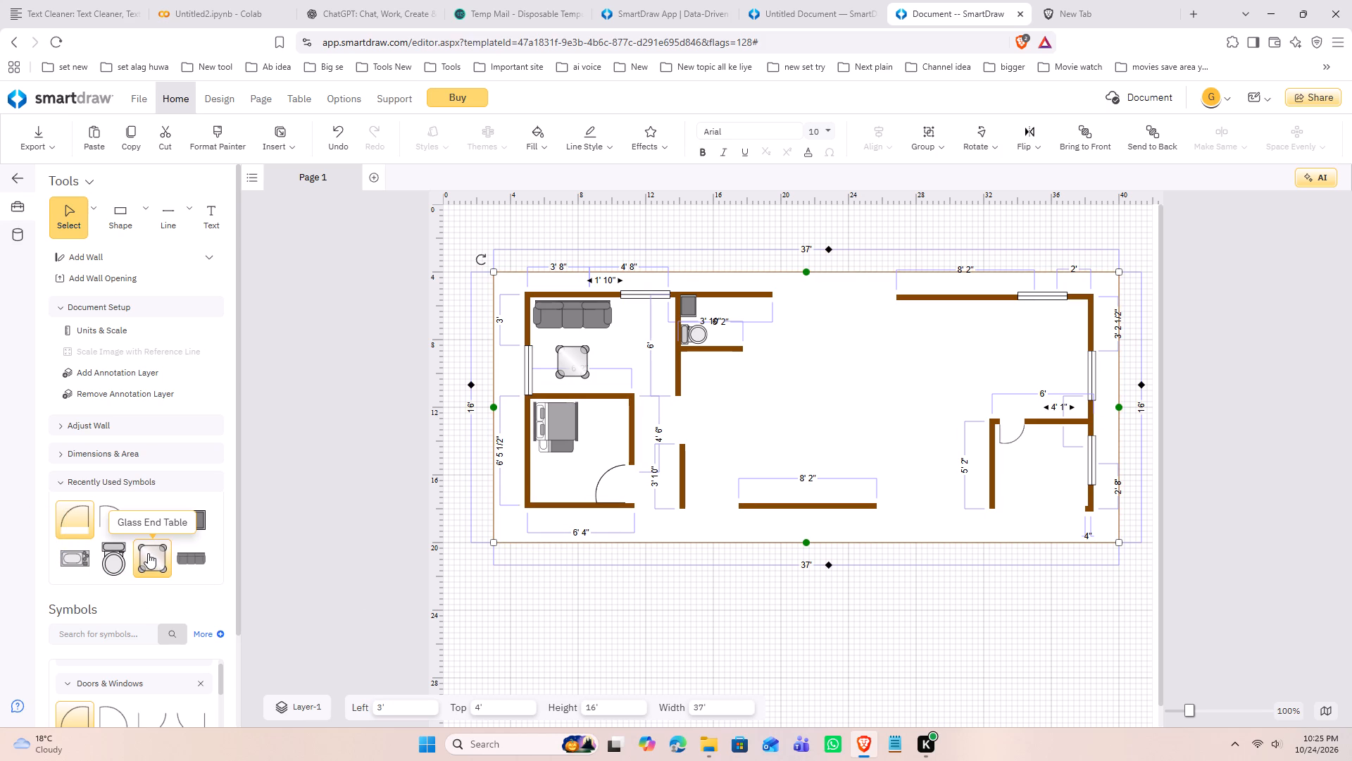
Place a Pocket Door across the lower-right room's bottom opening, widen it to 5' 8", and align it between the side walls.
scroll(136, 688, "down", 2)
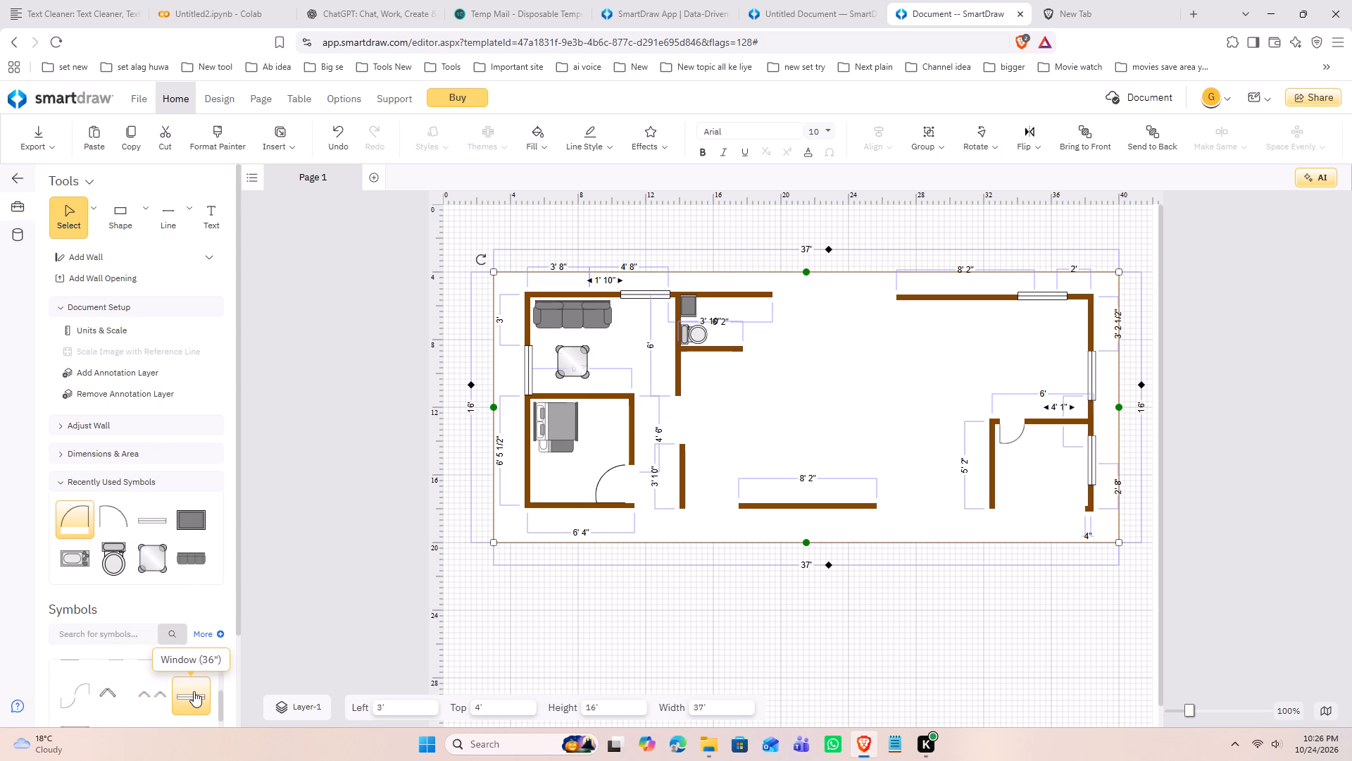
scroll(194, 693, "up", 1)
scroll(194, 693, "down", 1)
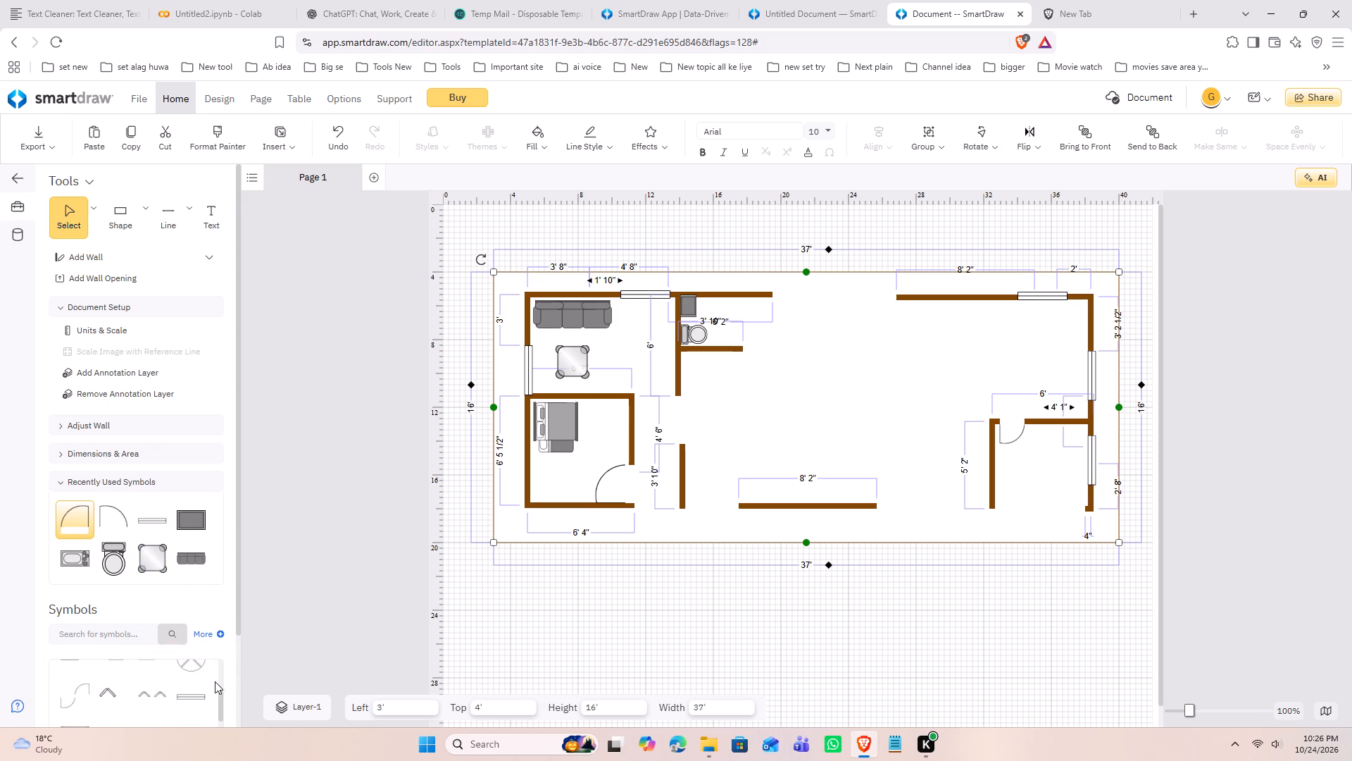
left_click_drag(237, 624, 226, 717)
scroll(118, 651, "up", 2)
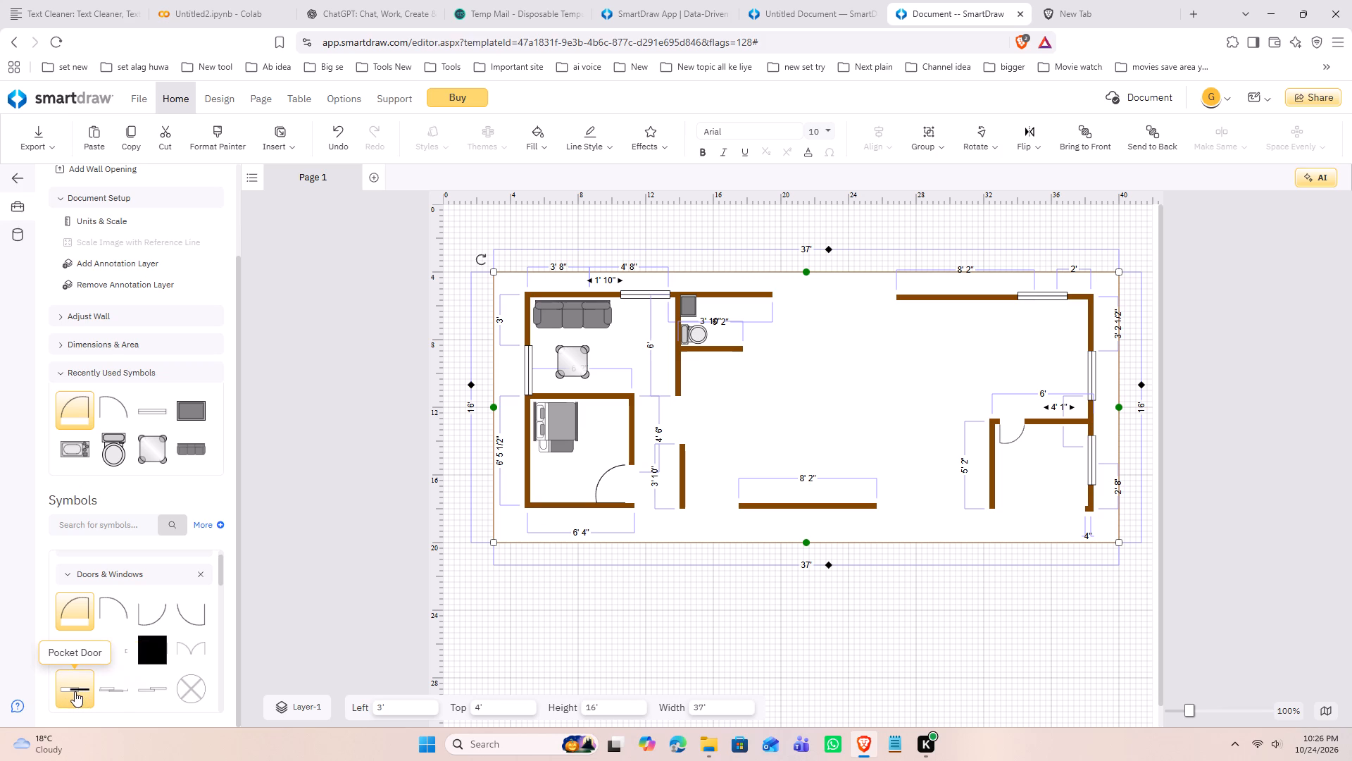
left_click_drag(73, 691, 1036, 502)
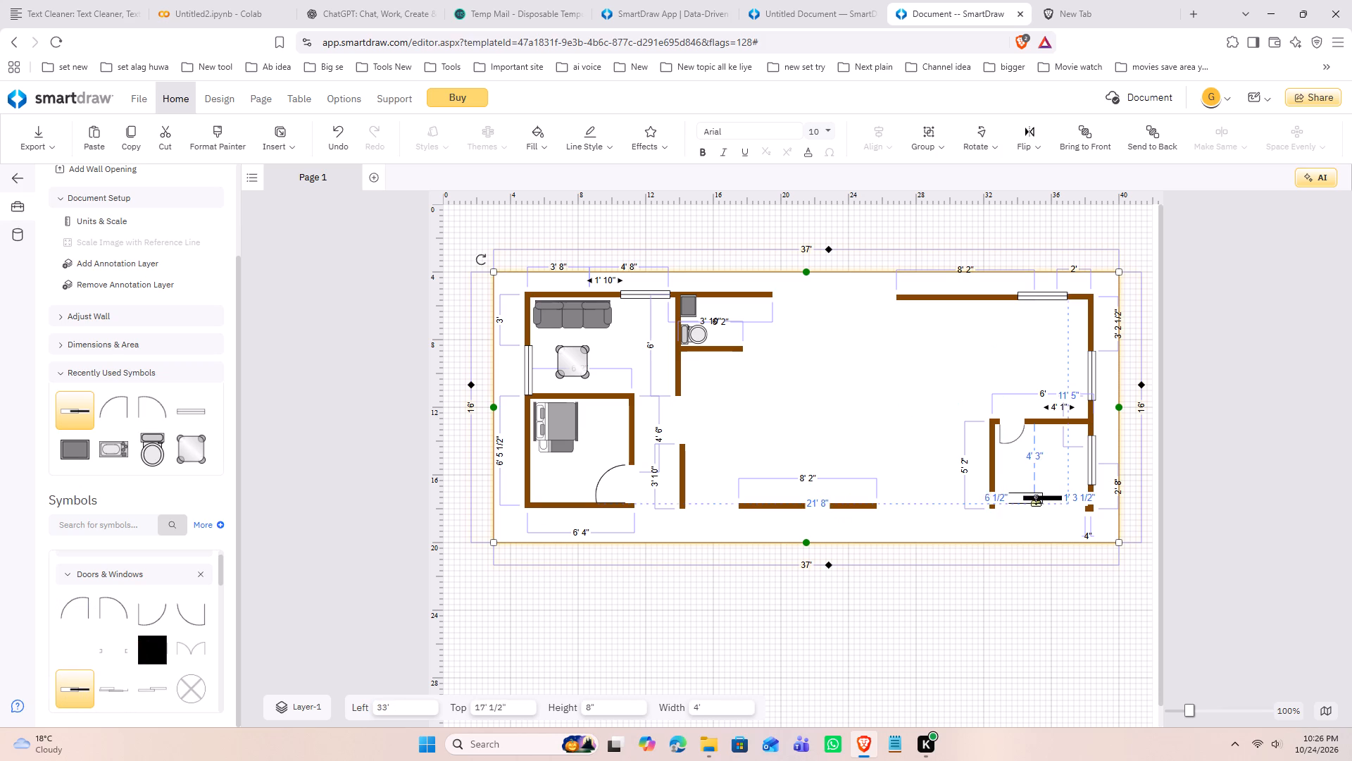
left_click_drag(1036, 502, 1037, 503)
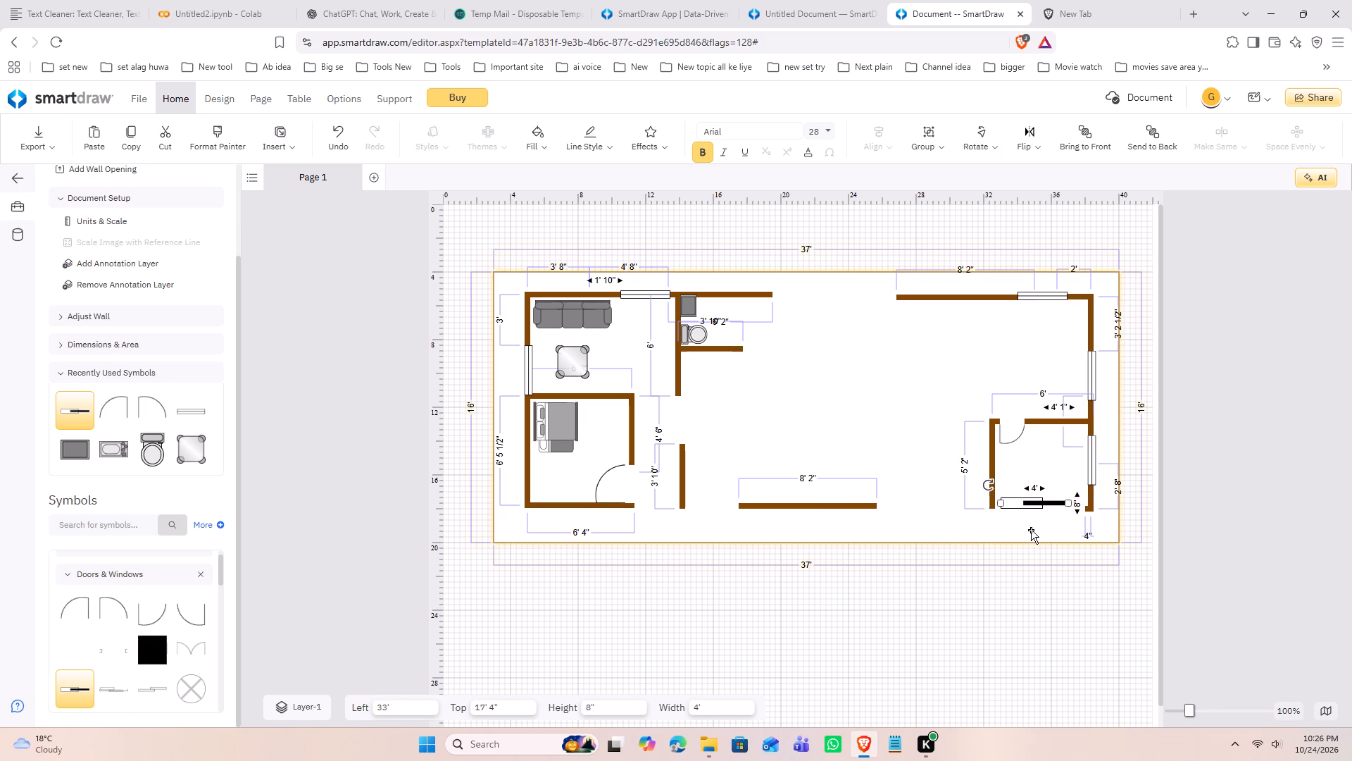
left_click_drag(1068, 505, 1094, 502)
left_click_drag(1062, 502, 1056, 503)
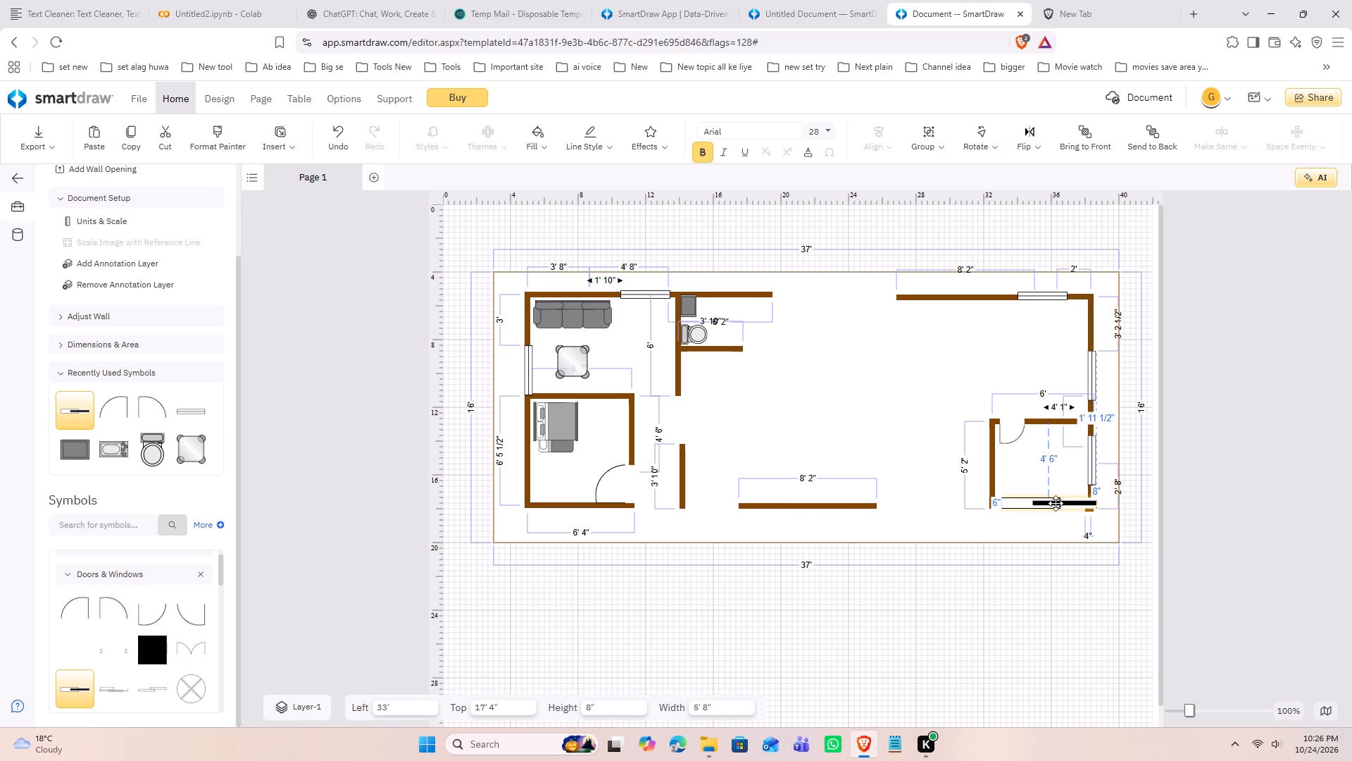
left_click_drag(1056, 503, 1049, 507)
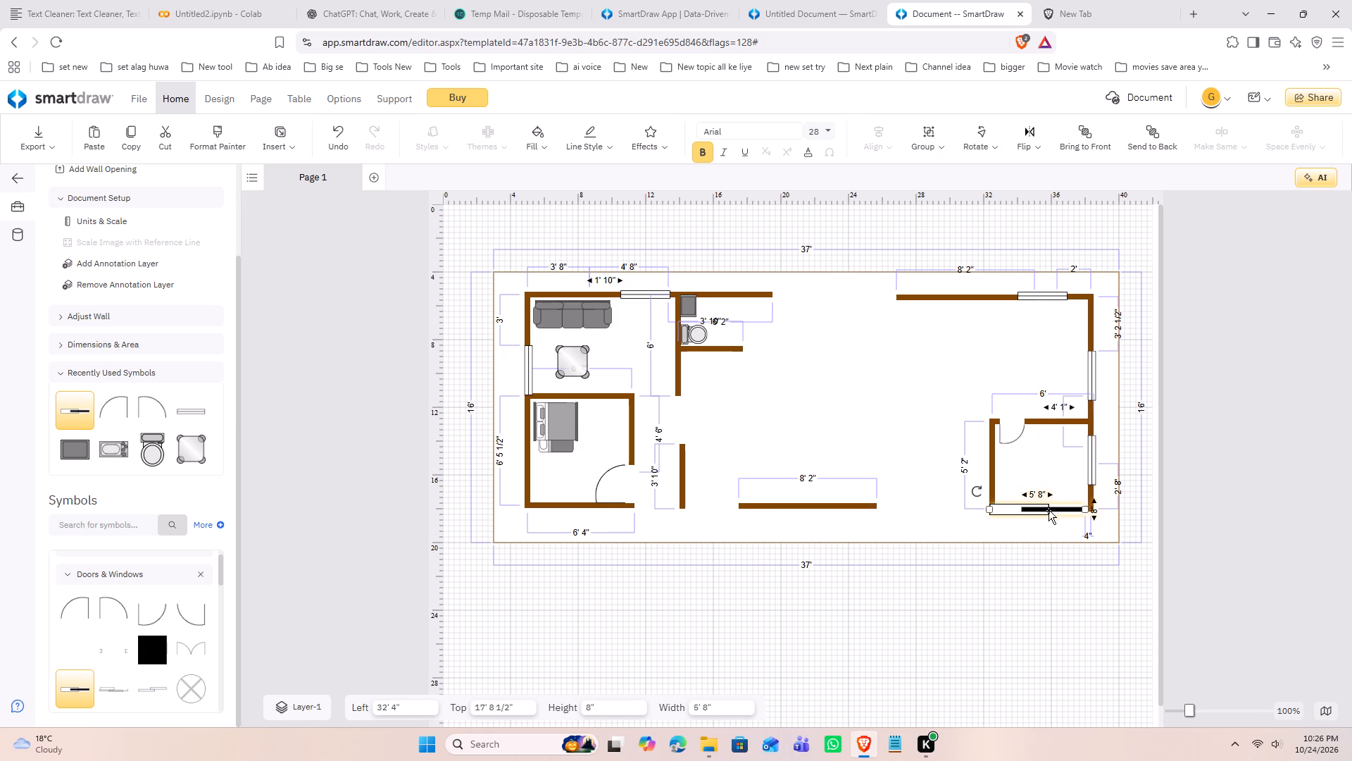
left_click(937, 509)
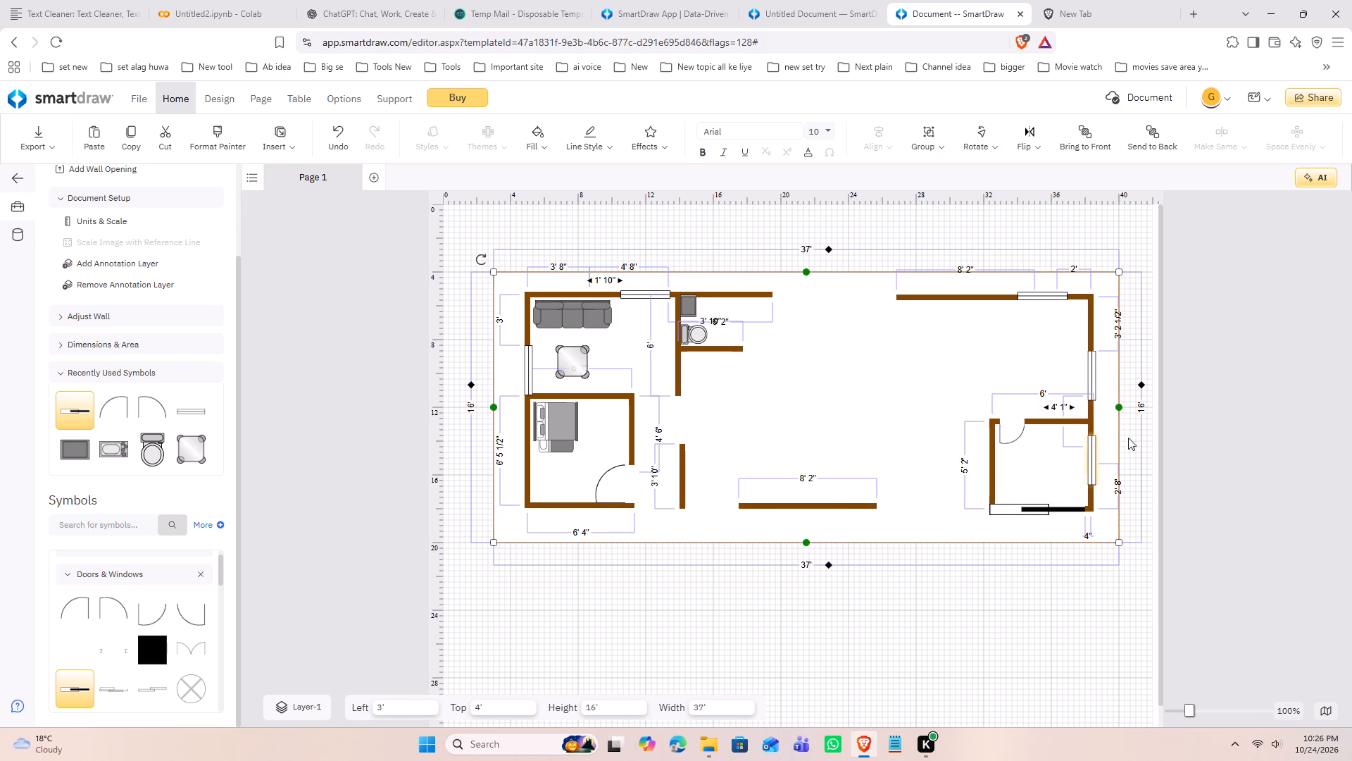
Move the lower-right room's top and left walls up about 10", and extend the left wall down to 6' 4 1/2".
left_click_drag(1062, 420, 1061, 412)
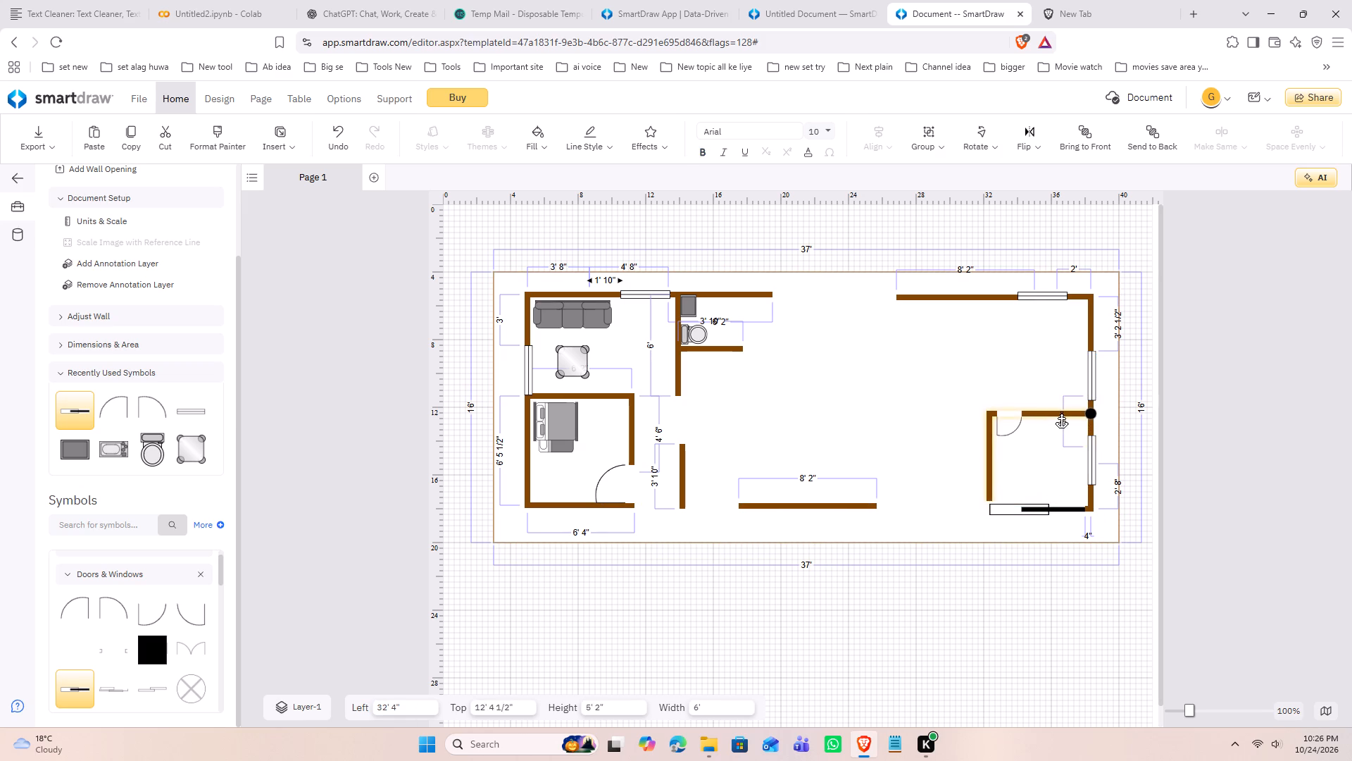
left_click_drag(1061, 412, 1061, 405)
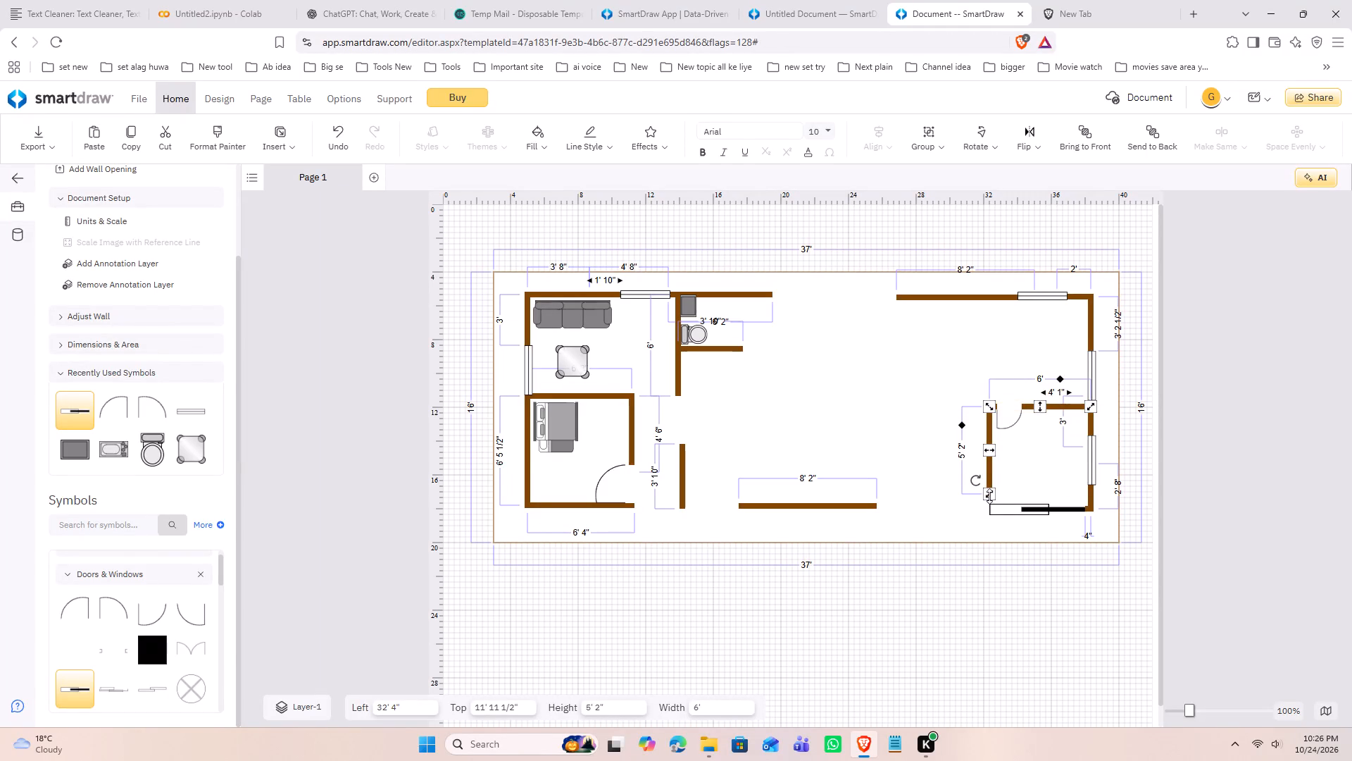
left_click_drag(989, 497, 989, 512)
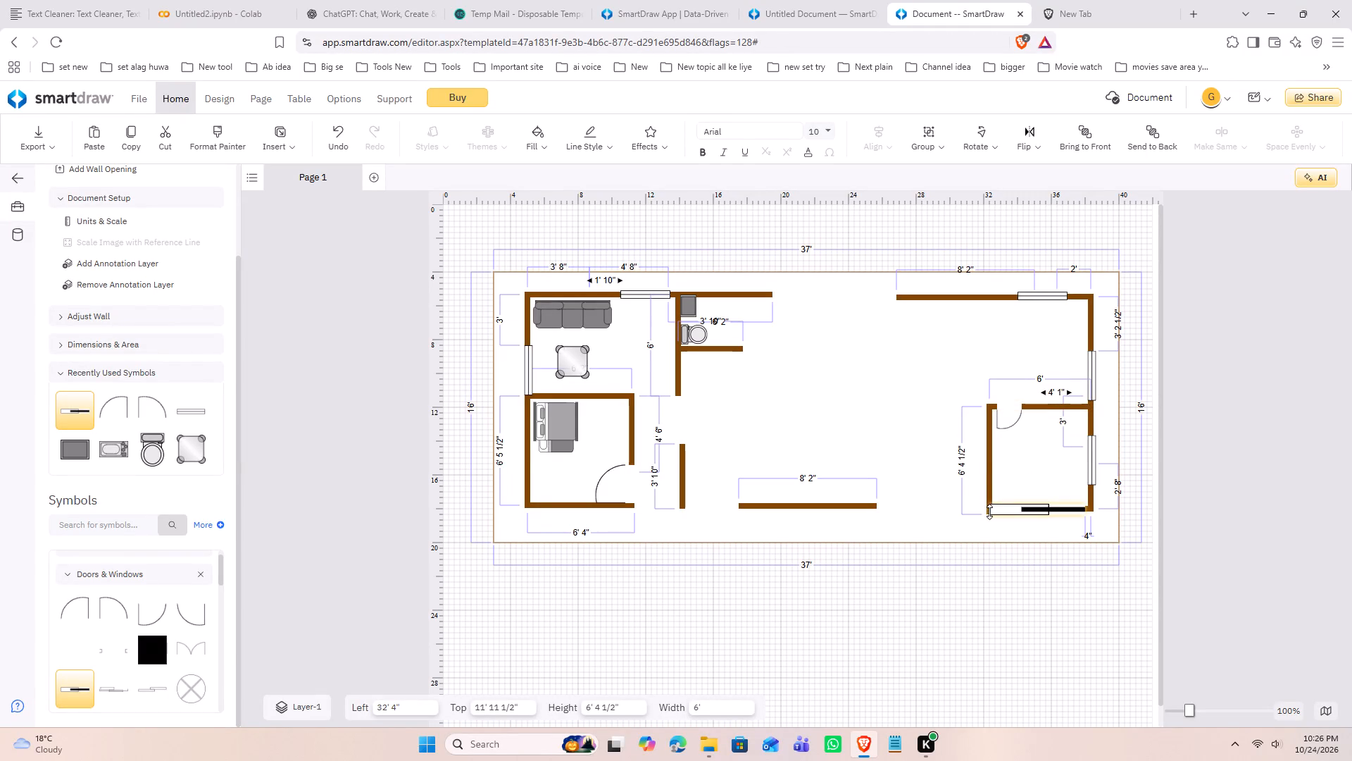
left_click_drag(989, 512, 989, 513)
left_click(999, 534)
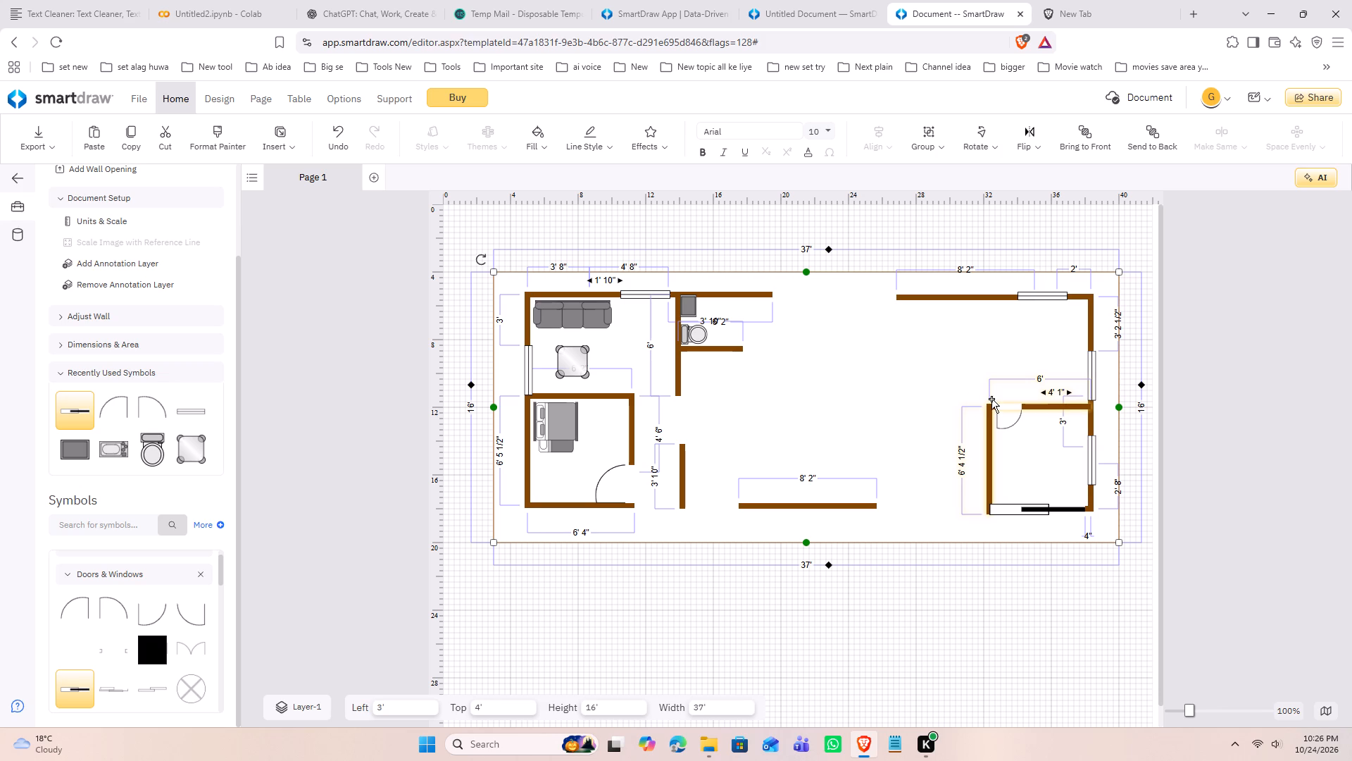
left_click(1045, 500)
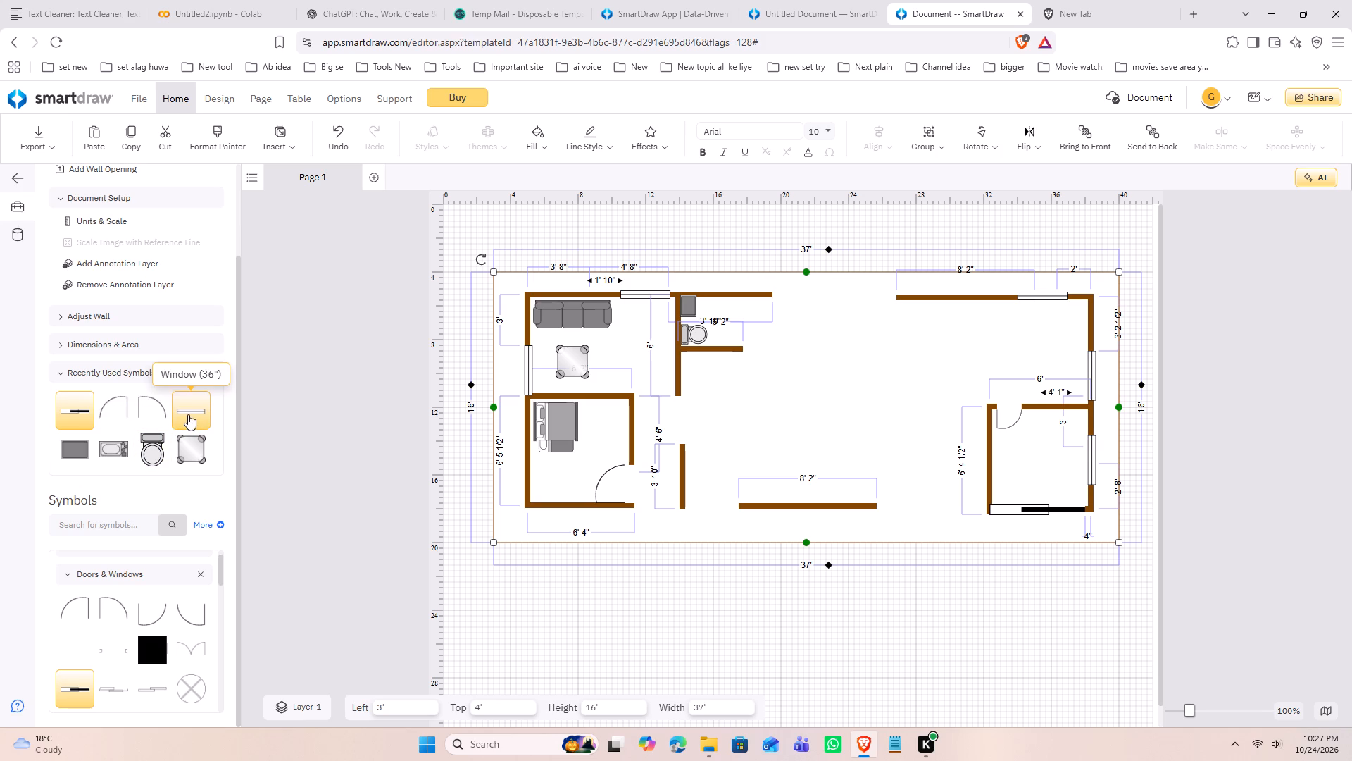
Place a 3' wide Window (36") in the bottom outer-wall gap, starting at the foot of the 3' 10" vertical wall.
left_click_drag(188, 414, 785, 297)
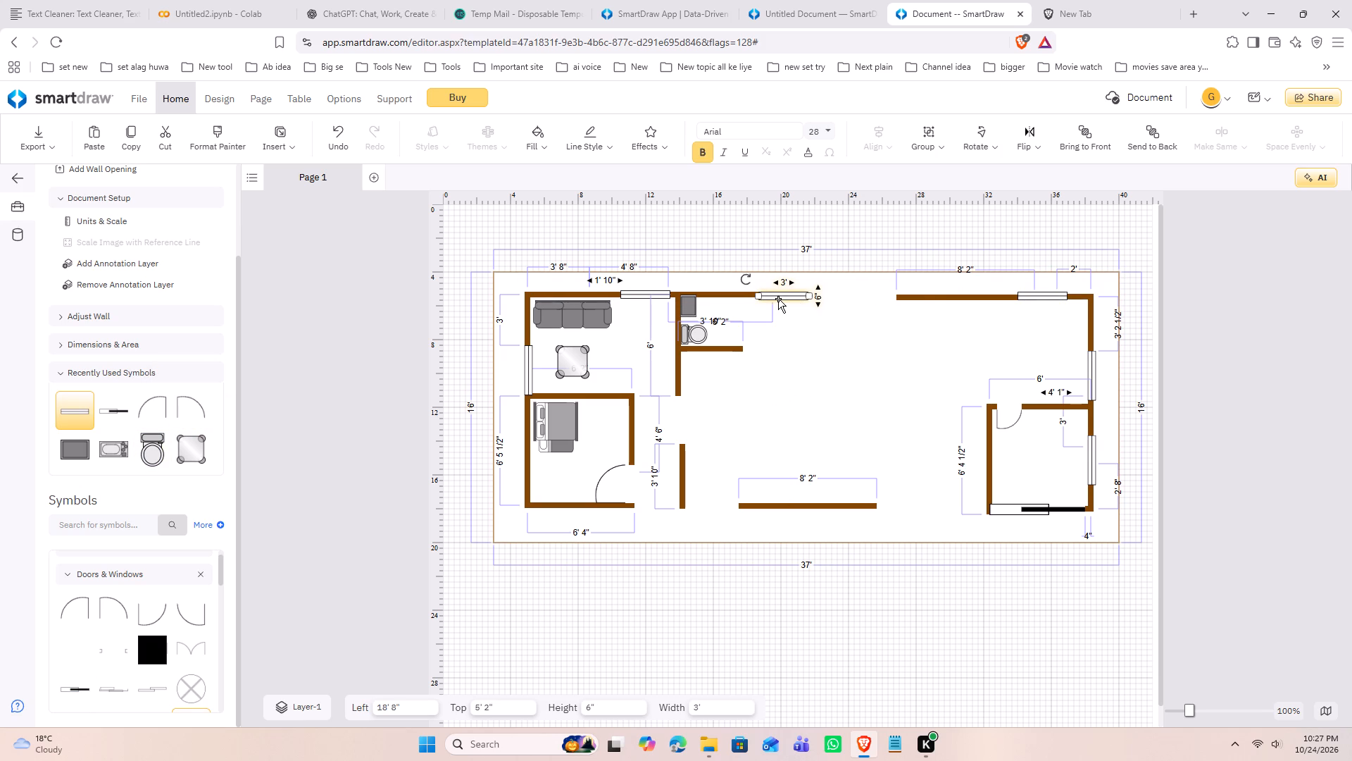
left_click_drag(778, 297, 739, 297)
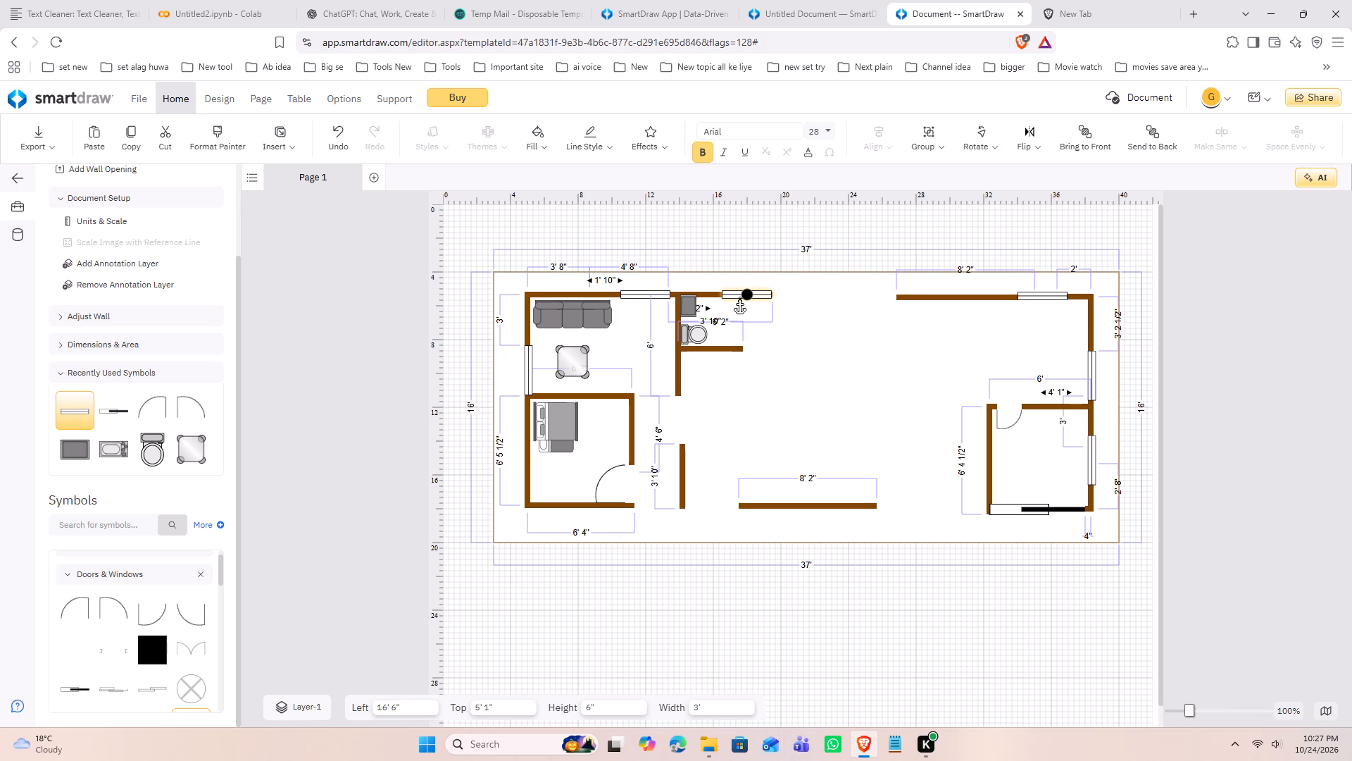
left_click_drag(739, 297, 725, 296)
left_click_drag(725, 296, 703, 290)
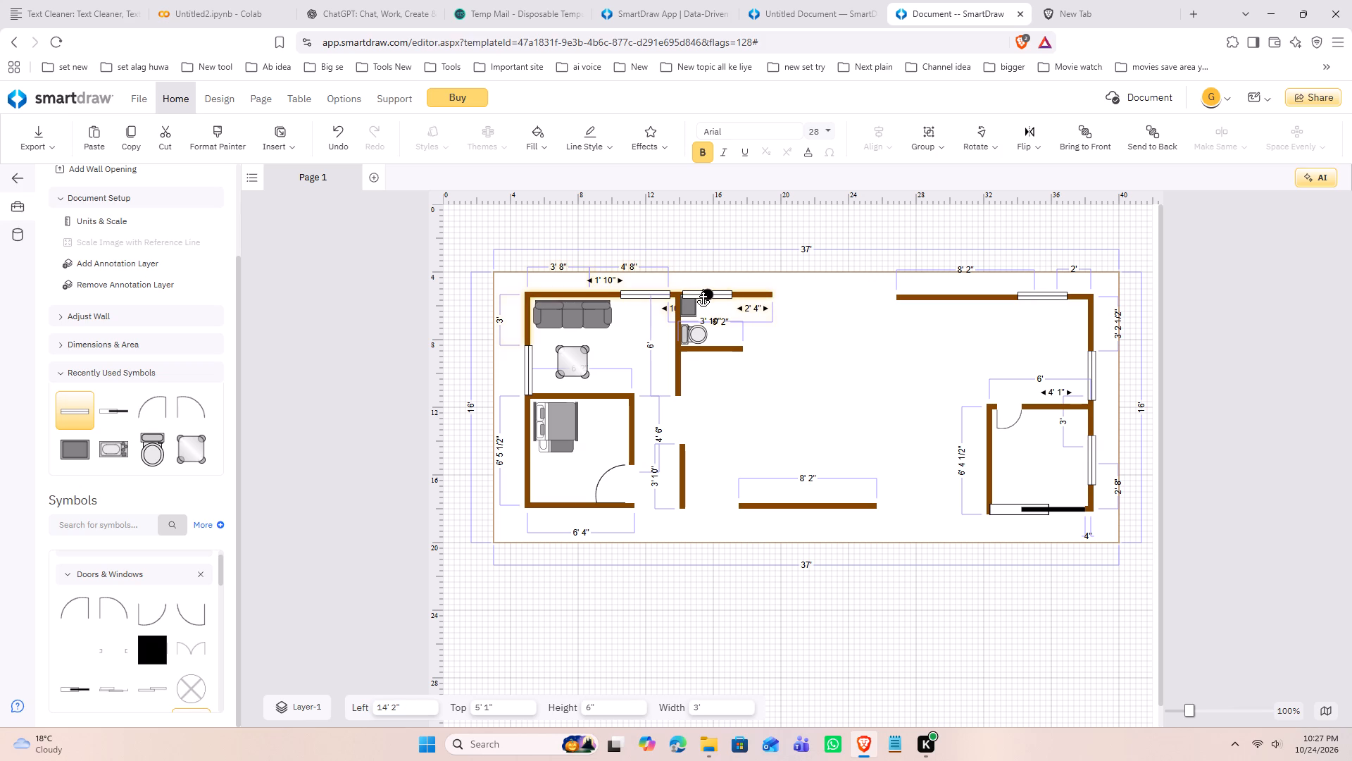
left_click_drag(703, 290, 767, 288)
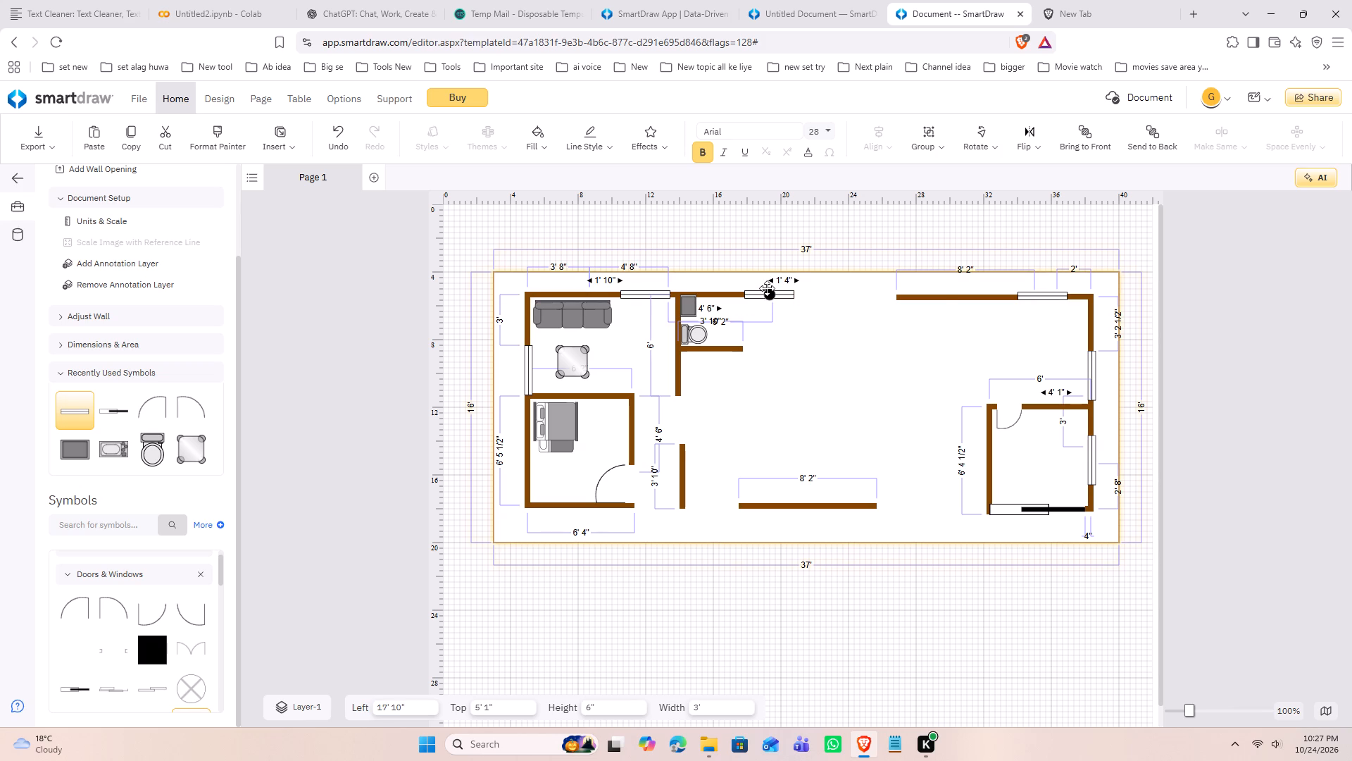
left_click_drag(767, 288, 813, 301)
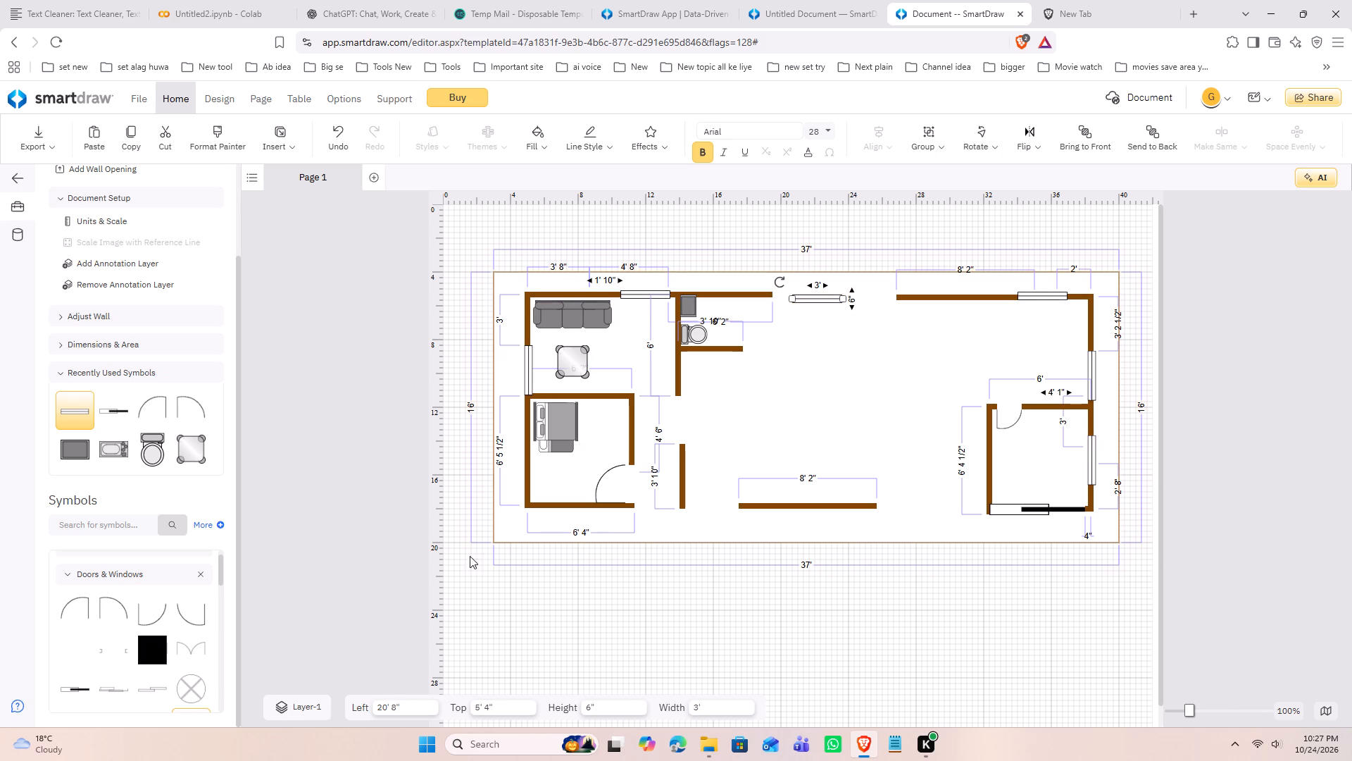
left_click_drag(824, 300, 813, 397)
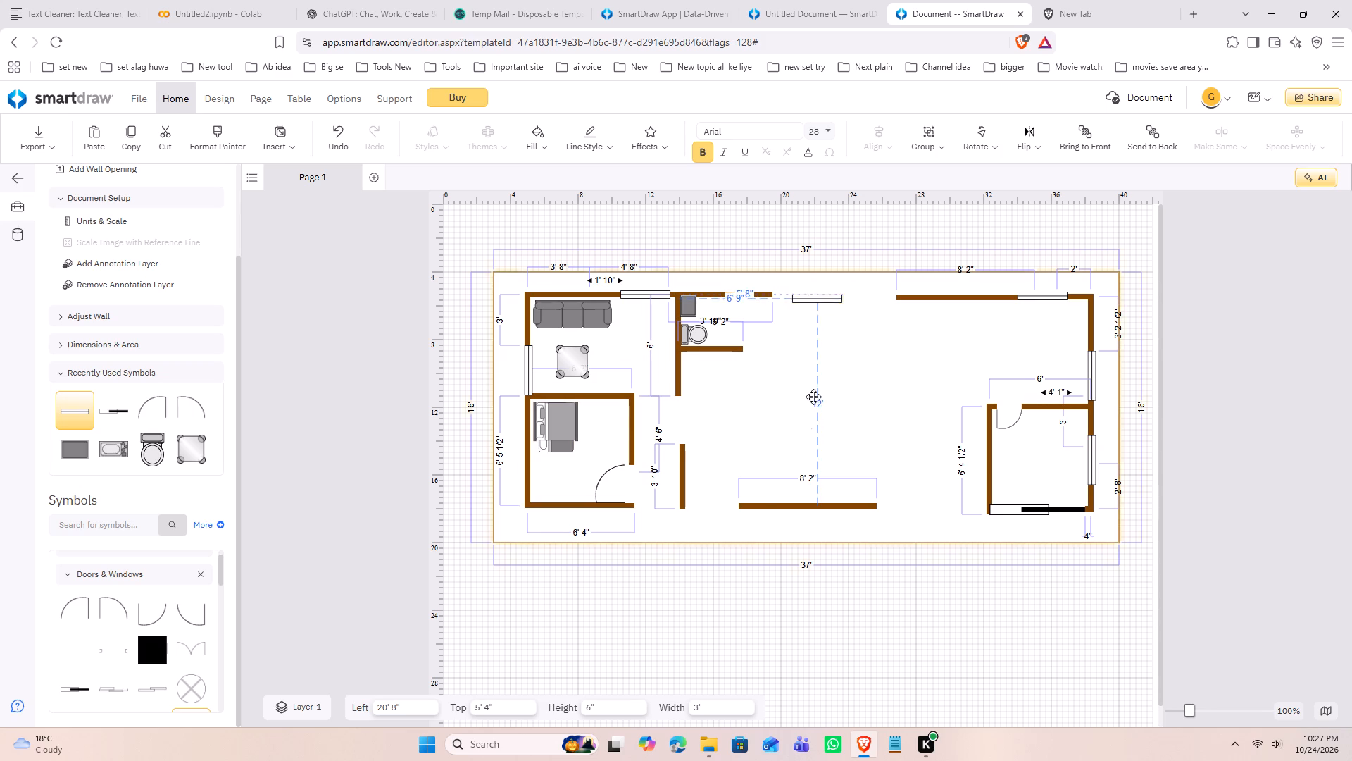
left_click_drag(813, 397, 712, 509)
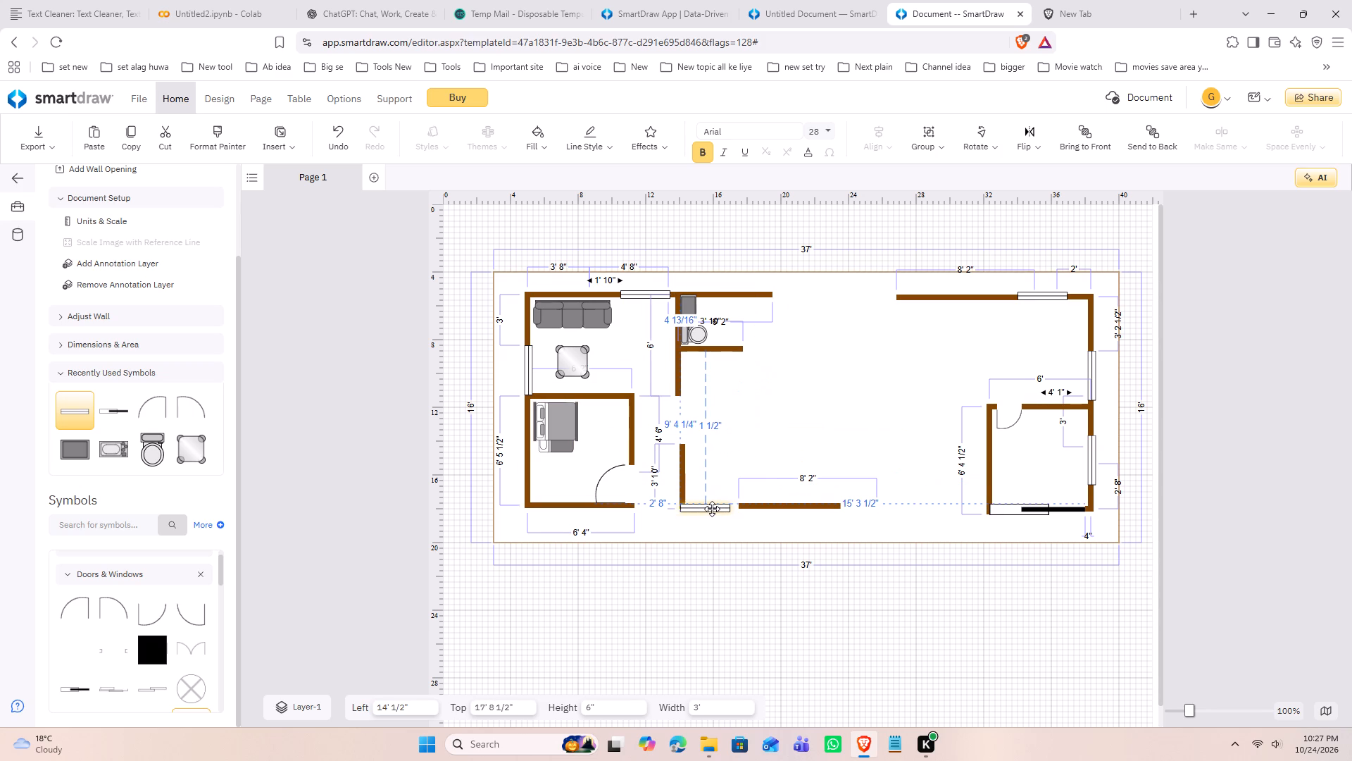
left_click_drag(712, 509, 712, 508)
Shift the 8' 2" bottom outer wall sideways to 16' 8" from the left so it meets the new window.
left_click_drag(766, 506, 758, 506)
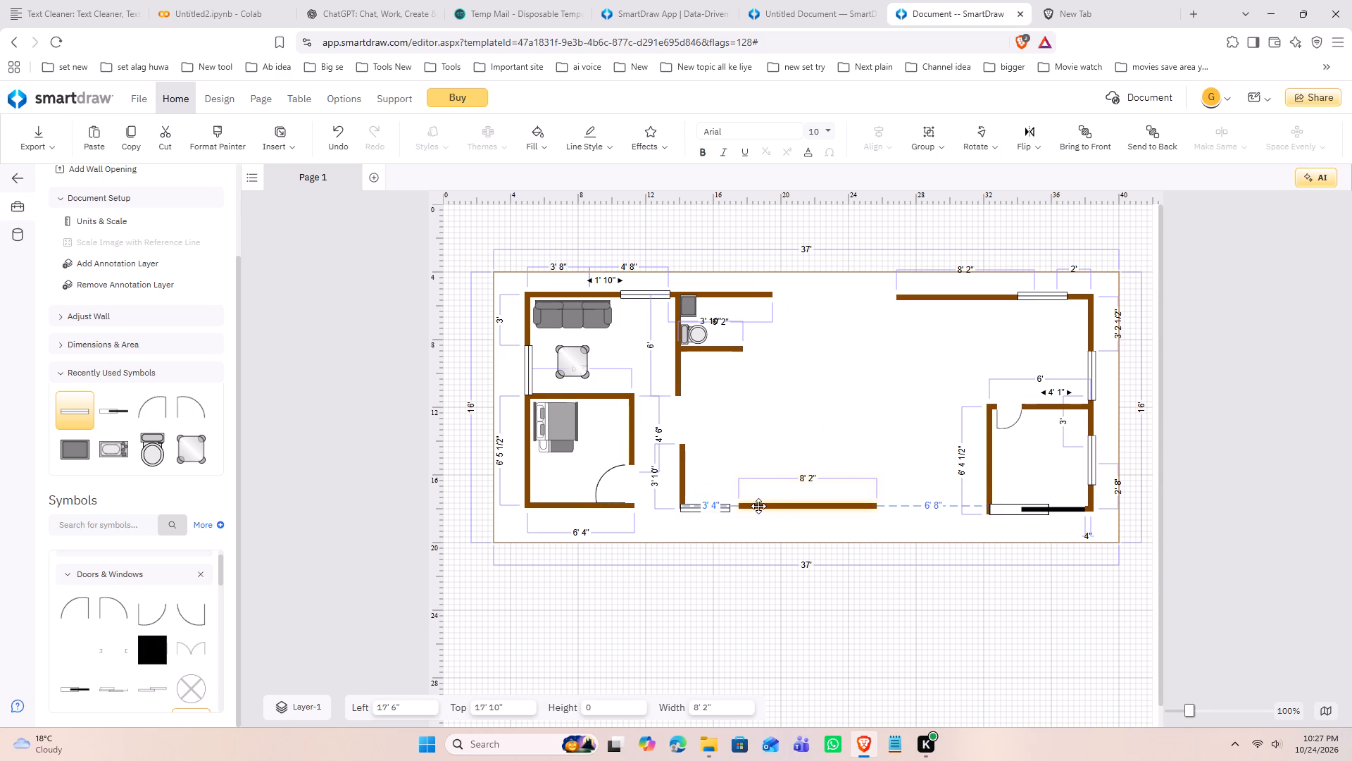
left_click_drag(758, 506, 752, 507)
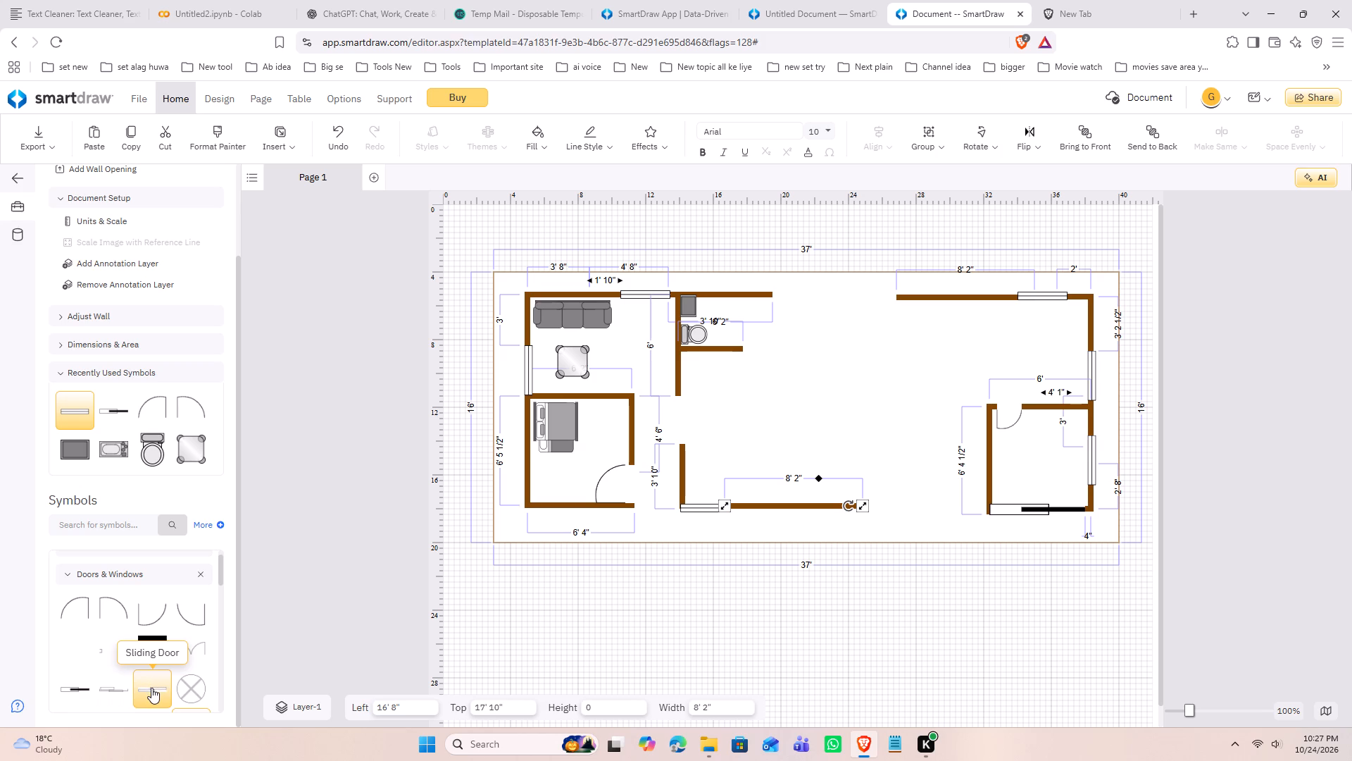
Place a Sliding Door at the bottom outer-wall gap between the bedroom and the new window, with one panel in line with the wall.
left_click_drag(149, 689, 644, 511)
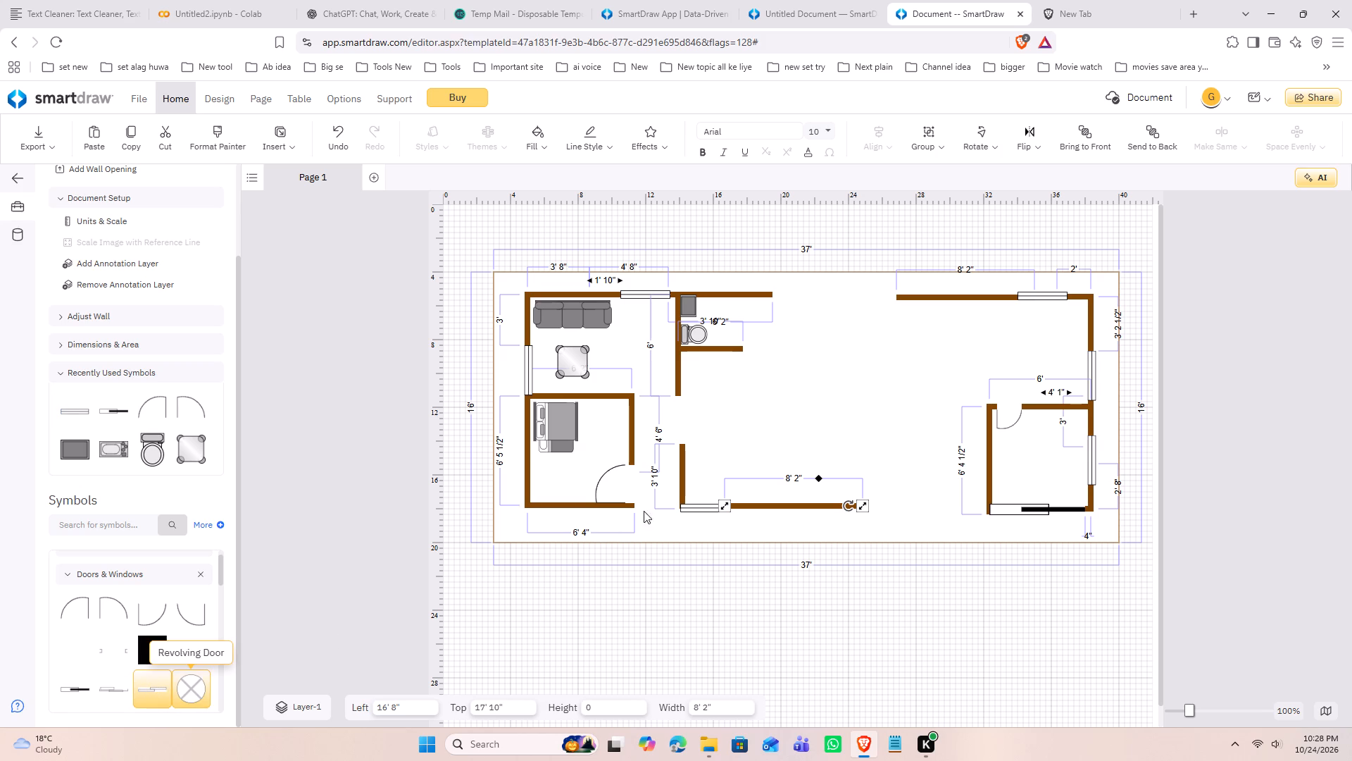
left_click_drag(644, 511, 647, 501)
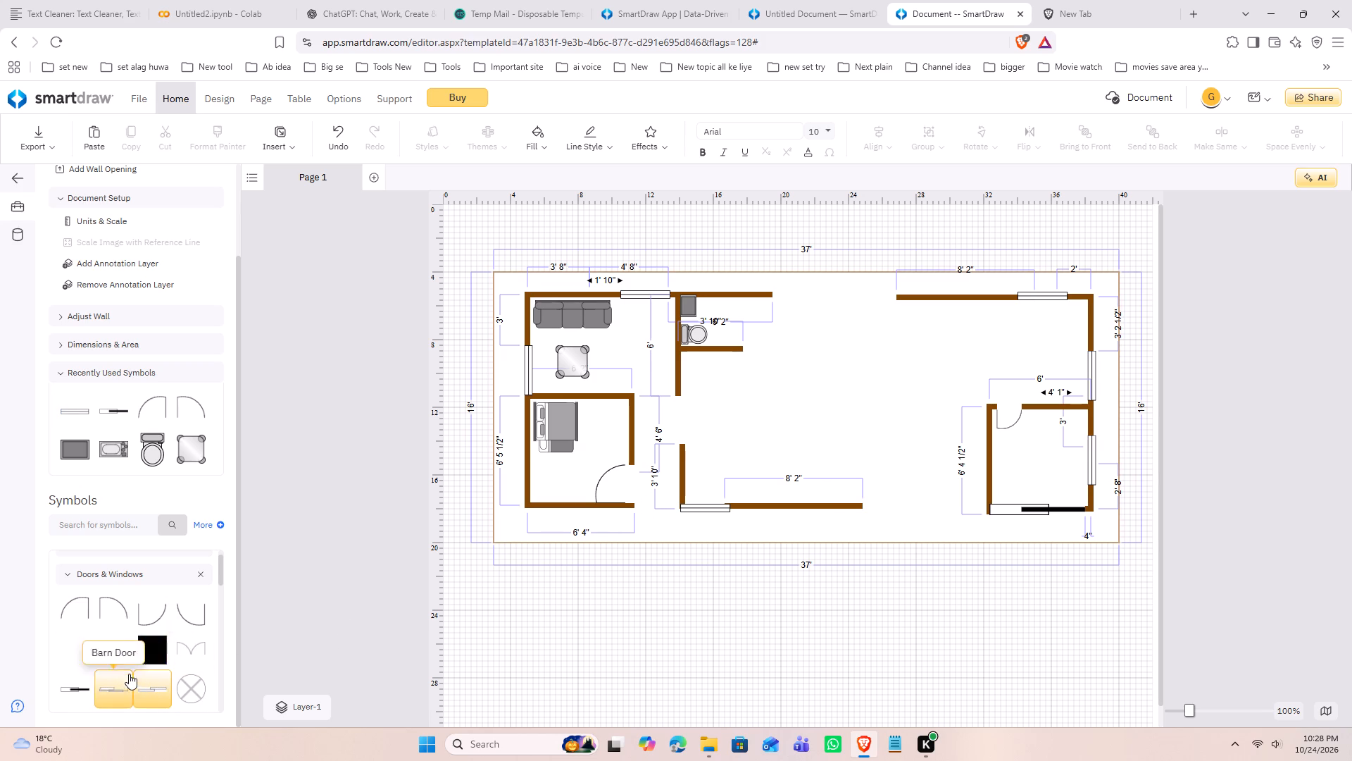
left_click_drag(150, 687, 657, 507)
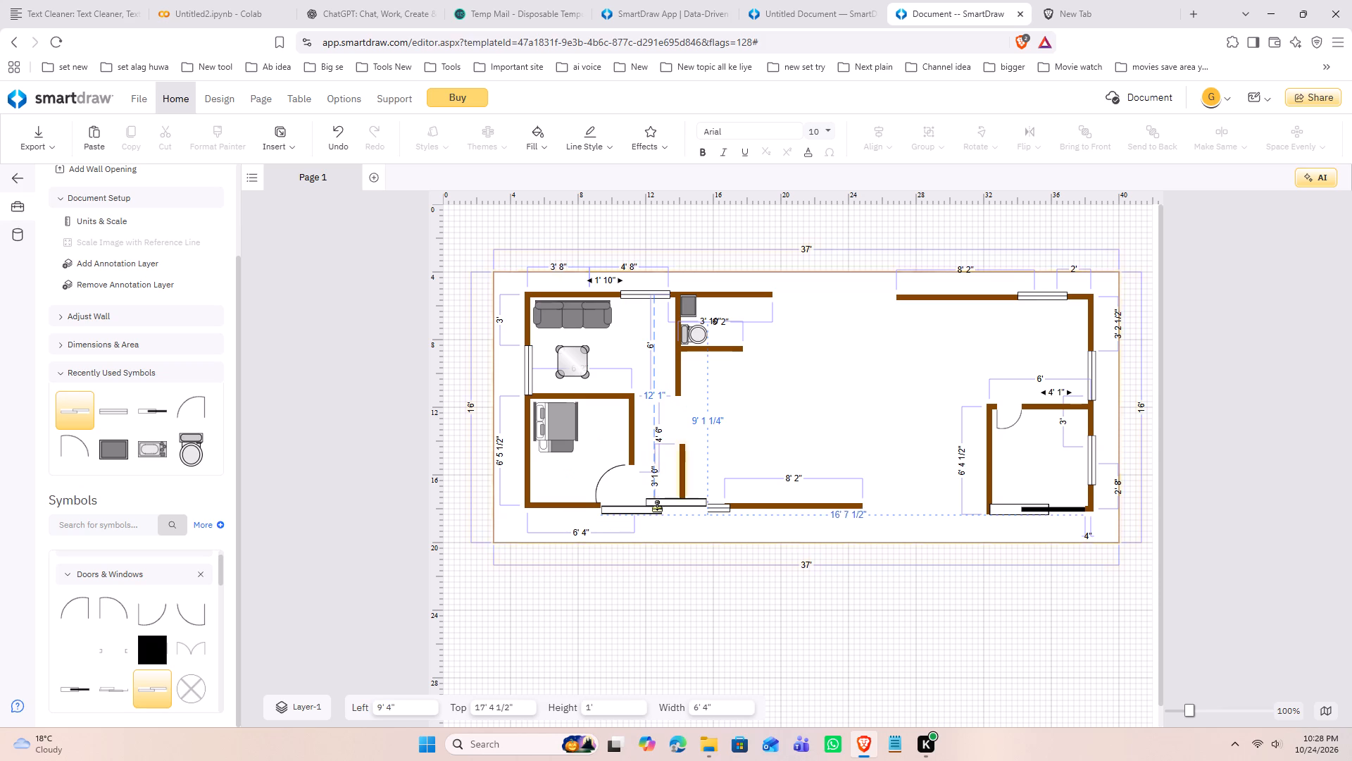
left_click_drag(657, 507, 628, 511)
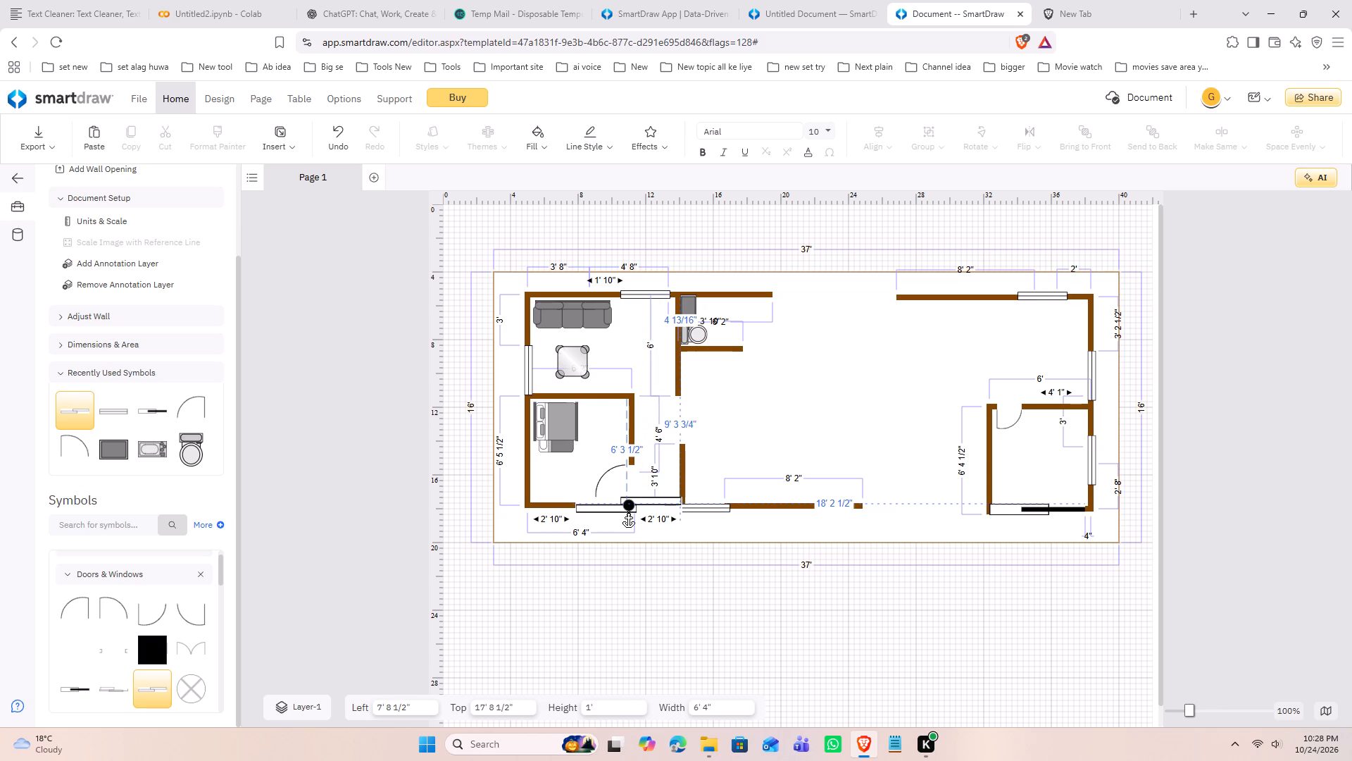
left_click_drag(628, 511, 628, 515)
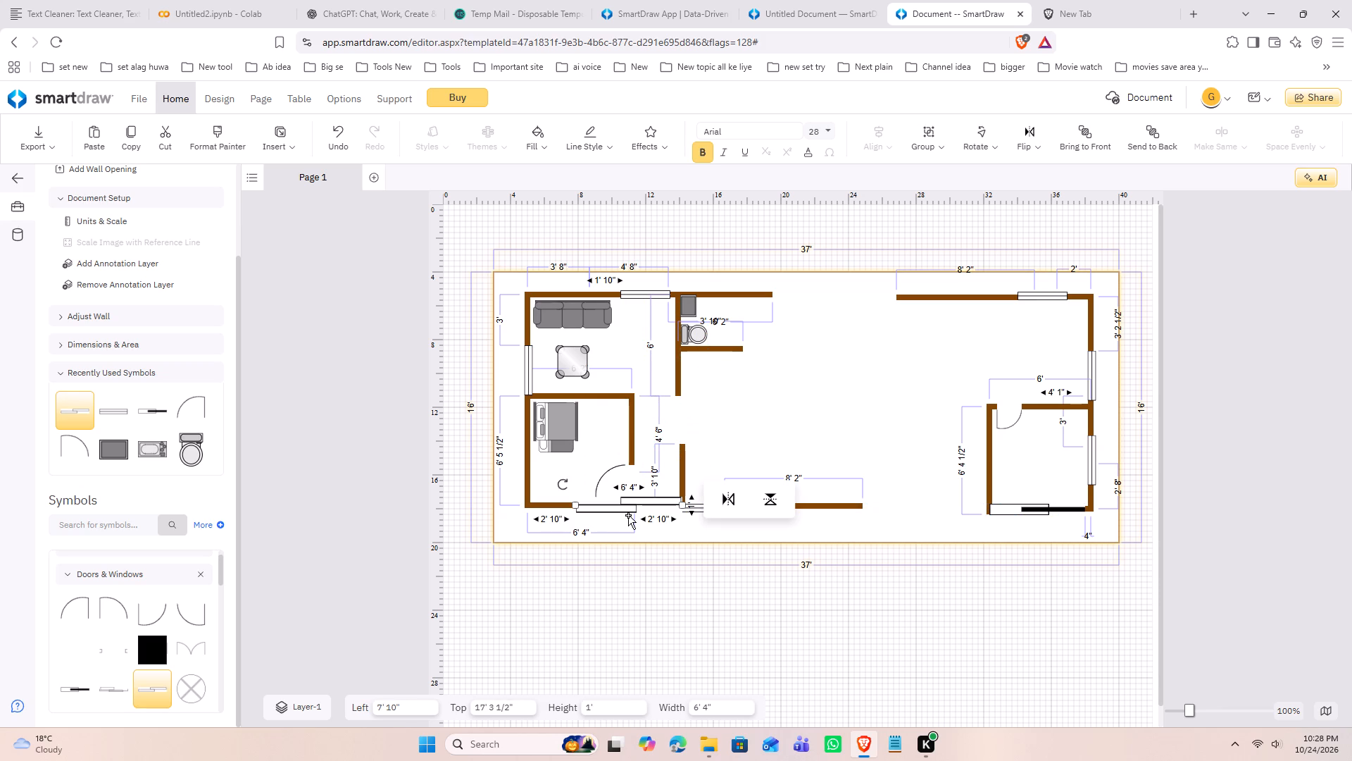
left_click_drag(644, 502, 657, 509)
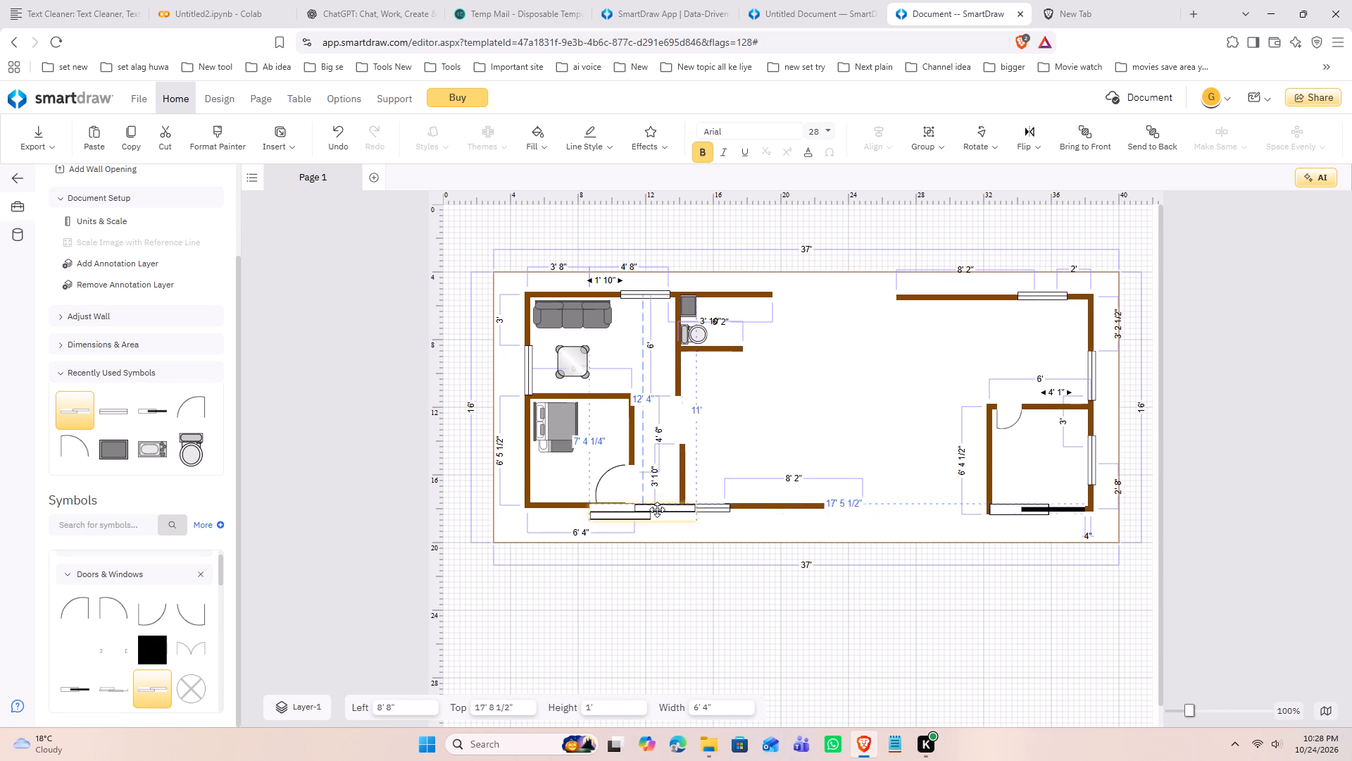
left_click_drag(657, 509, 649, 511)
left_click(736, 531)
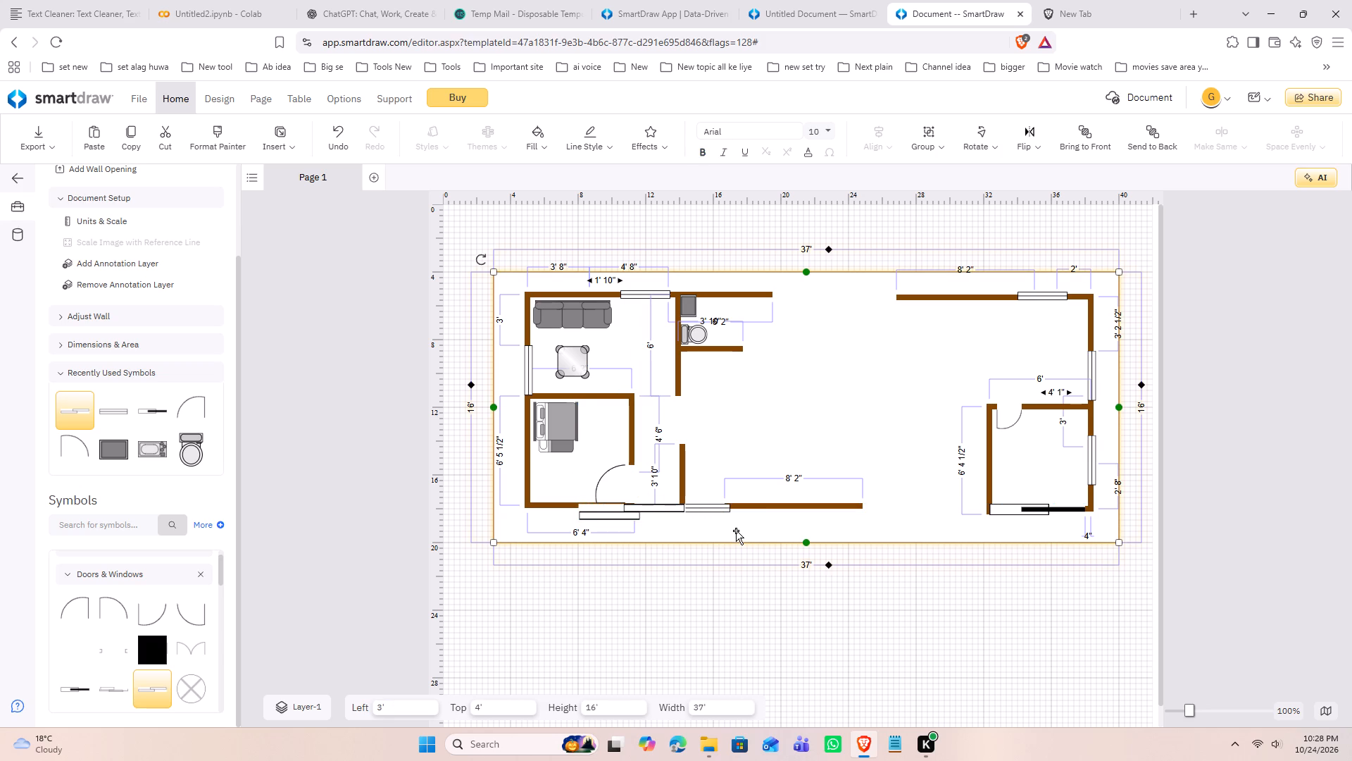
Bring the bedroom walls to the front of the overlapping sliding door.
left_click(560, 505)
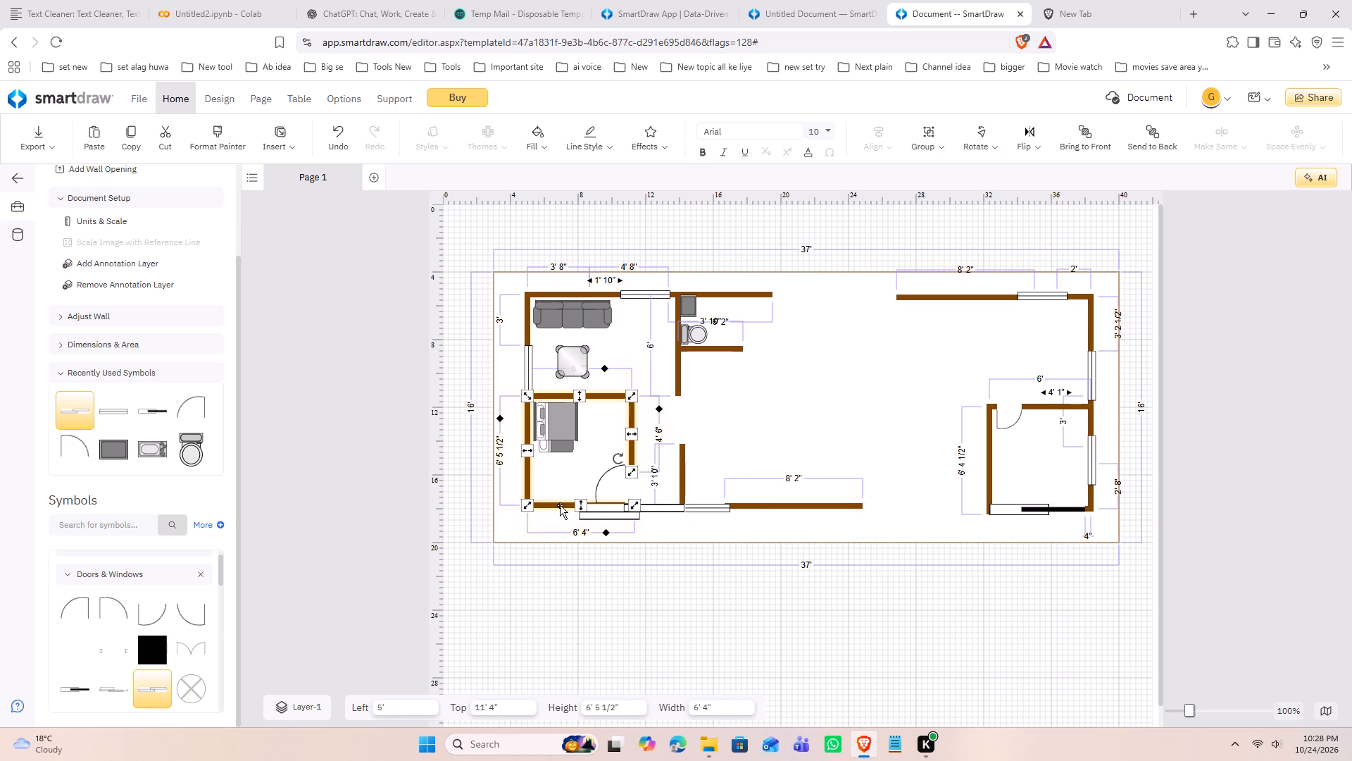
right_click(560, 505)
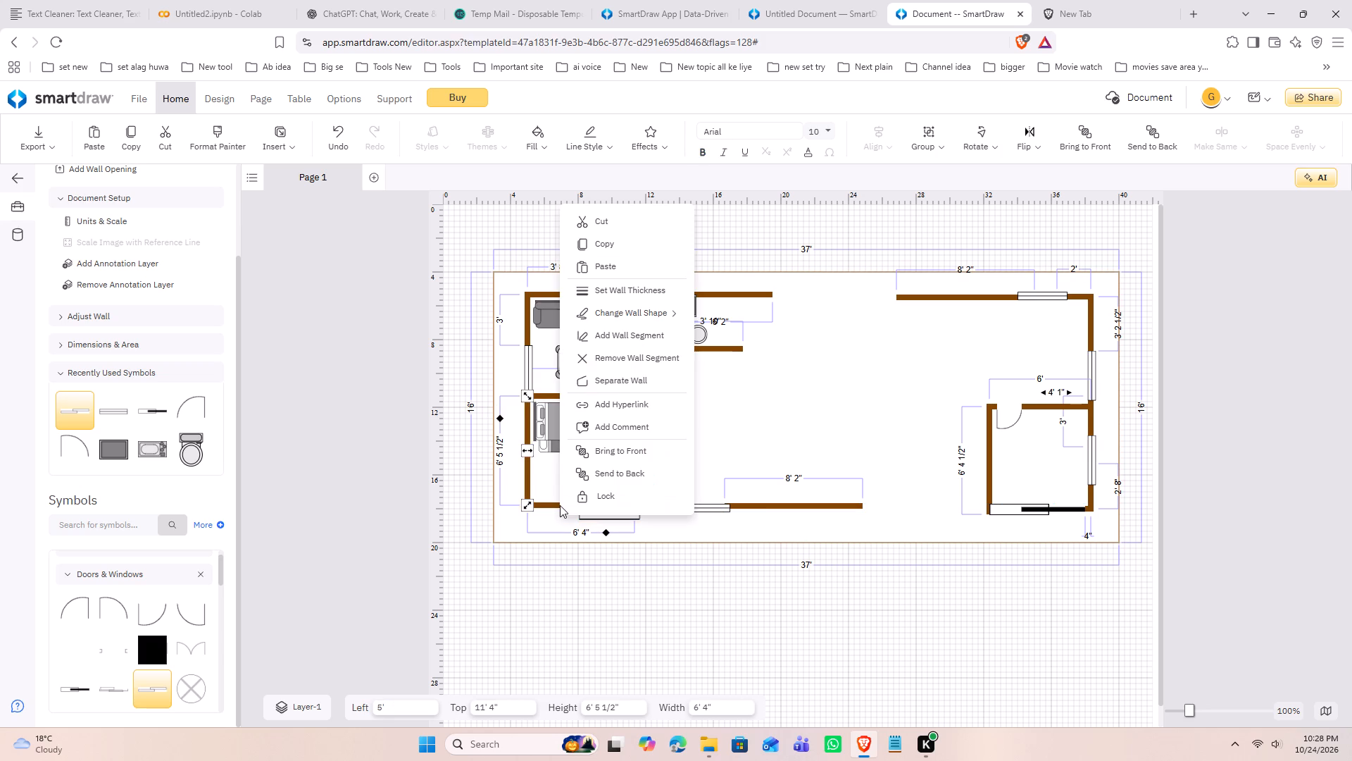
left_click(634, 455)
left_click(730, 533)
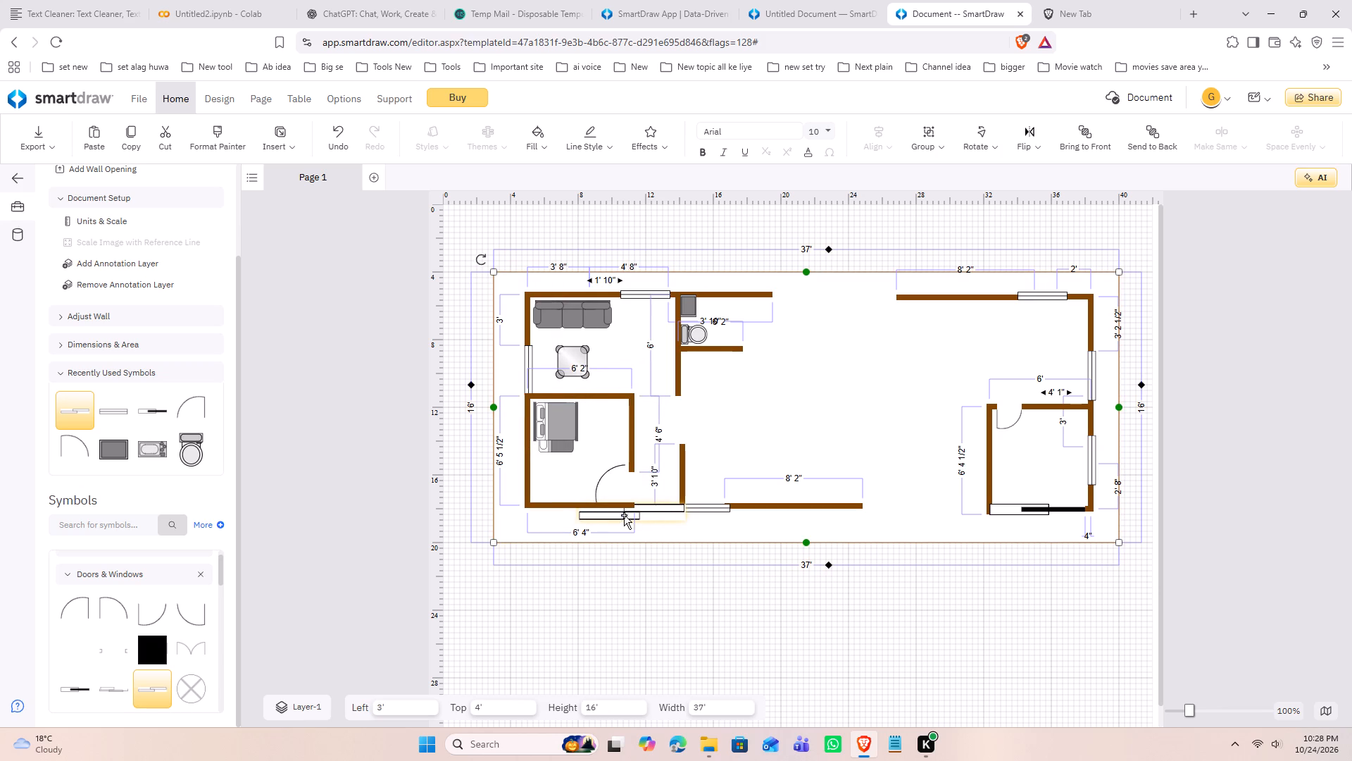
Shorten the sliding door from its bedroom end to a width of 5' 4 1/4".
left_click(605, 516)
left_click_drag(575, 513, 585, 513)
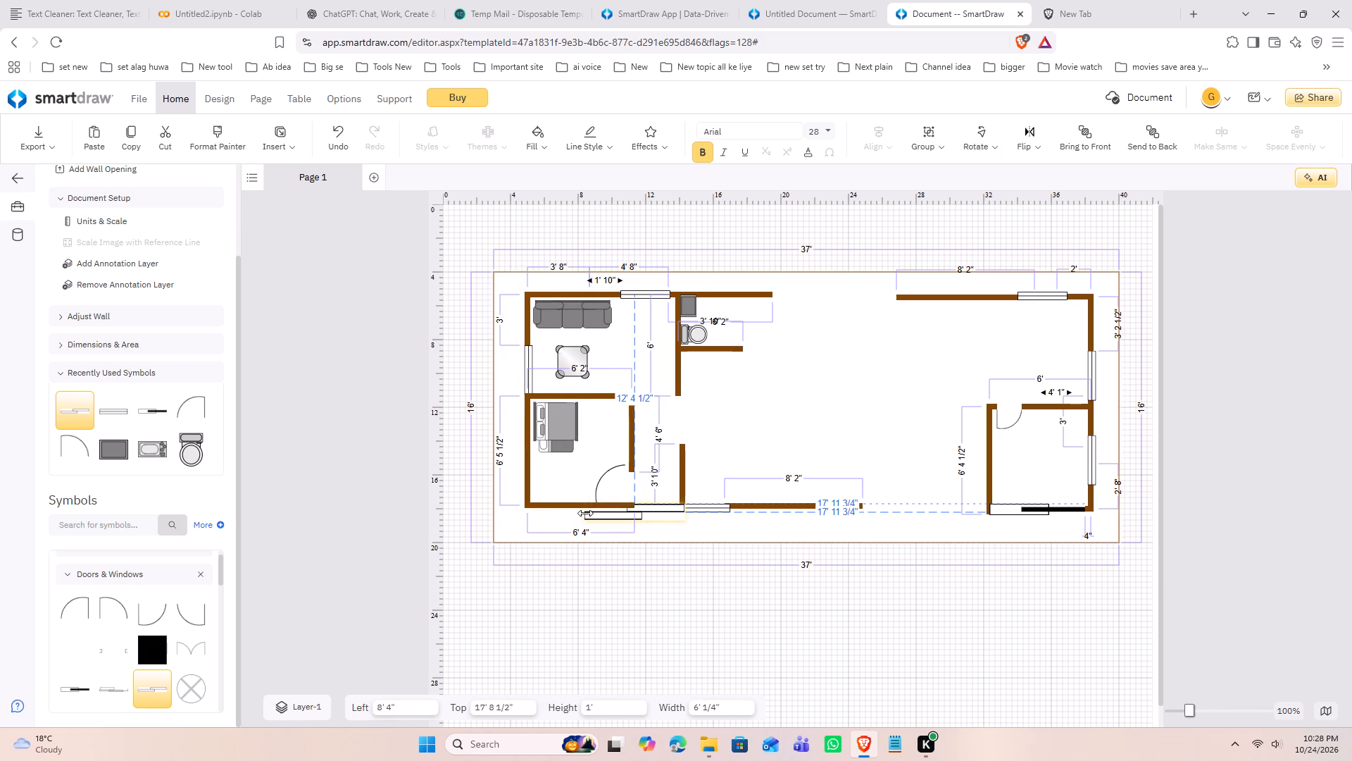
left_click_drag(585, 513, 594, 509)
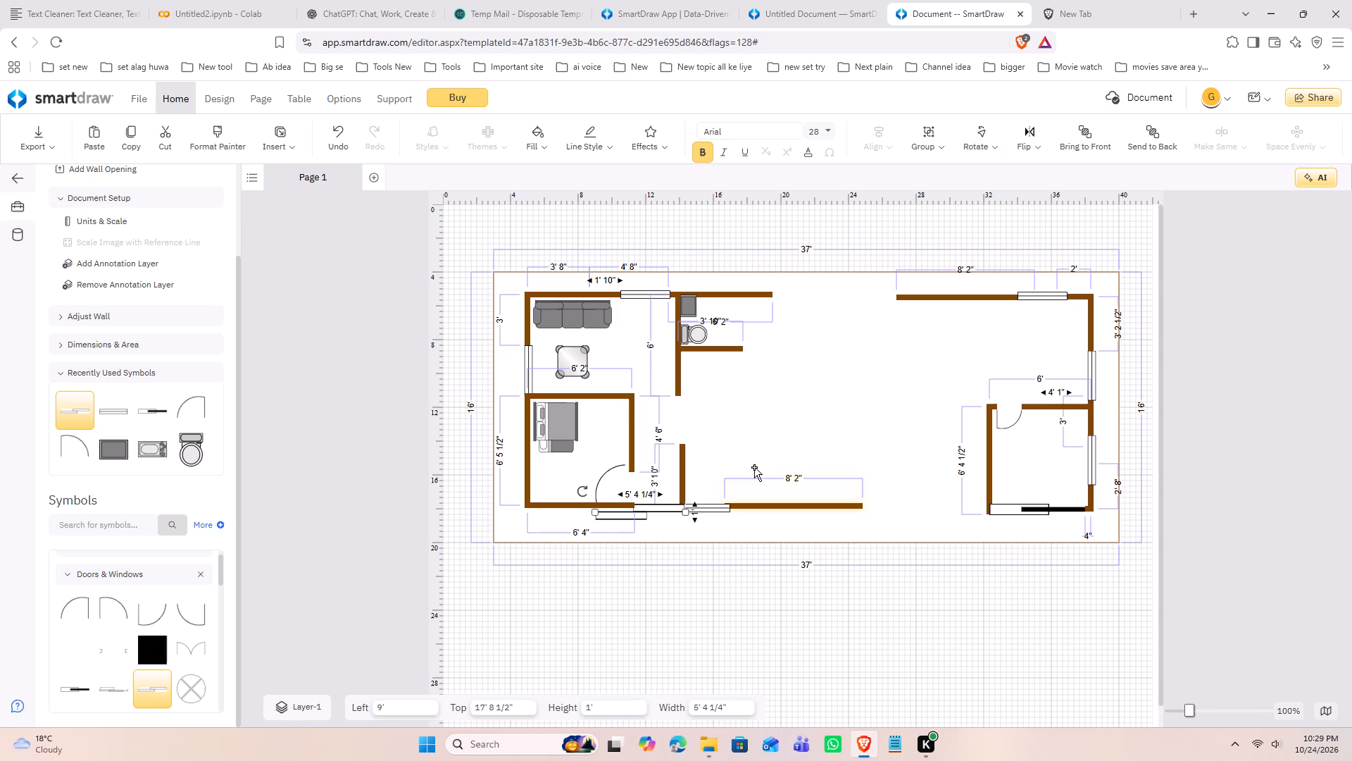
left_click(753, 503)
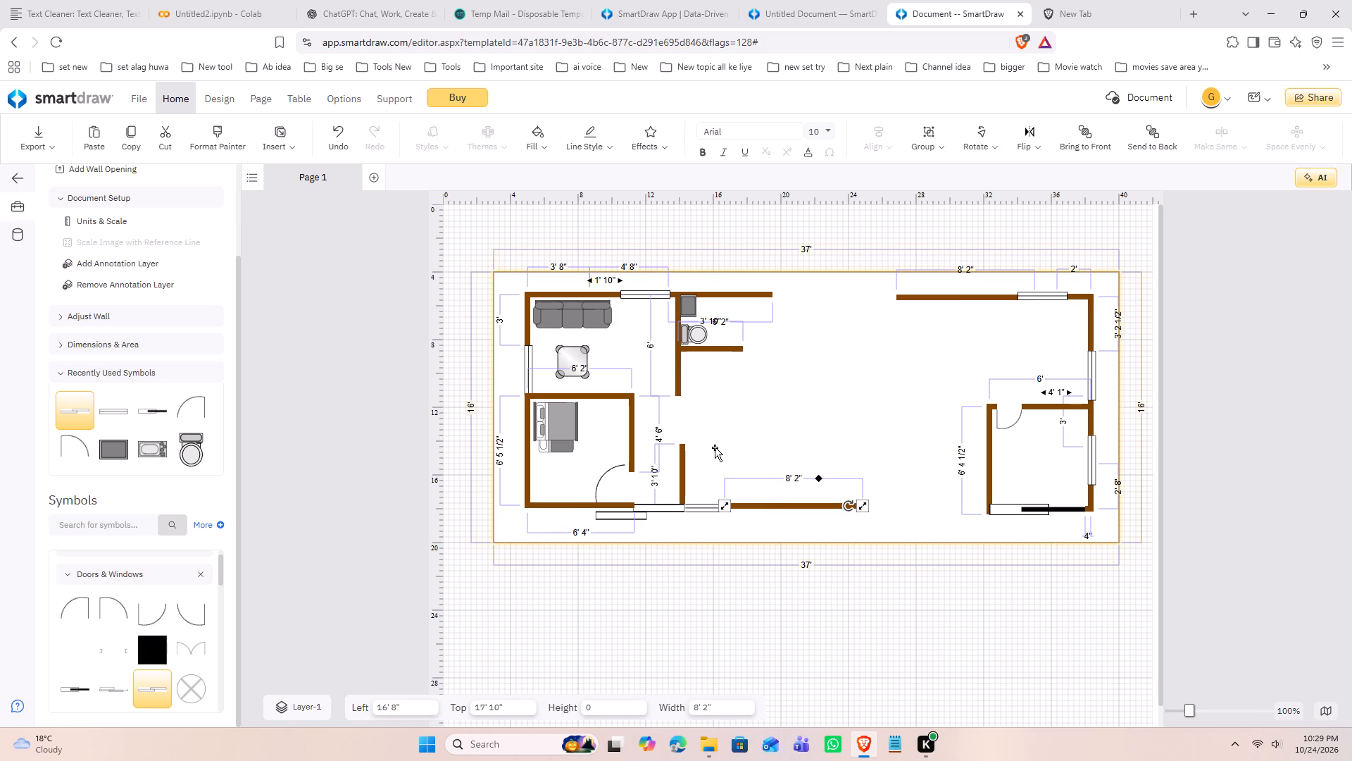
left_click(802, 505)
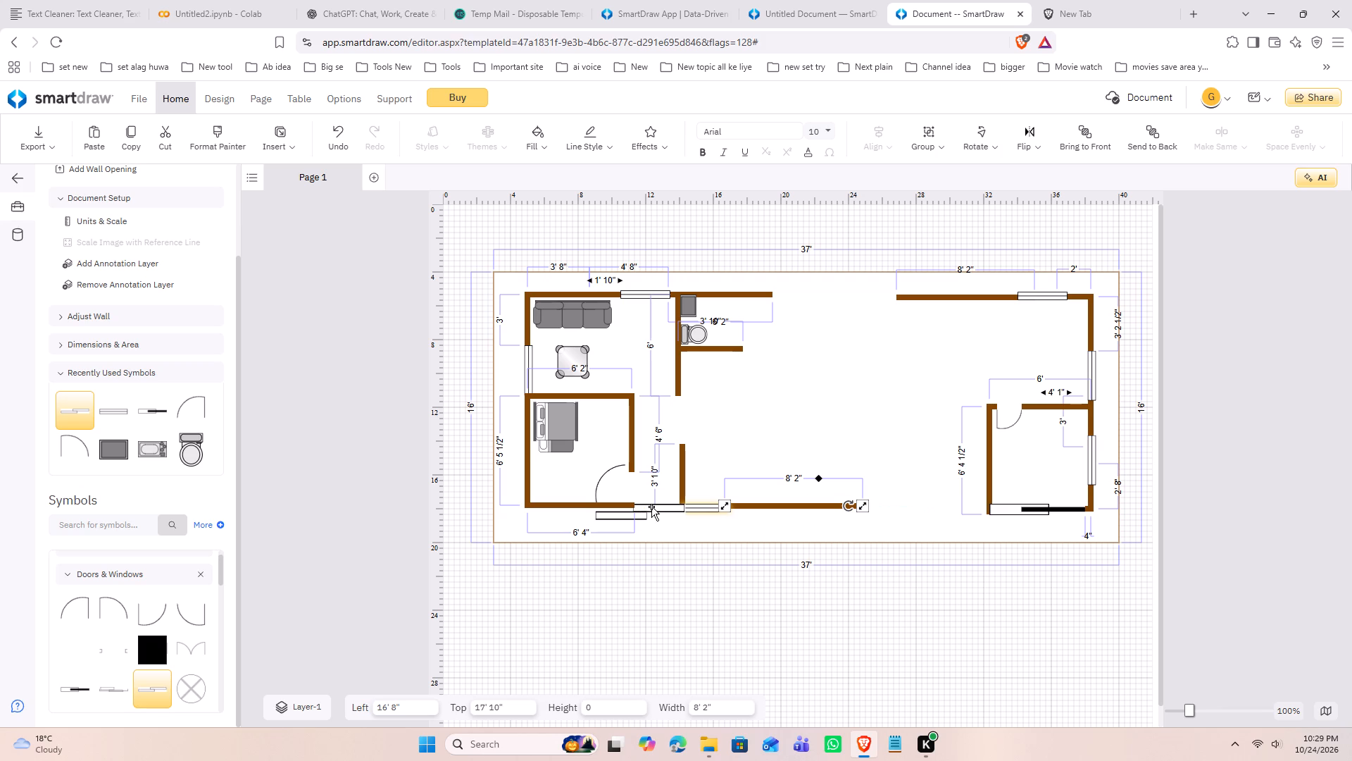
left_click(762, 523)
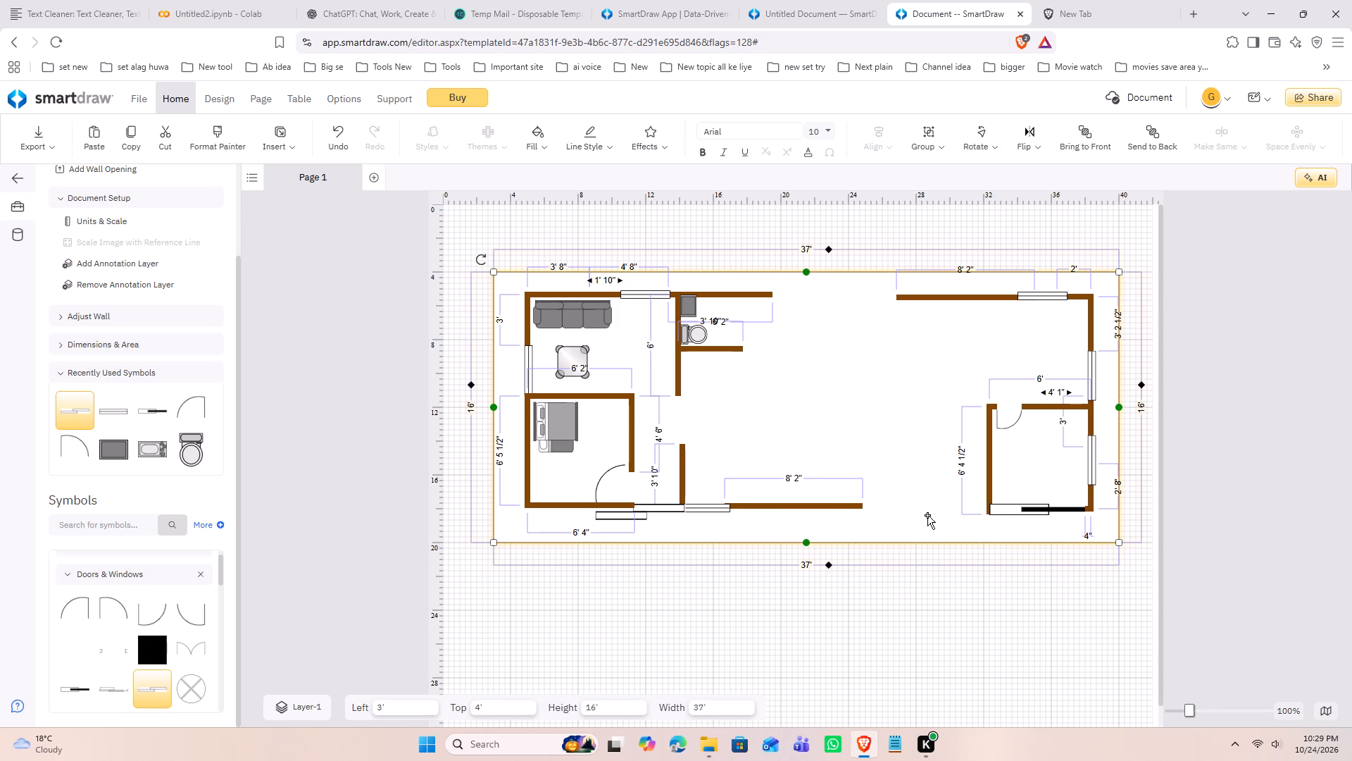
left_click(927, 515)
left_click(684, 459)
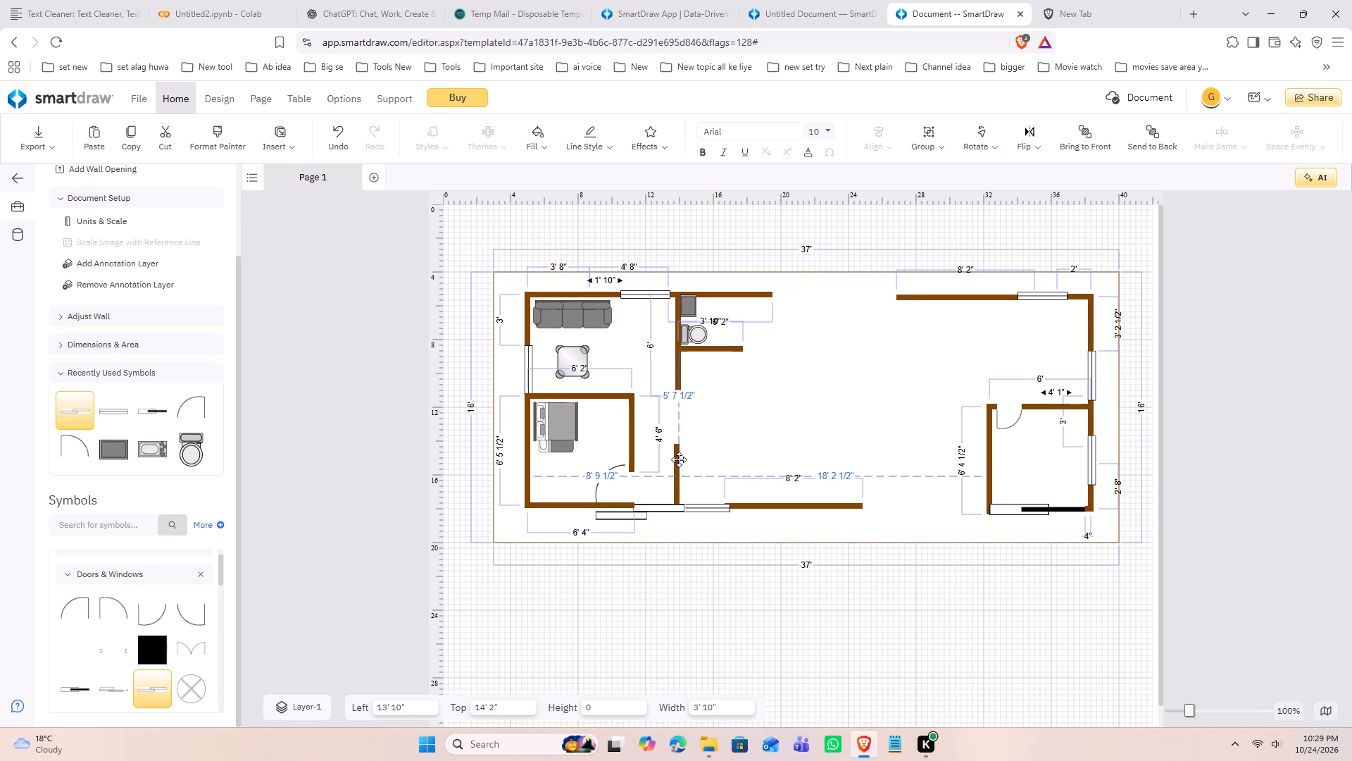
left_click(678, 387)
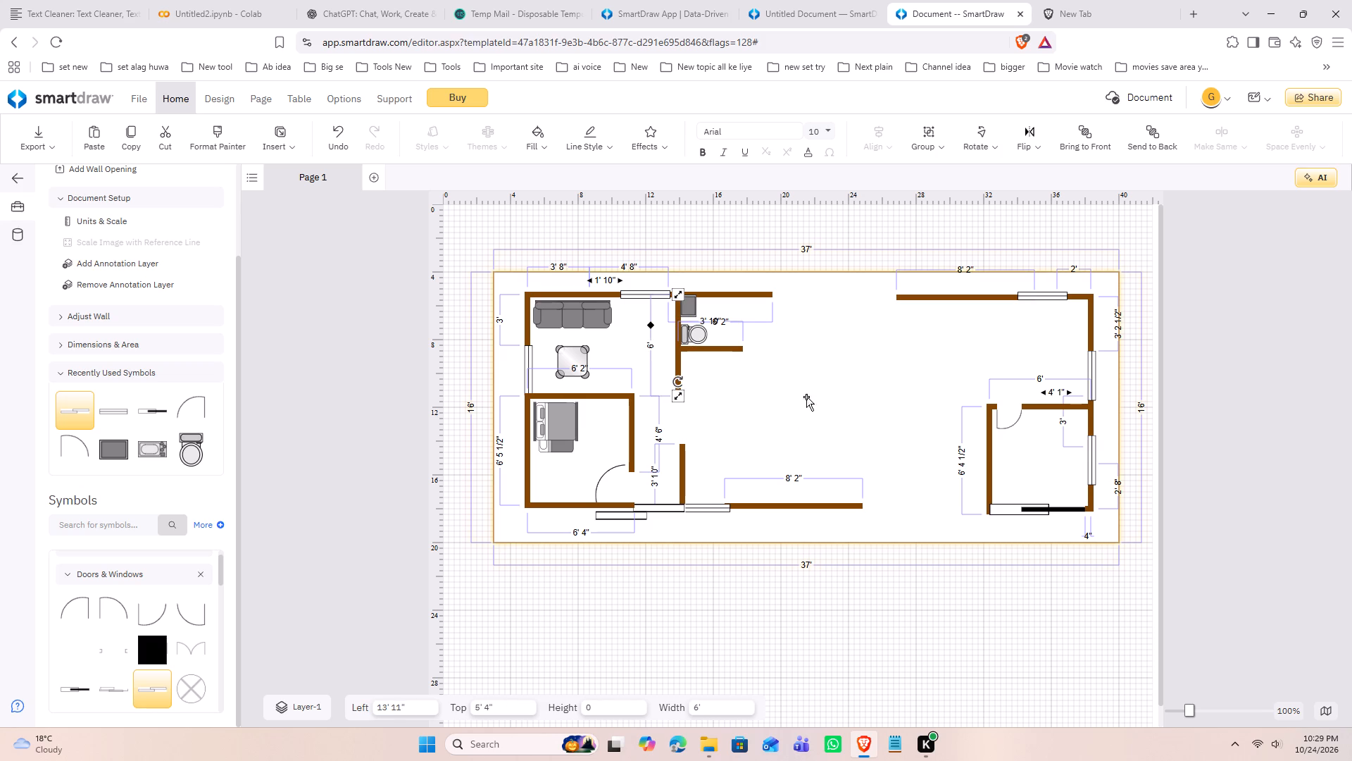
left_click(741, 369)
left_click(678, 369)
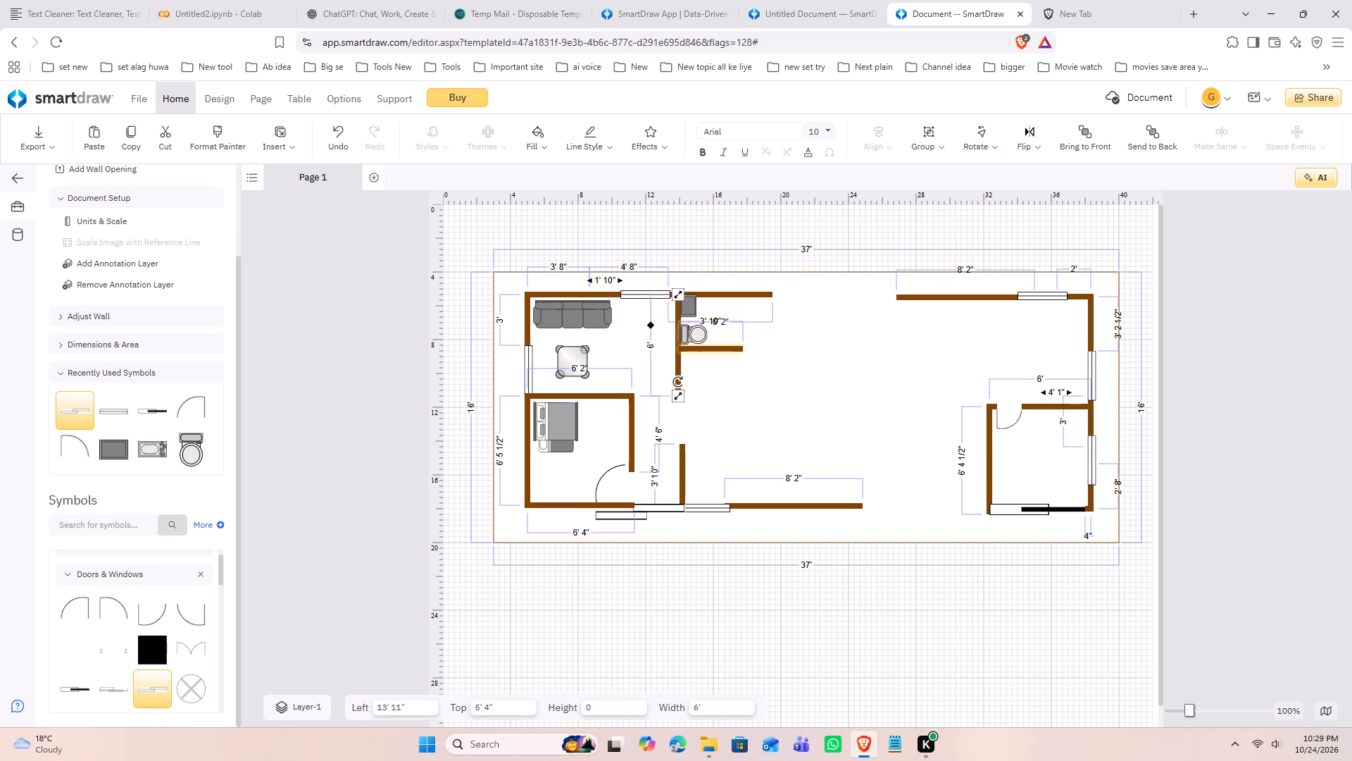
Shift the toilet and the grey fixture above it sideways, away from the 6' bathroom wall, with the fixture at 14' 8 3/4" from the left.
left_click_drag(698, 333, 708, 334)
left_click_drag(691, 311, 691, 311)
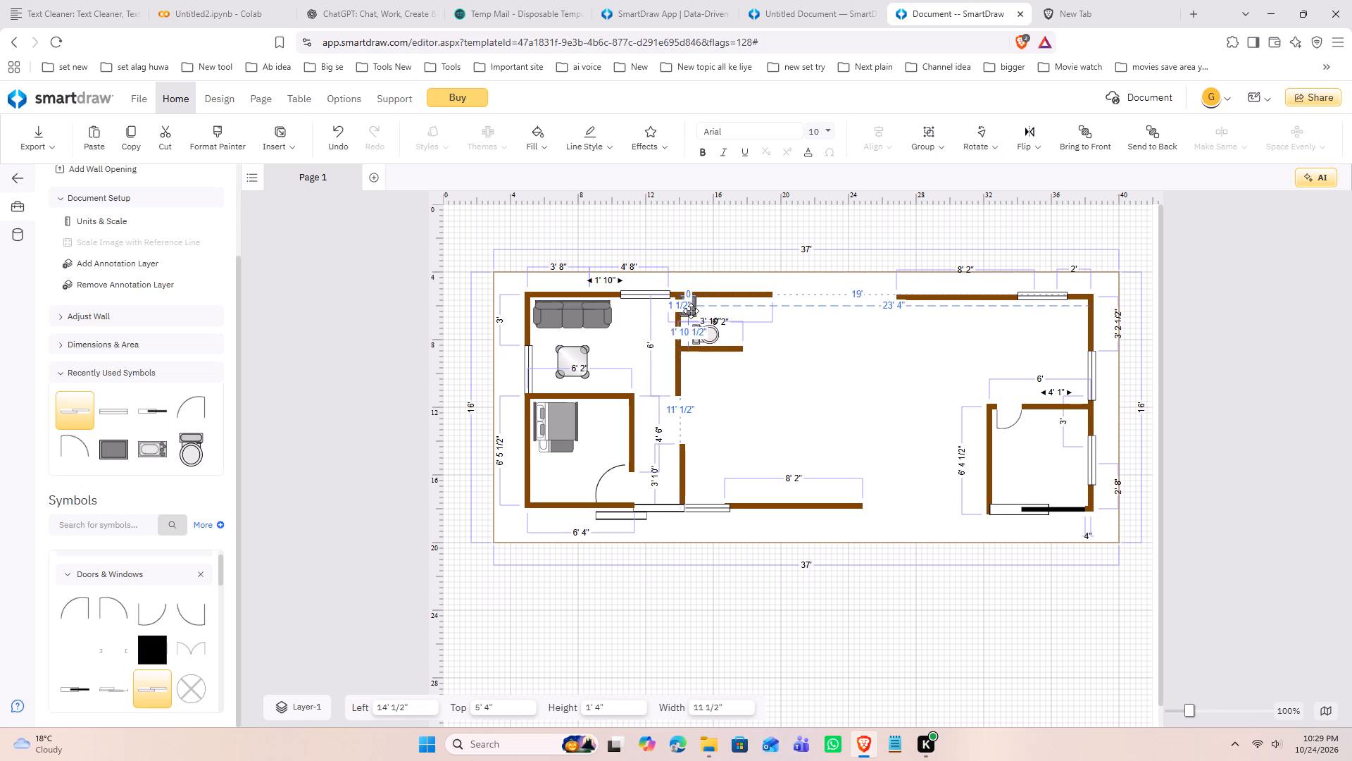
left_click_drag(691, 311, 702, 312)
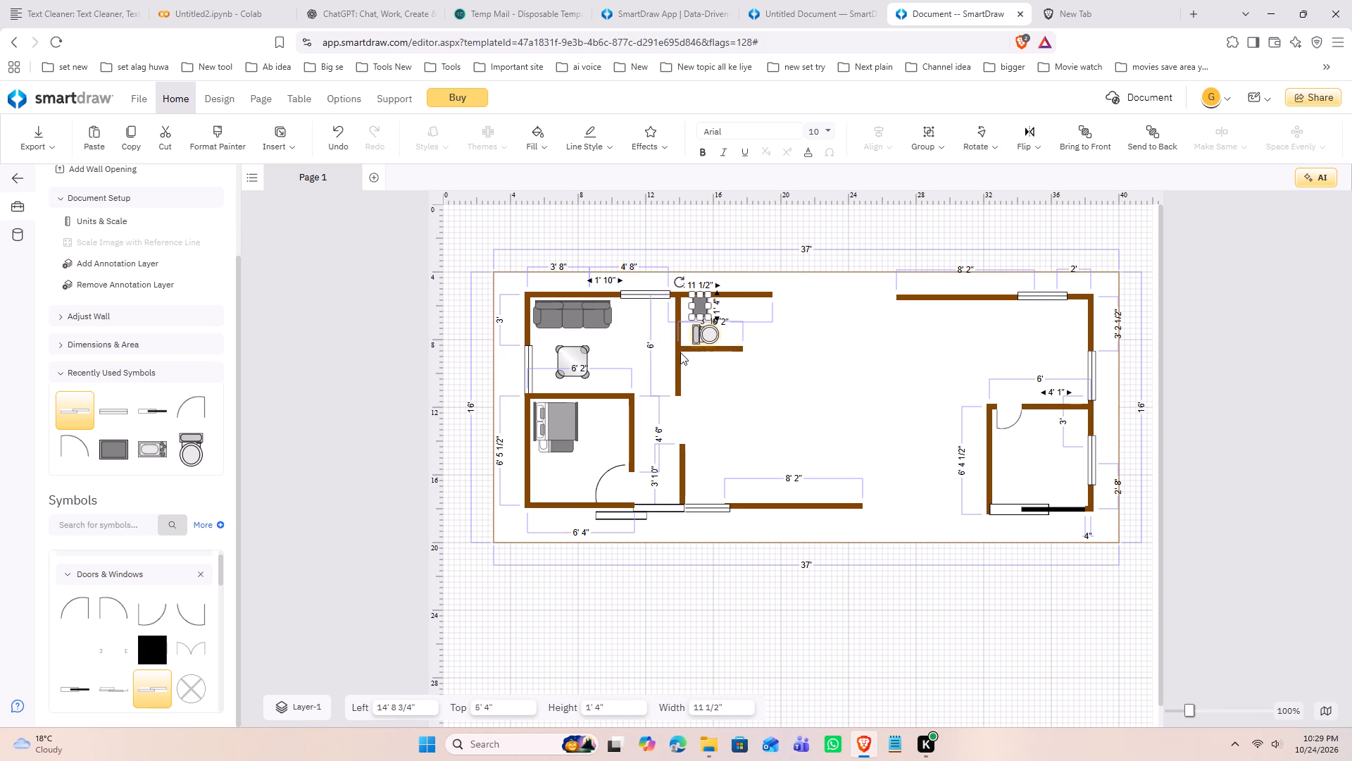
Move the 6' bathroom wall to 14' 2" from the left, in line with the lower vertical wall.
left_click(678, 352)
left_click_drag(678, 358, 690, 358)
left_click(680, 367)
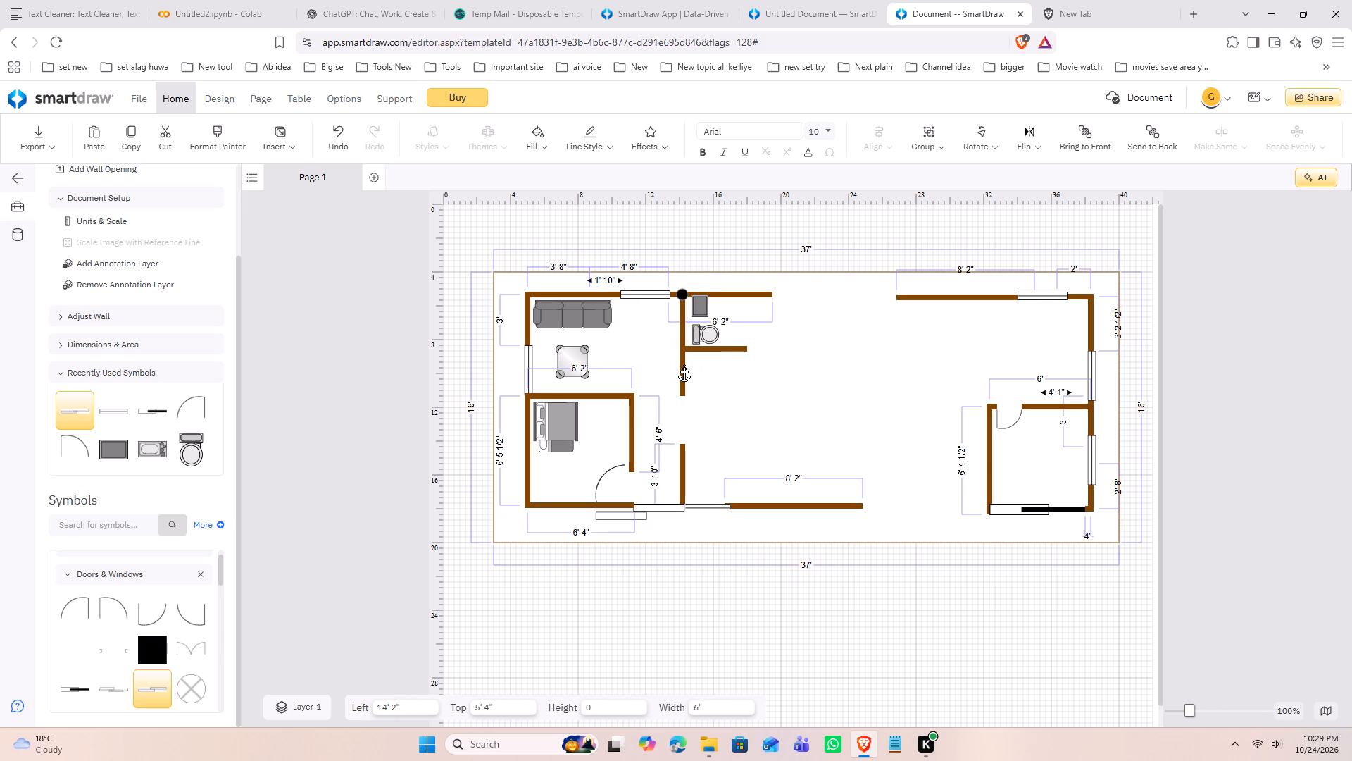
left_click(720, 378)
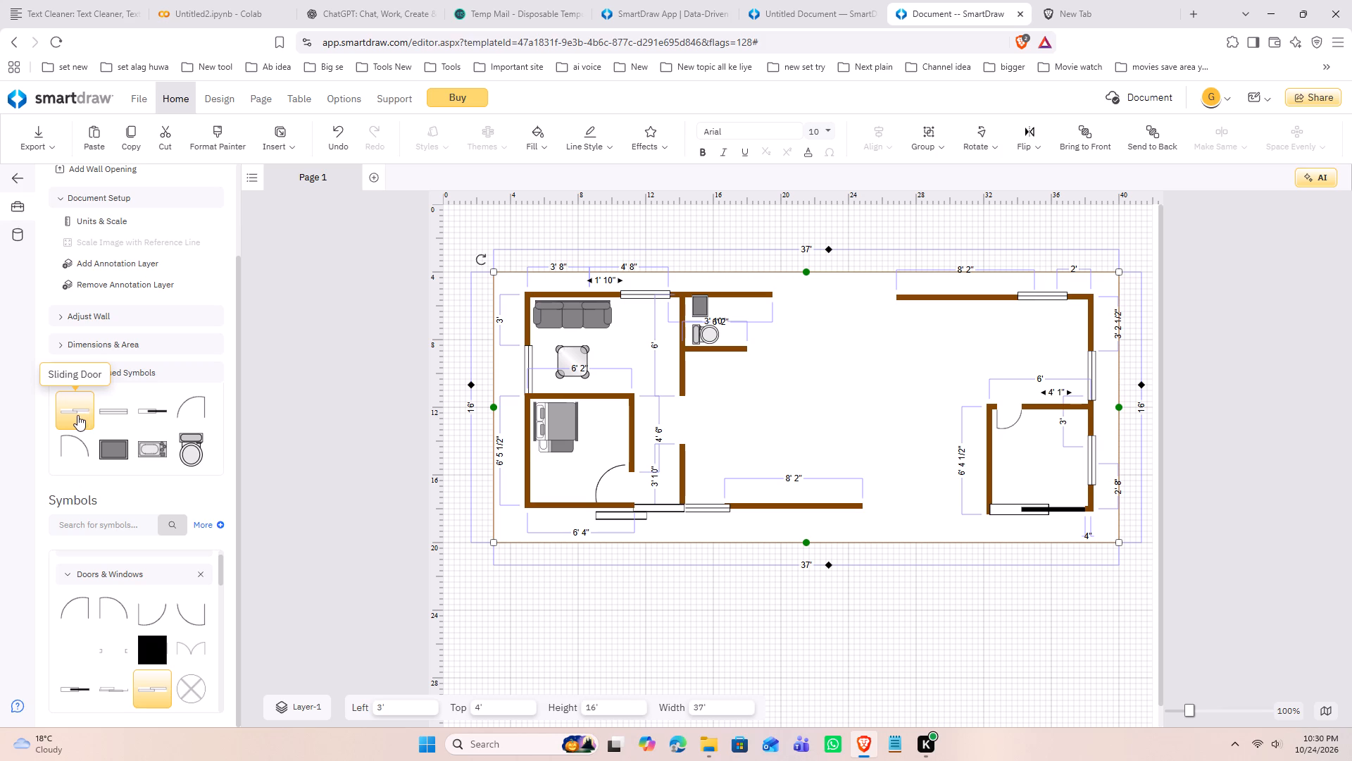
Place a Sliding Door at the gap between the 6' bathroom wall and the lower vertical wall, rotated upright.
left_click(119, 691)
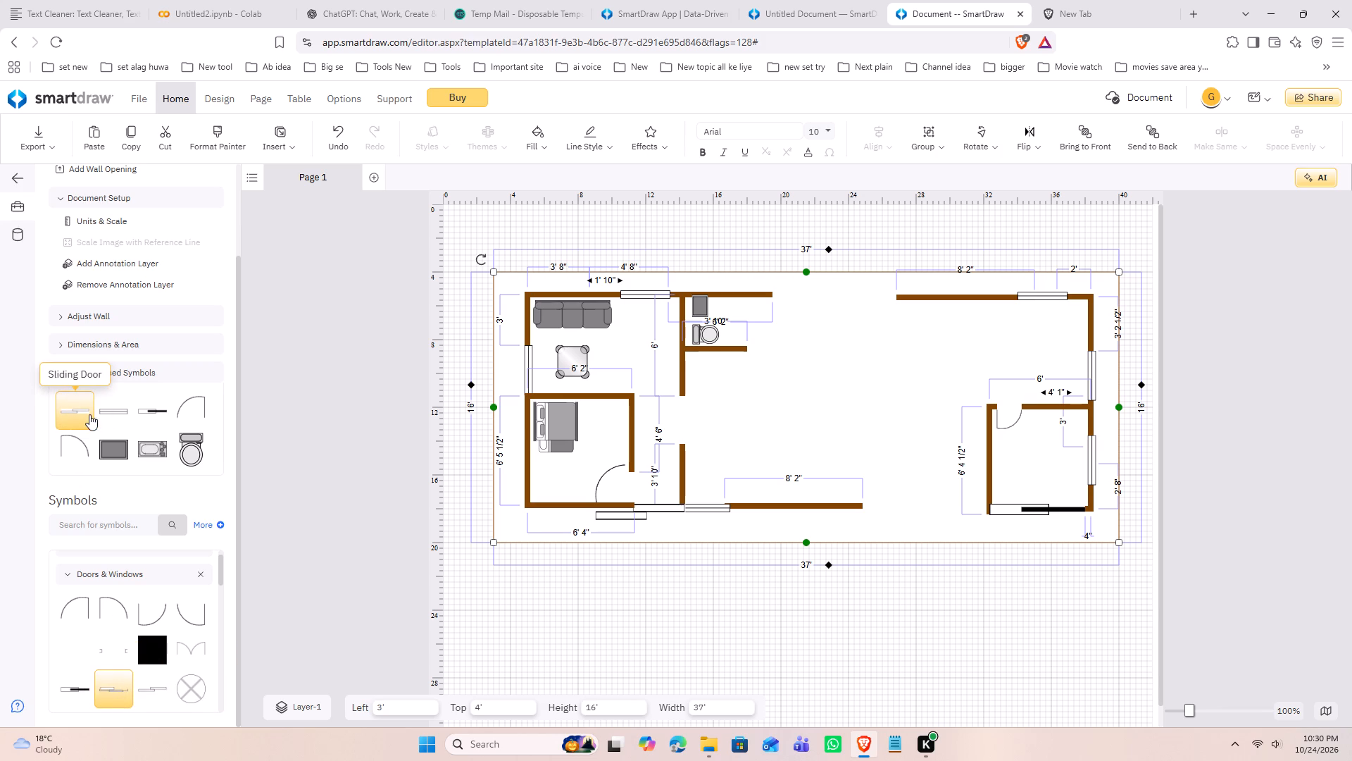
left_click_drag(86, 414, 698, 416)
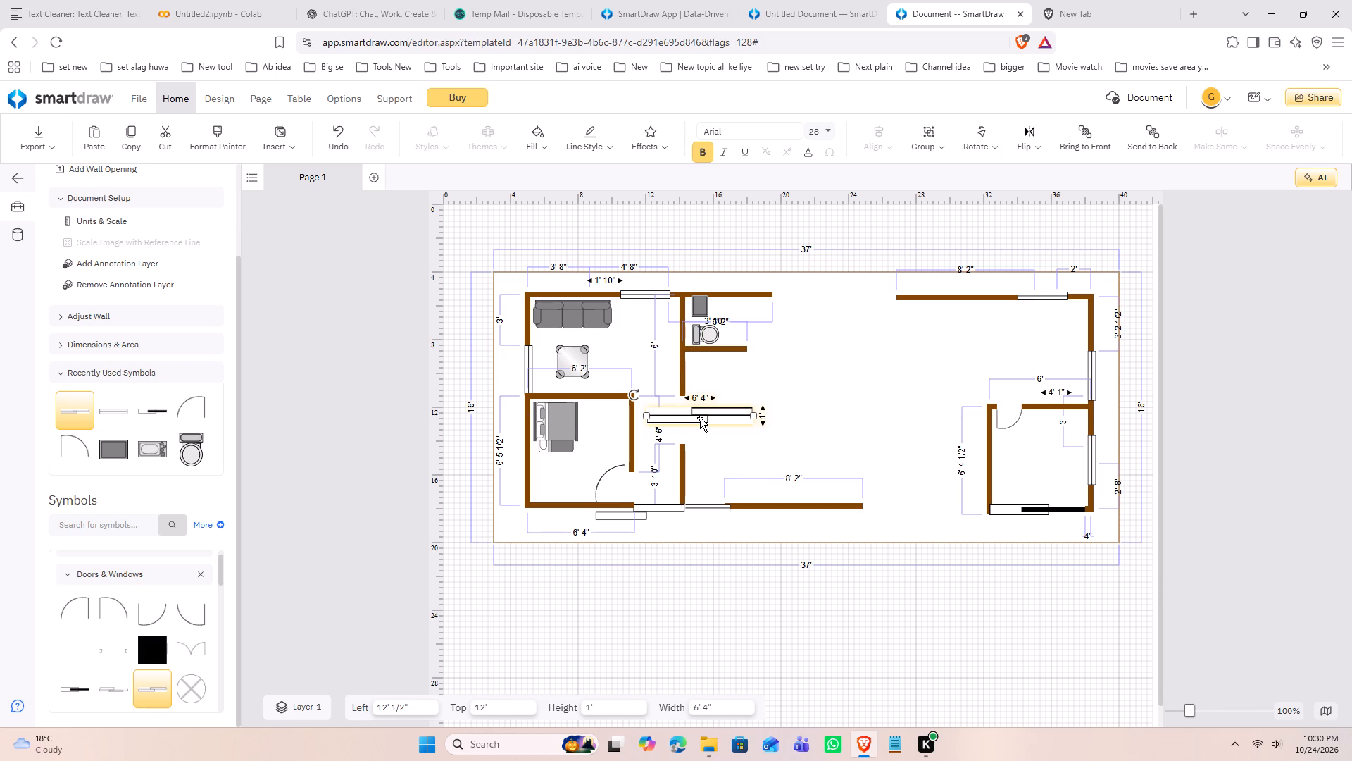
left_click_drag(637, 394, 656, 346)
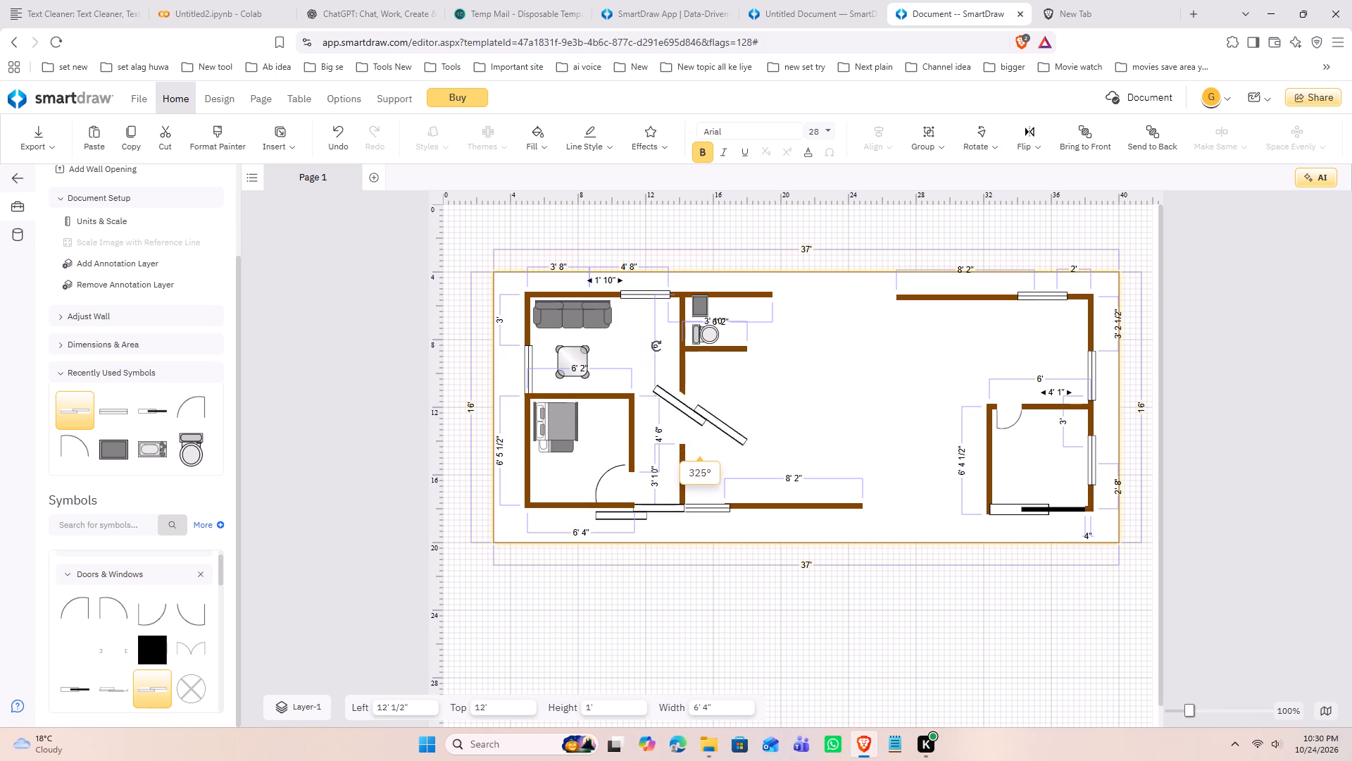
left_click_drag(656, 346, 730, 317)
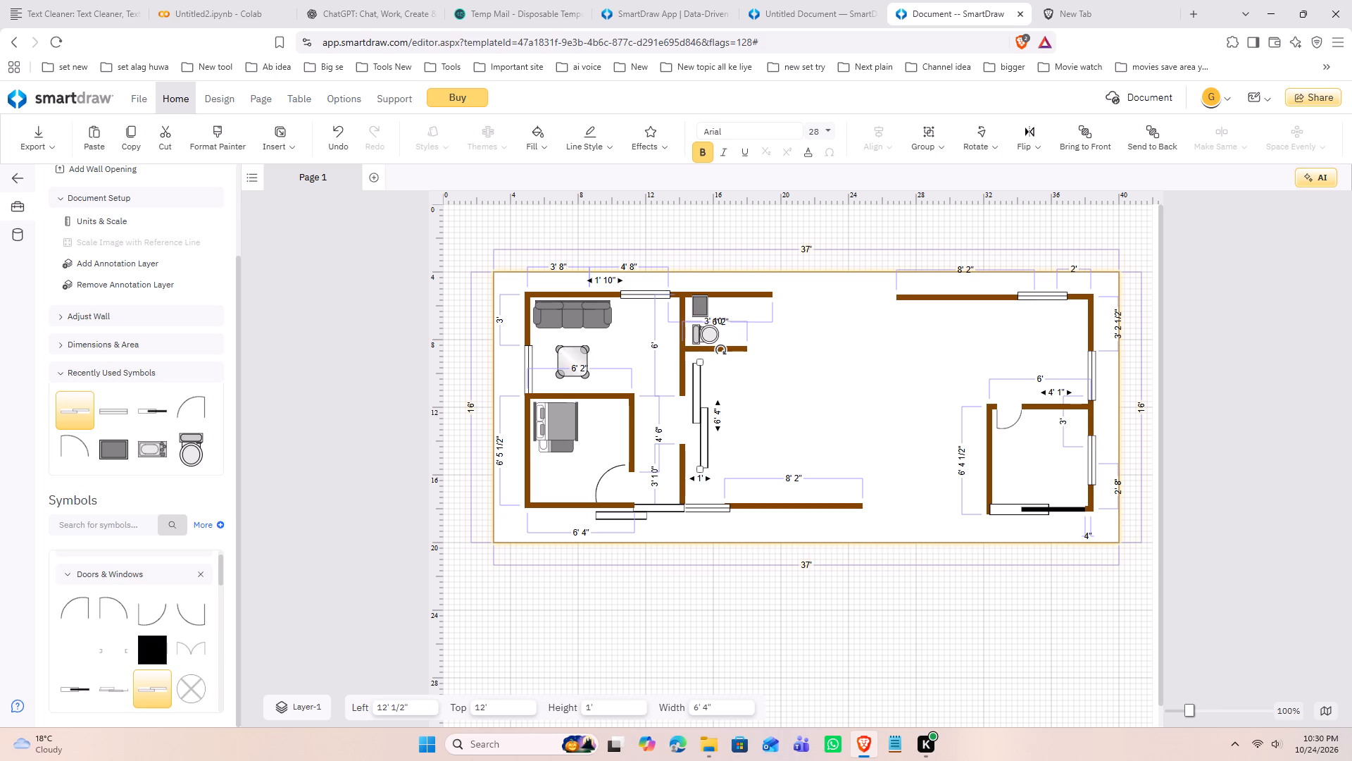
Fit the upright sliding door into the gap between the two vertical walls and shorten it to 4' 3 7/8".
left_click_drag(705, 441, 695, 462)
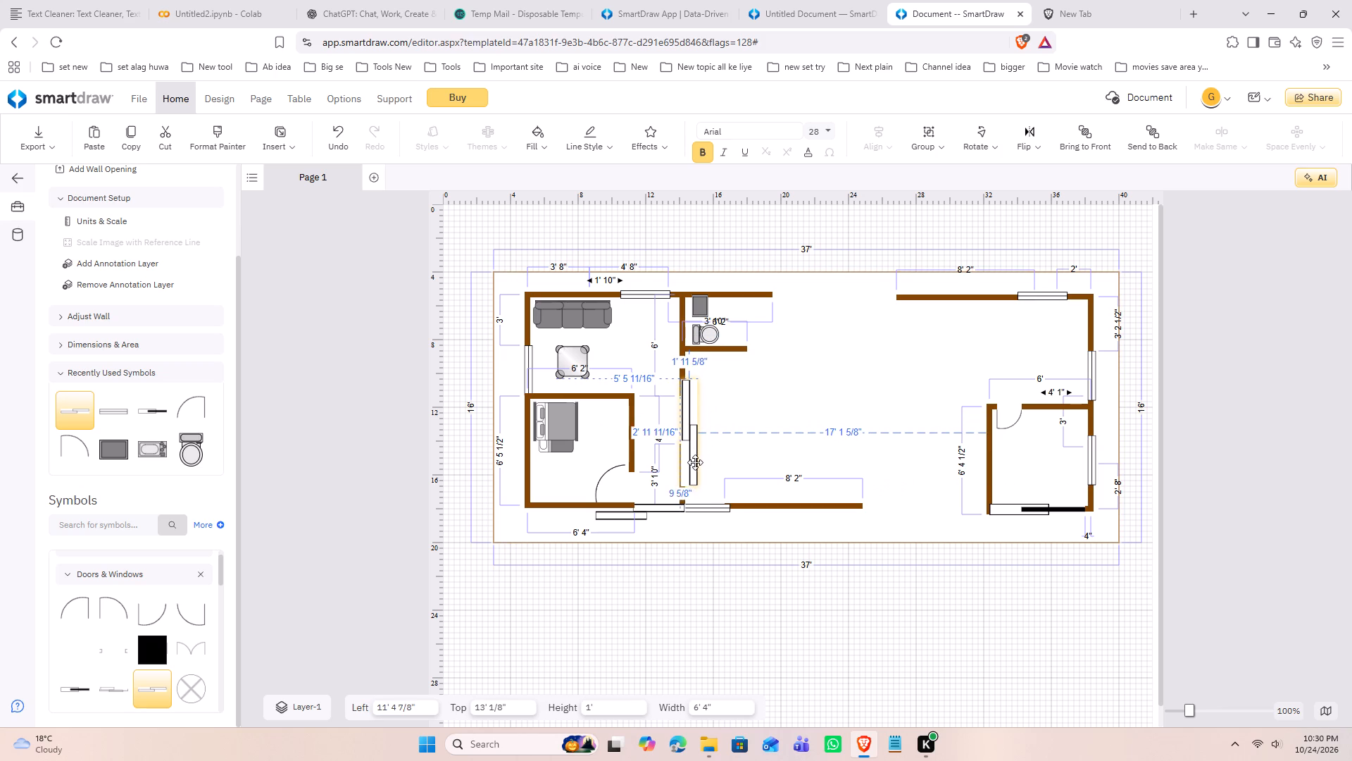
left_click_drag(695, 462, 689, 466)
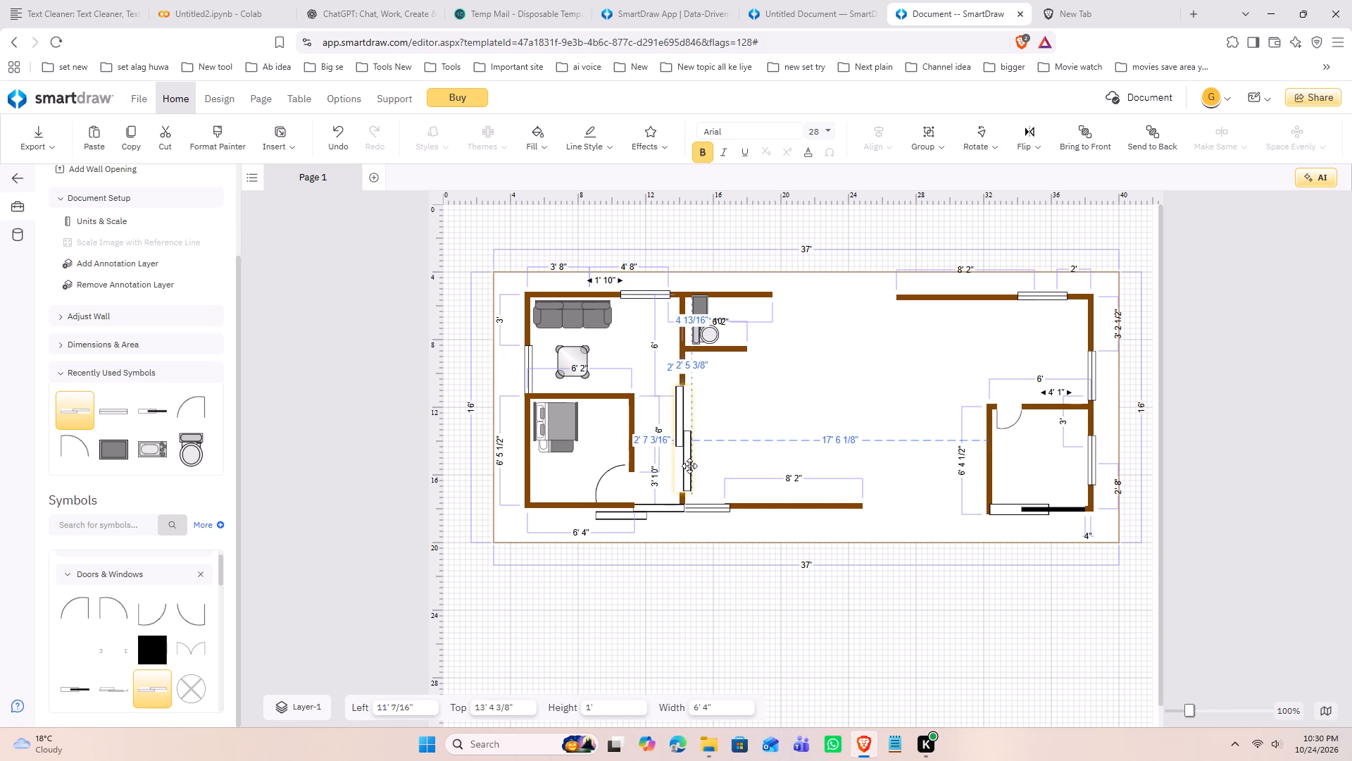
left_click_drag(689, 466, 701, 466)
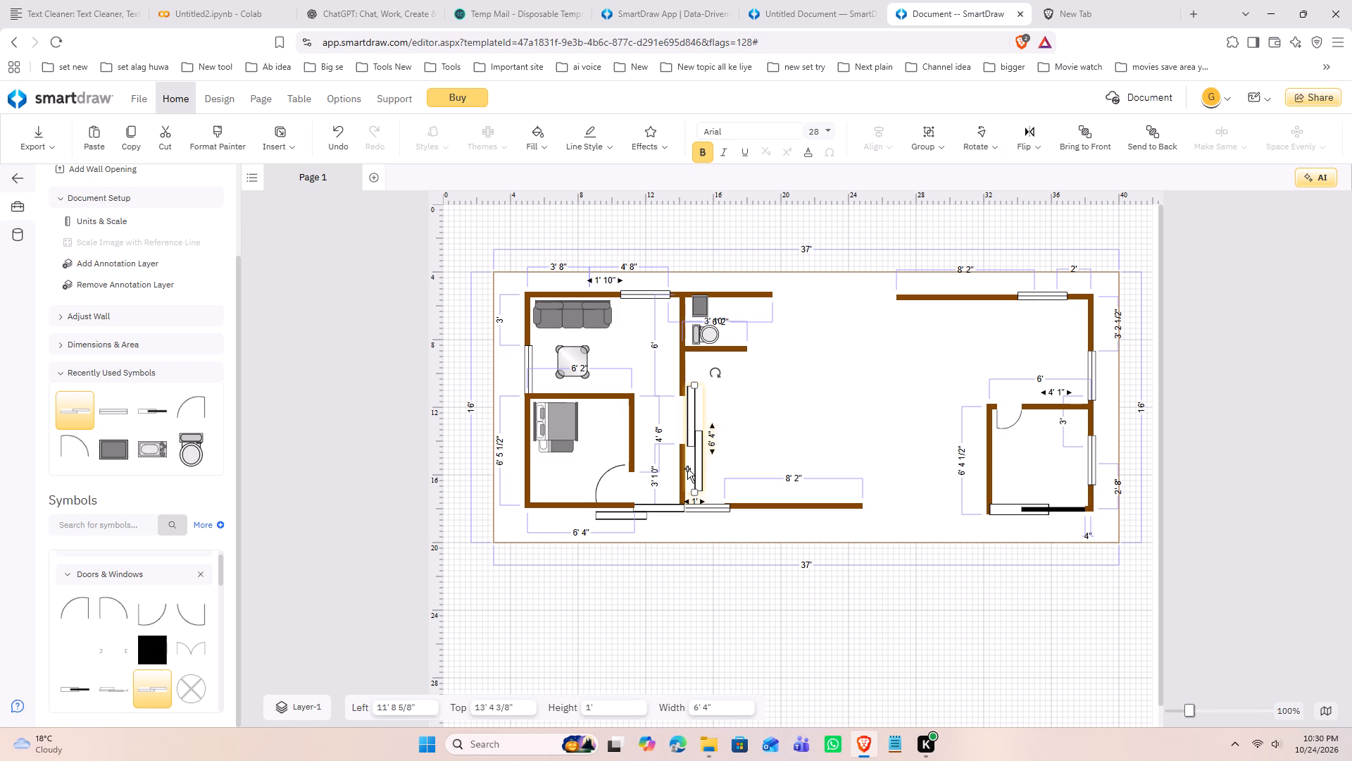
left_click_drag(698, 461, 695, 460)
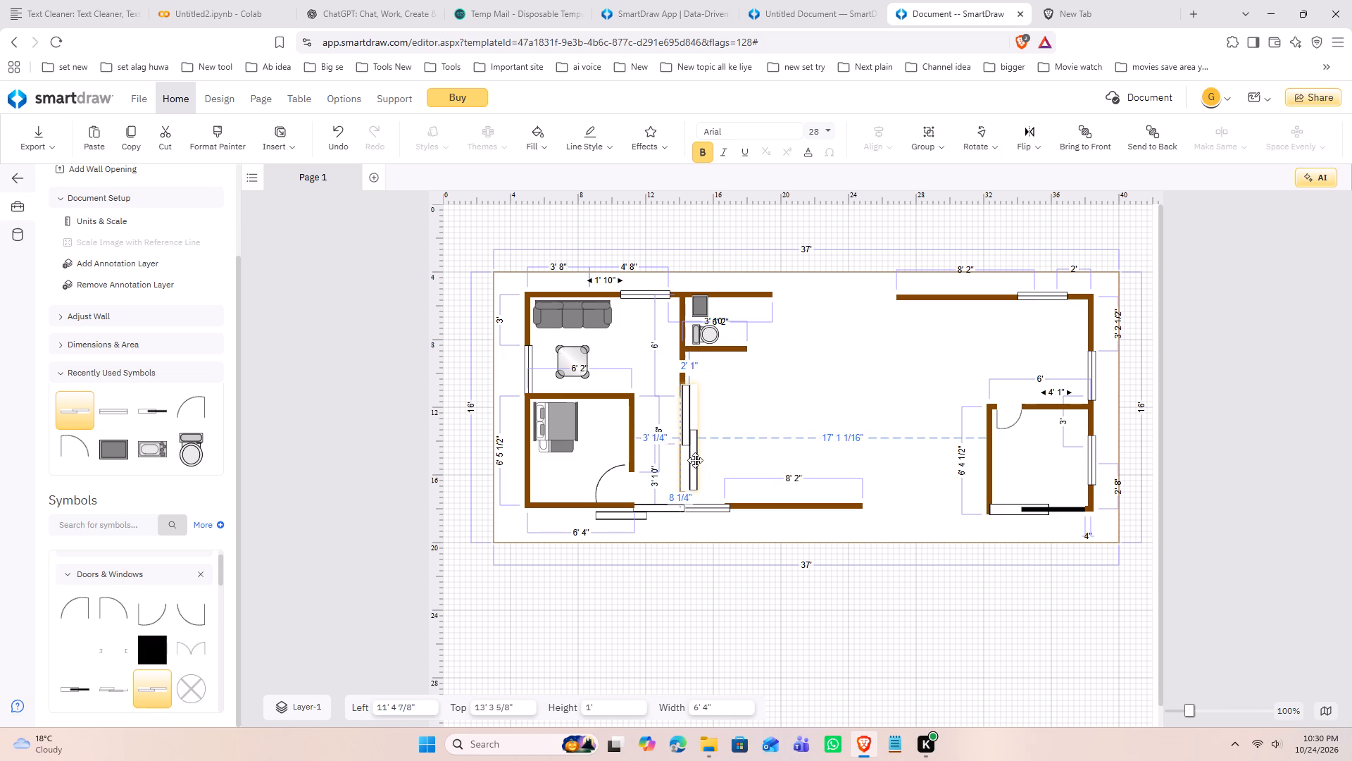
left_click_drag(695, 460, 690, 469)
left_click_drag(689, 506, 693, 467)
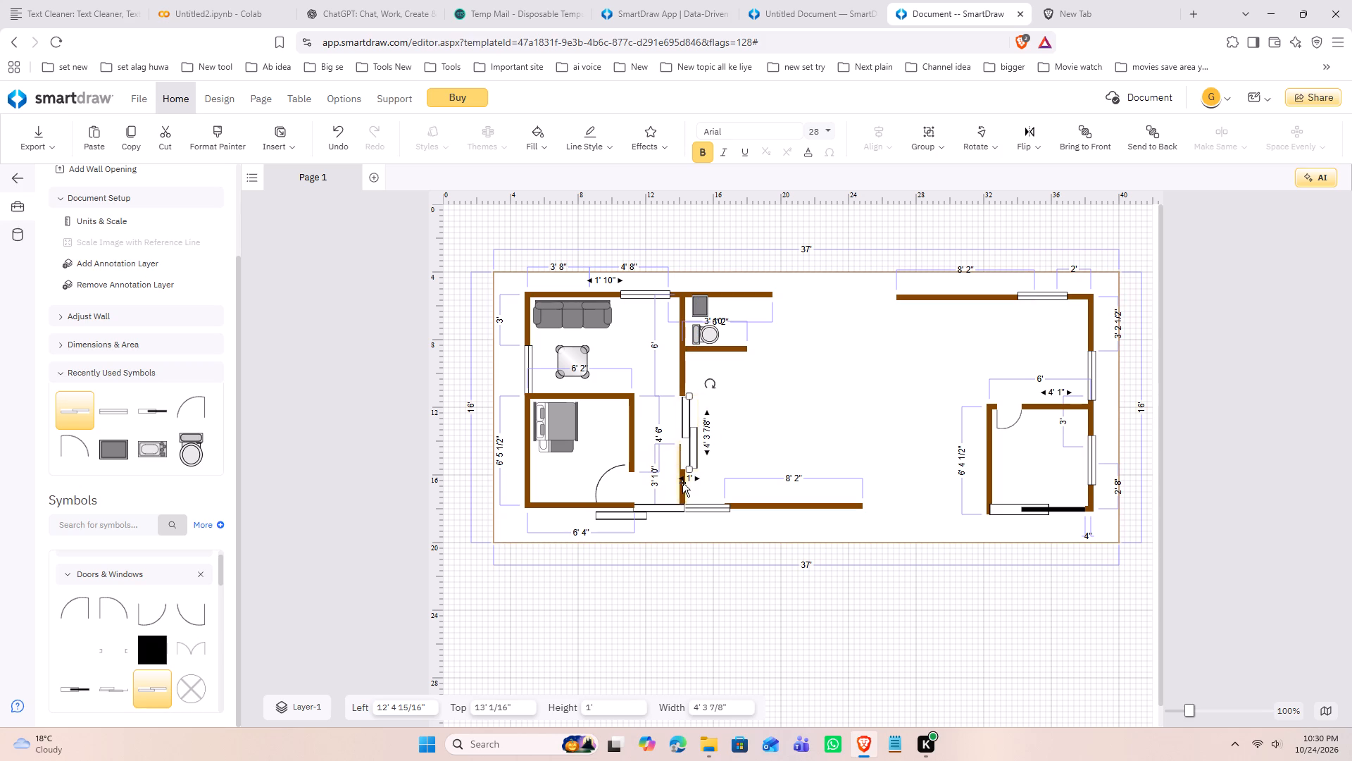
Shorten the lower vertical wall from its upper end to 3' 4".
left_click(682, 485)
right_click(682, 485)
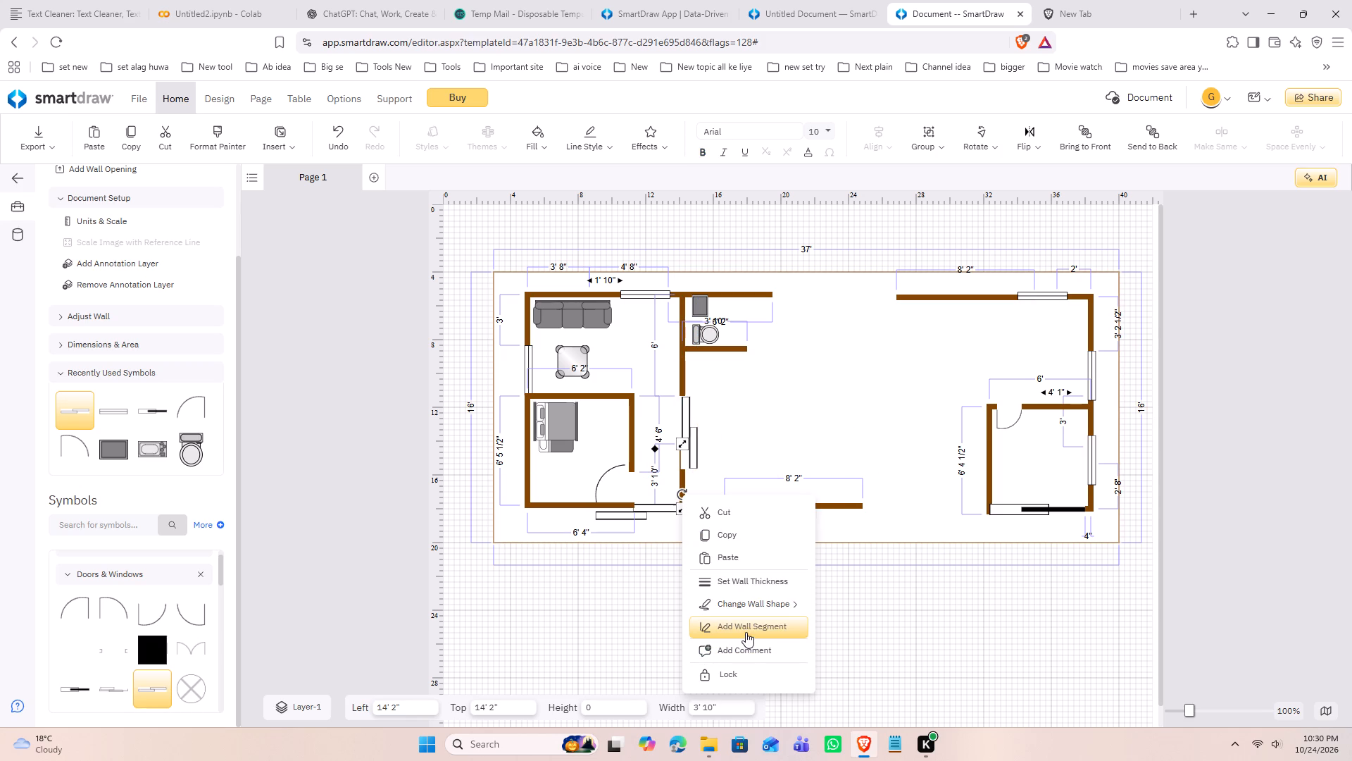
left_click(683, 450)
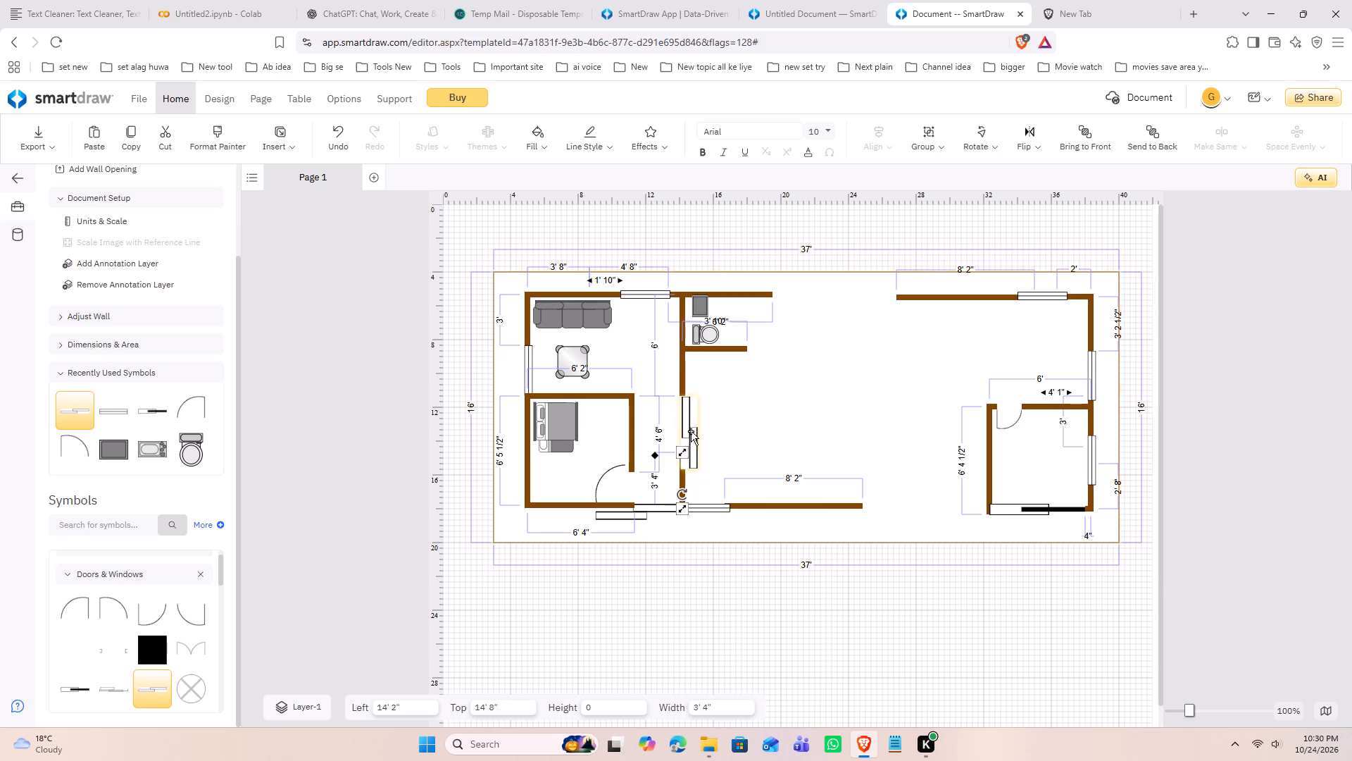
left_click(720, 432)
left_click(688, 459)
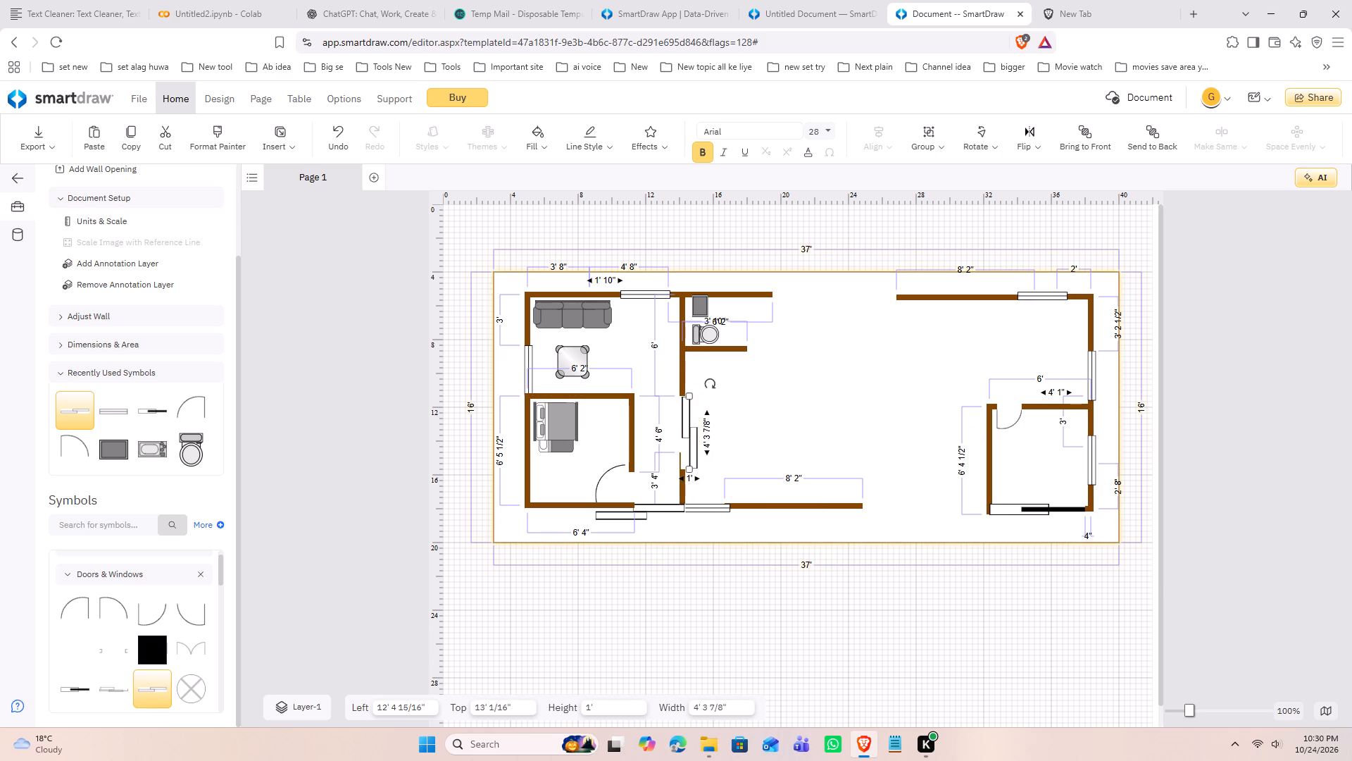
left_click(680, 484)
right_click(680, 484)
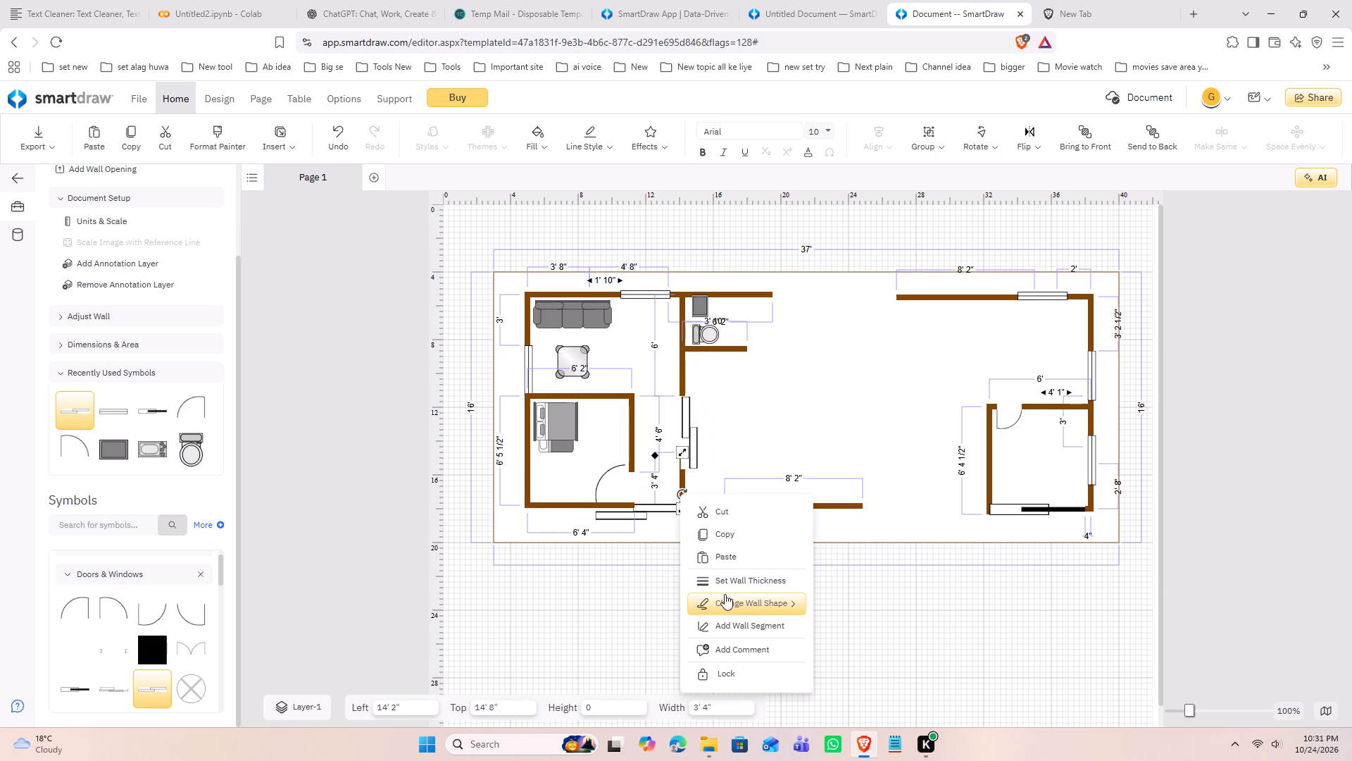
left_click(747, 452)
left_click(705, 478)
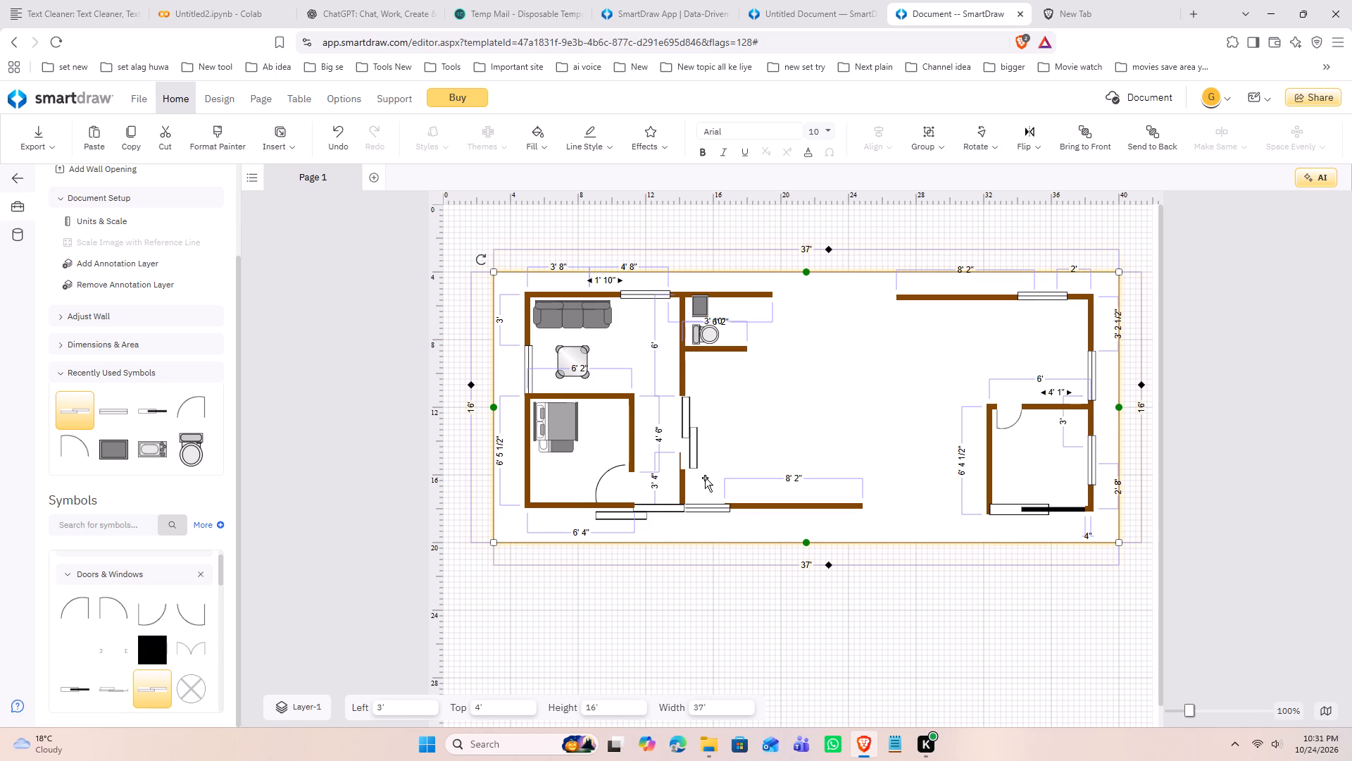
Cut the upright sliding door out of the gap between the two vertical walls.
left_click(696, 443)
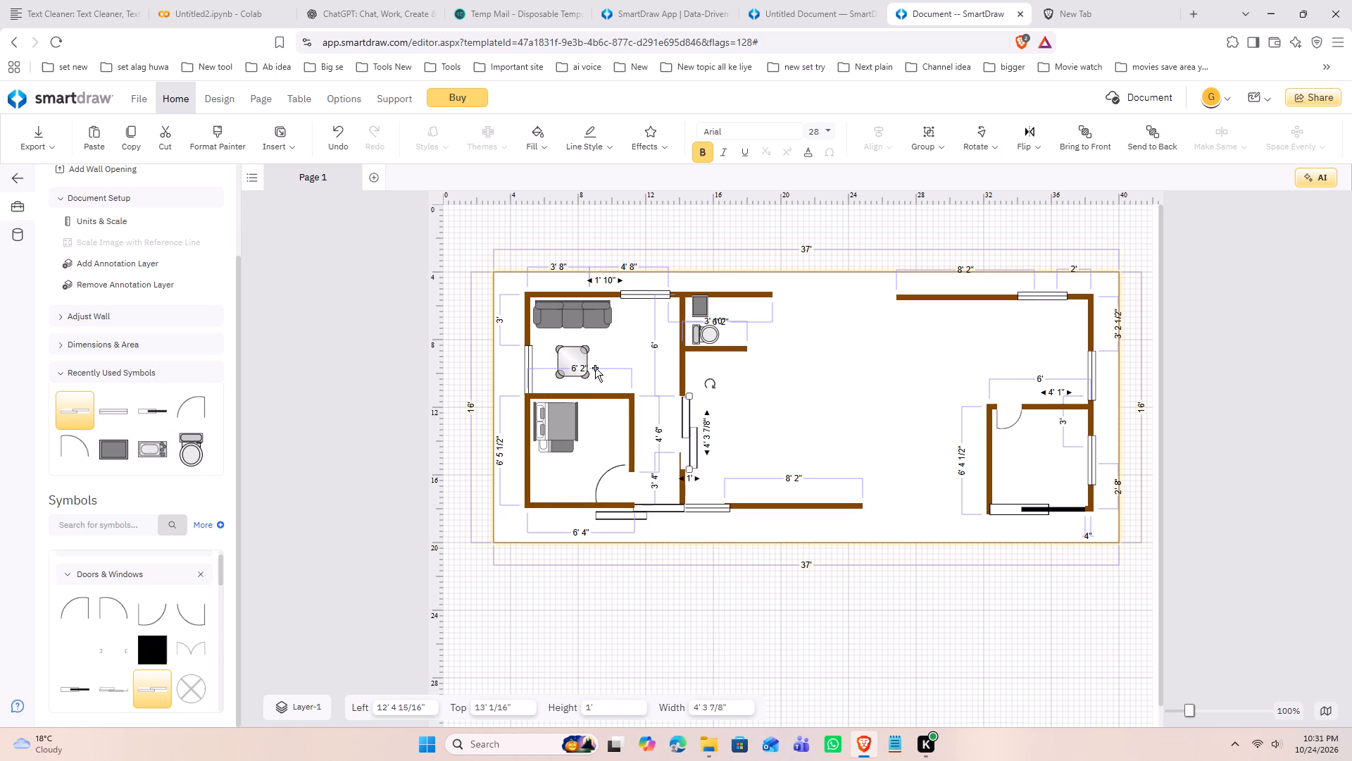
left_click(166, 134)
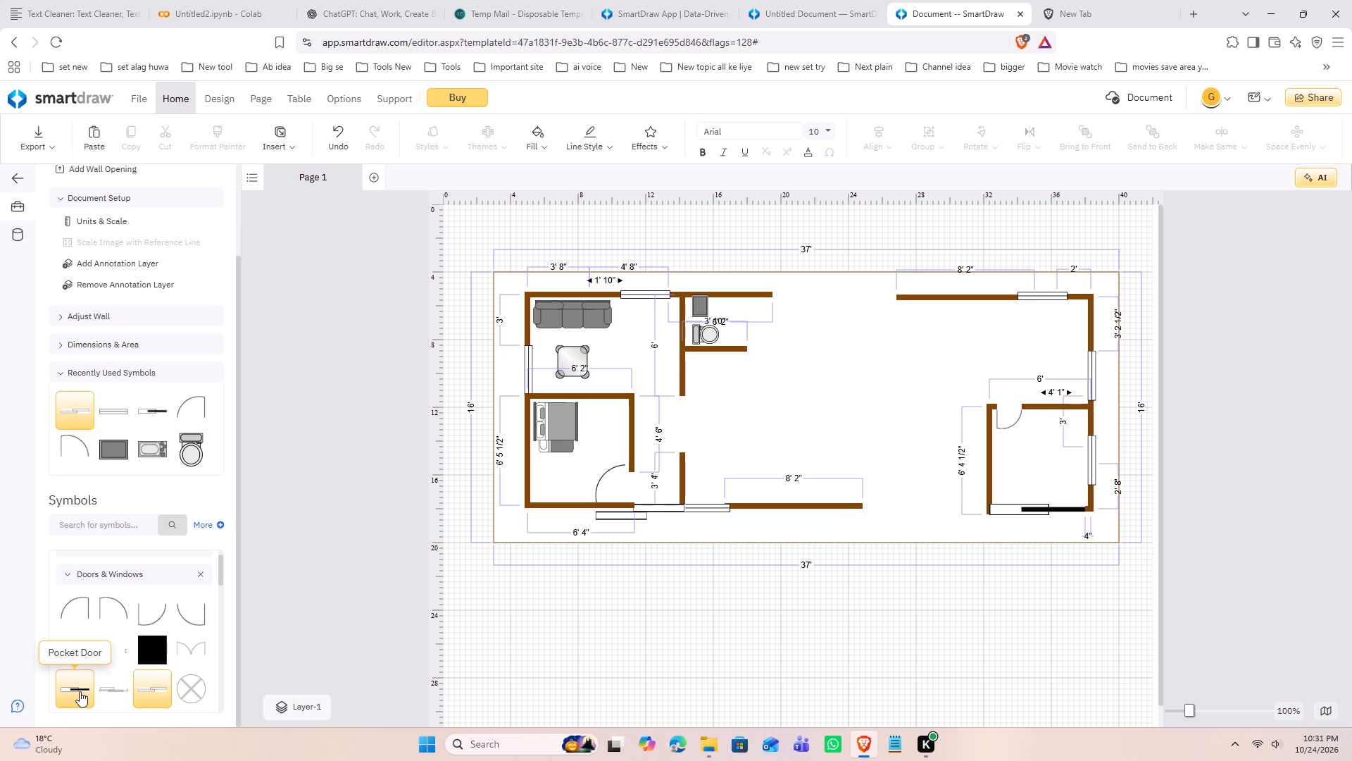
Draw a horizontal interior wall 6' 2" long beside the lower end of the 6' bathroom wall.
scroll(137, 667, "down", 2)
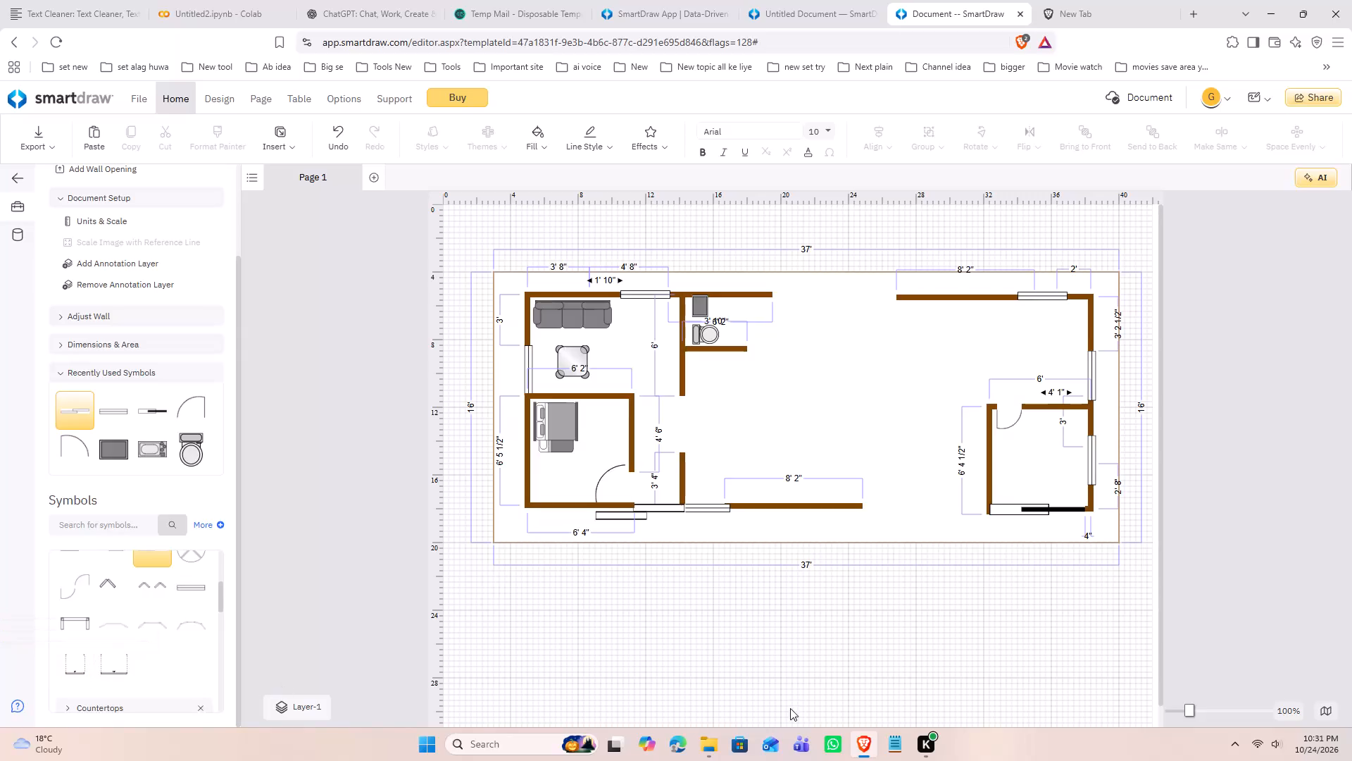
left_click(773, 503)
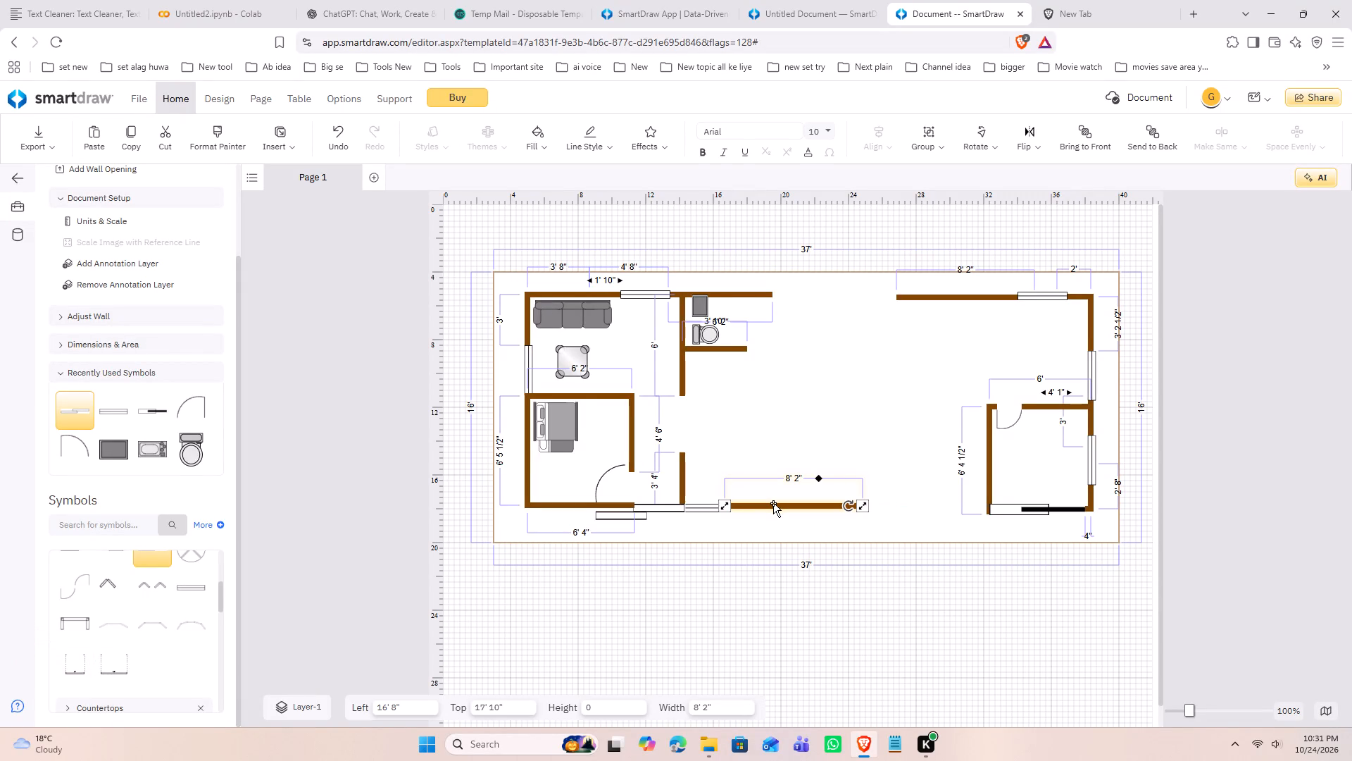
scroll(178, 400, "up", 3)
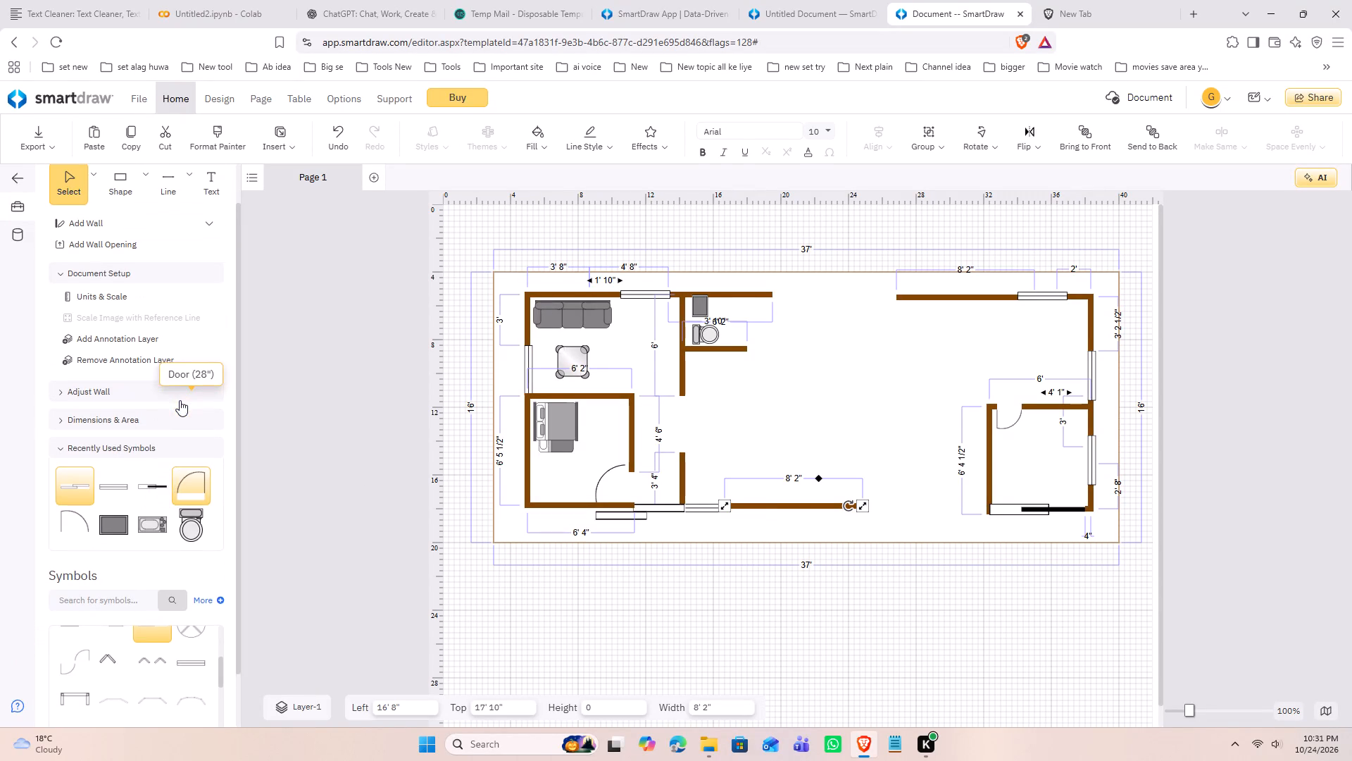
scroll(180, 400, "up", 3)
left_click(118, 262)
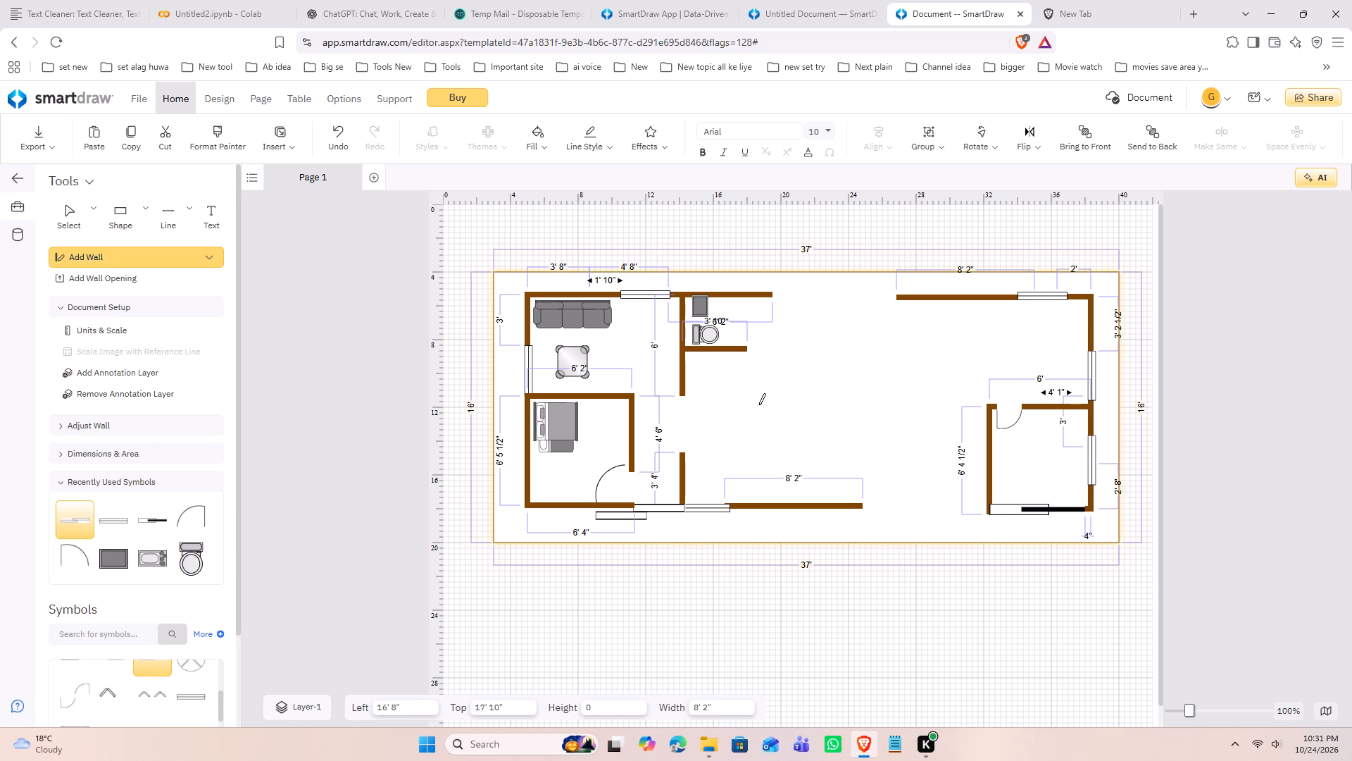
left_click_drag(687, 392, 792, 390)
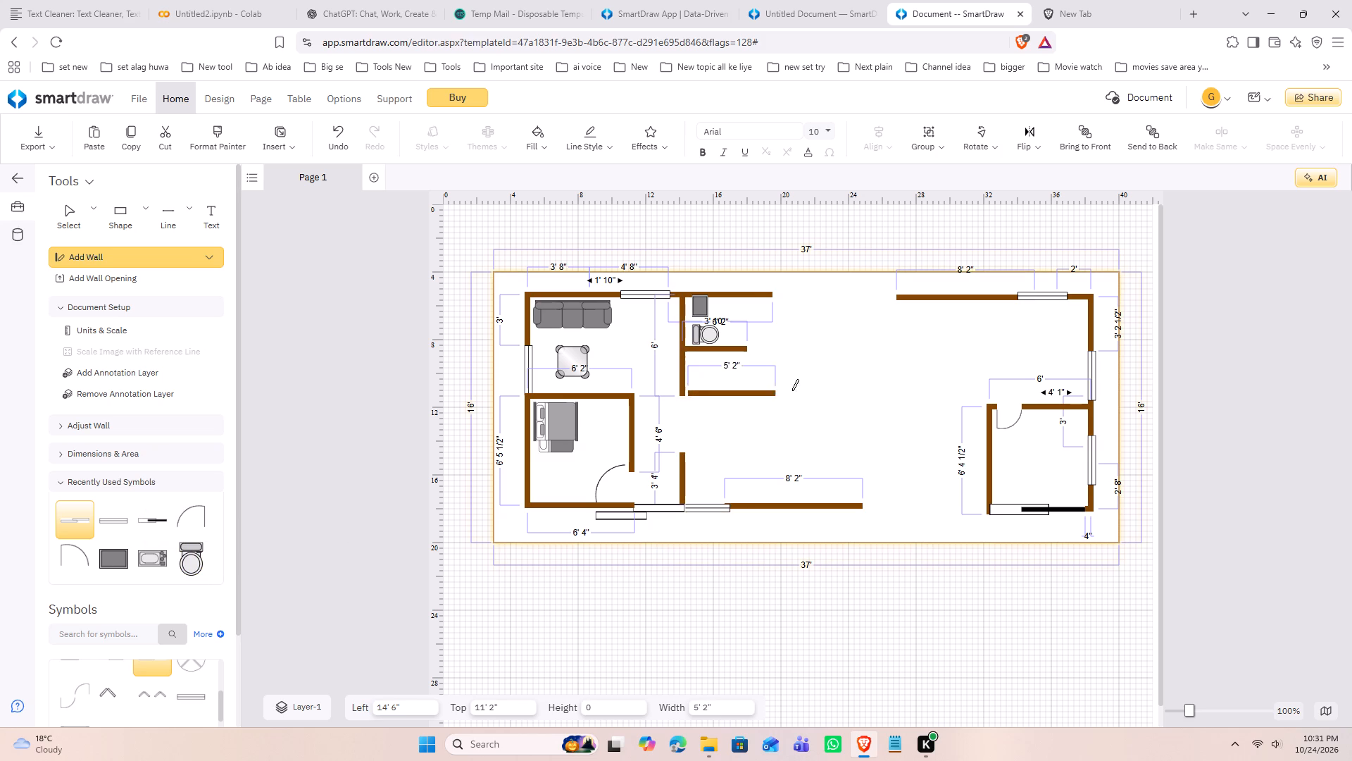
left_click_drag(792, 390, 794, 390)
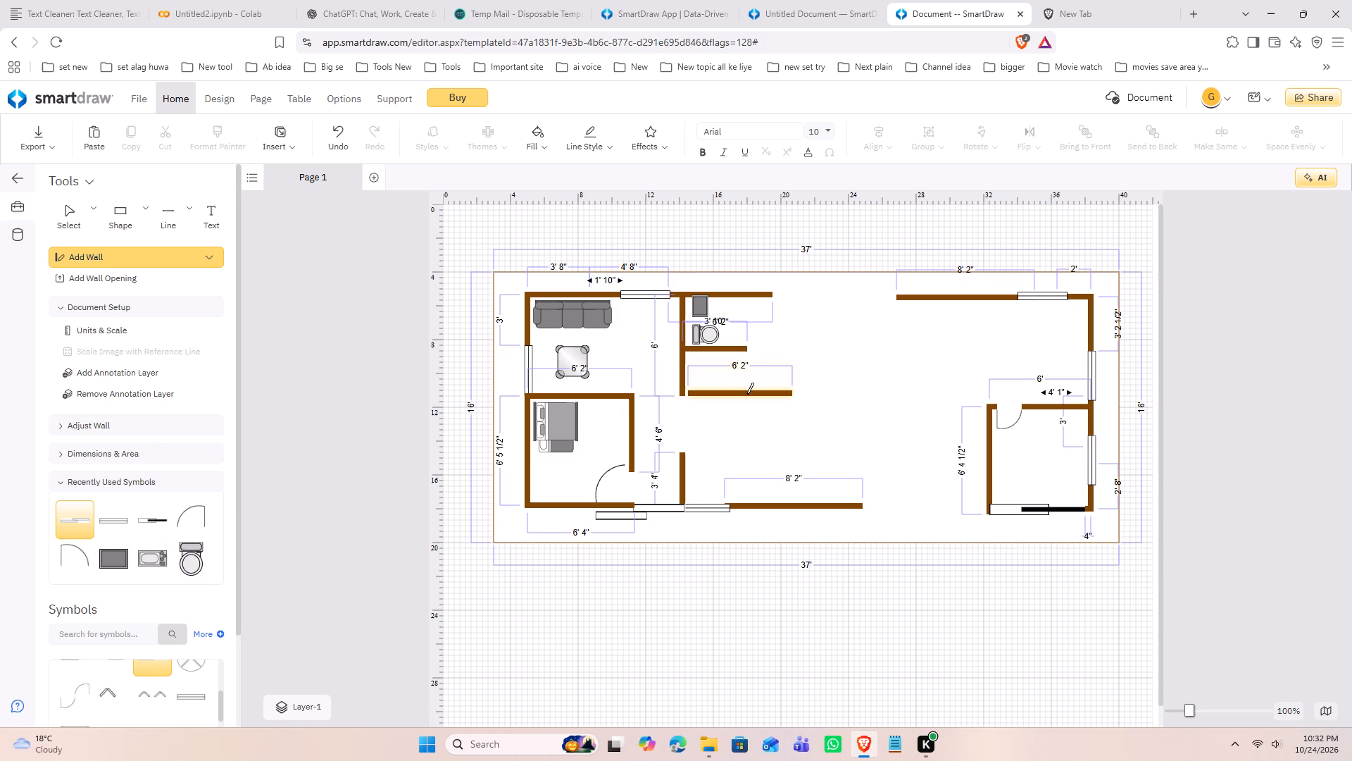
Move the new 6' 2" wall to left 14' 2", top 11' 4" so it joins the lower end of the bathroom wall.
left_click(77, 223)
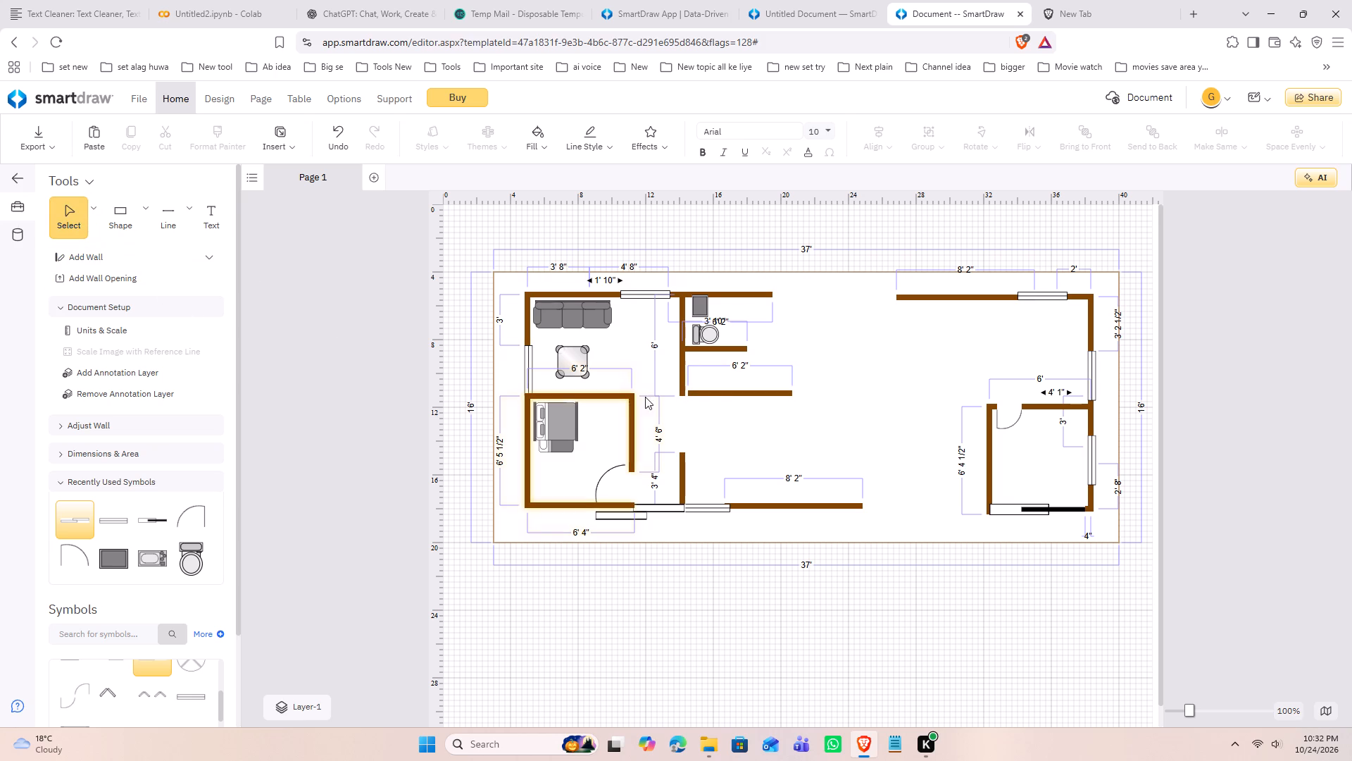
left_click_drag(739, 395, 736, 395)
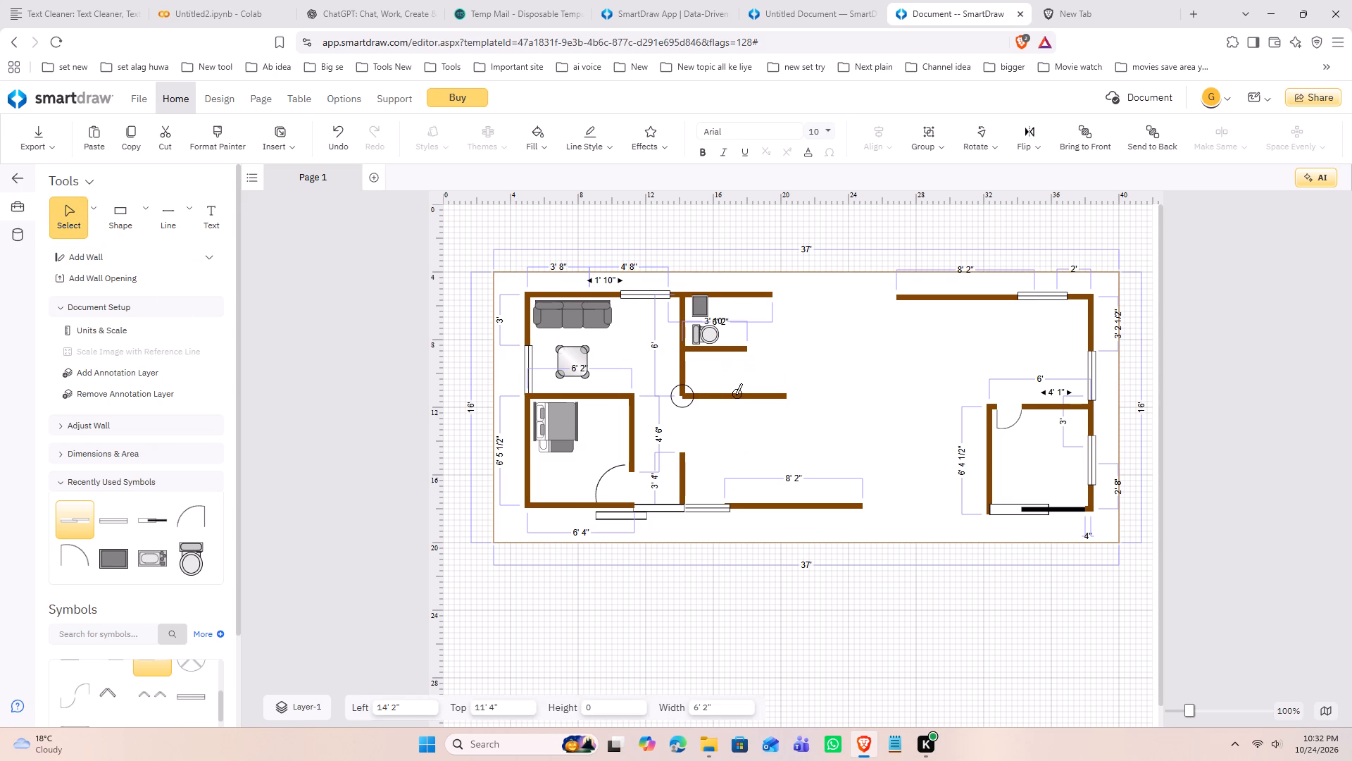
Raise the 6' 2" interior wall to top 11' 1/2" and shorten it from its free end to 3' 6".
left_click_drag(736, 395, 724, 392)
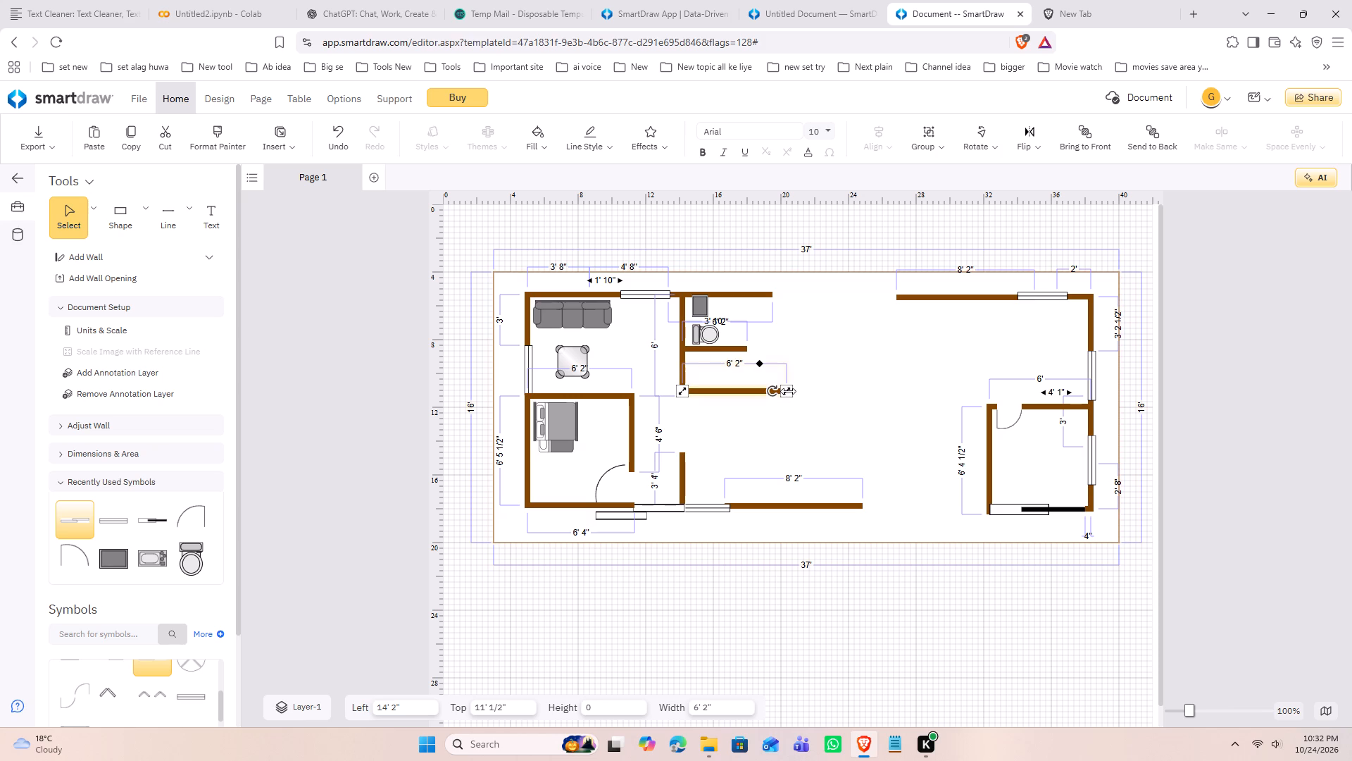
left_click_drag(789, 391, 742, 388)
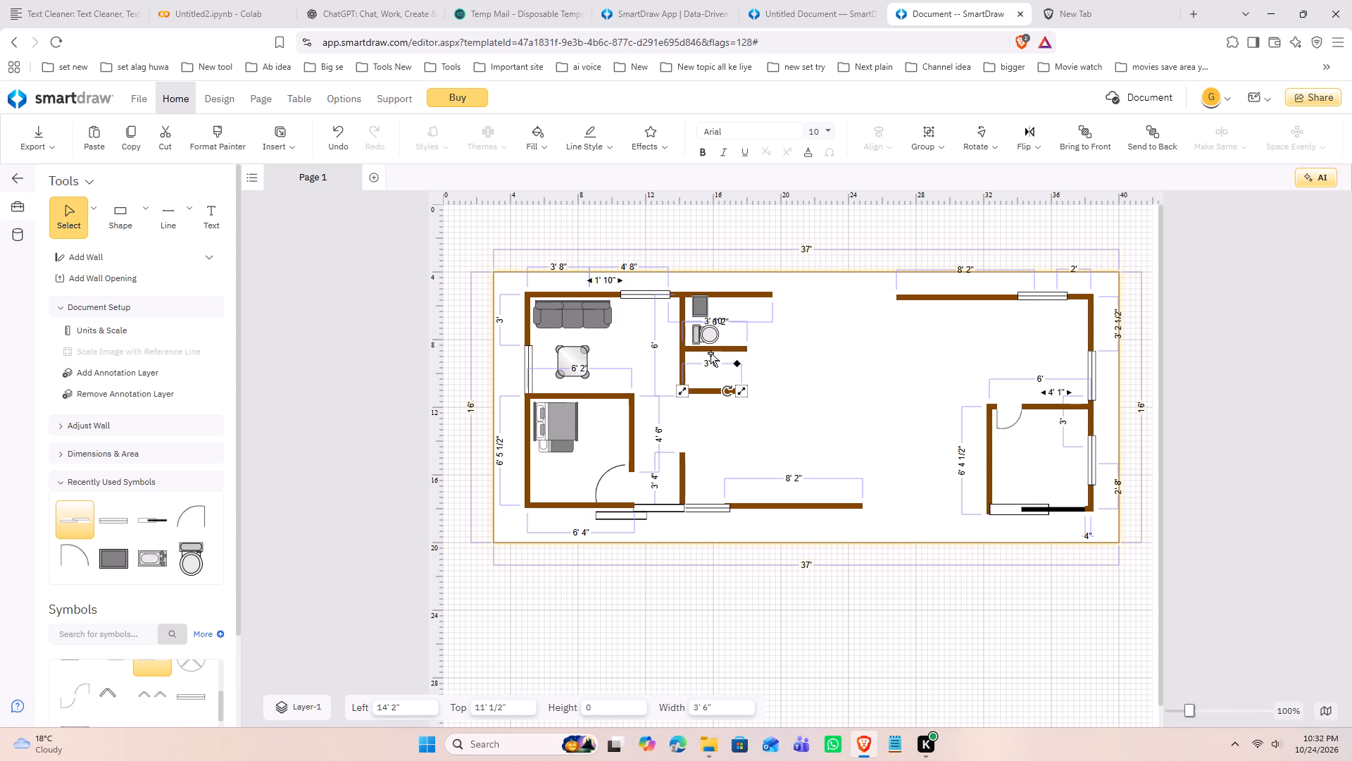
Place a window at left 19' 4" in the upper outer wall's gap and widen it to 9' 4".
left_click(121, 528)
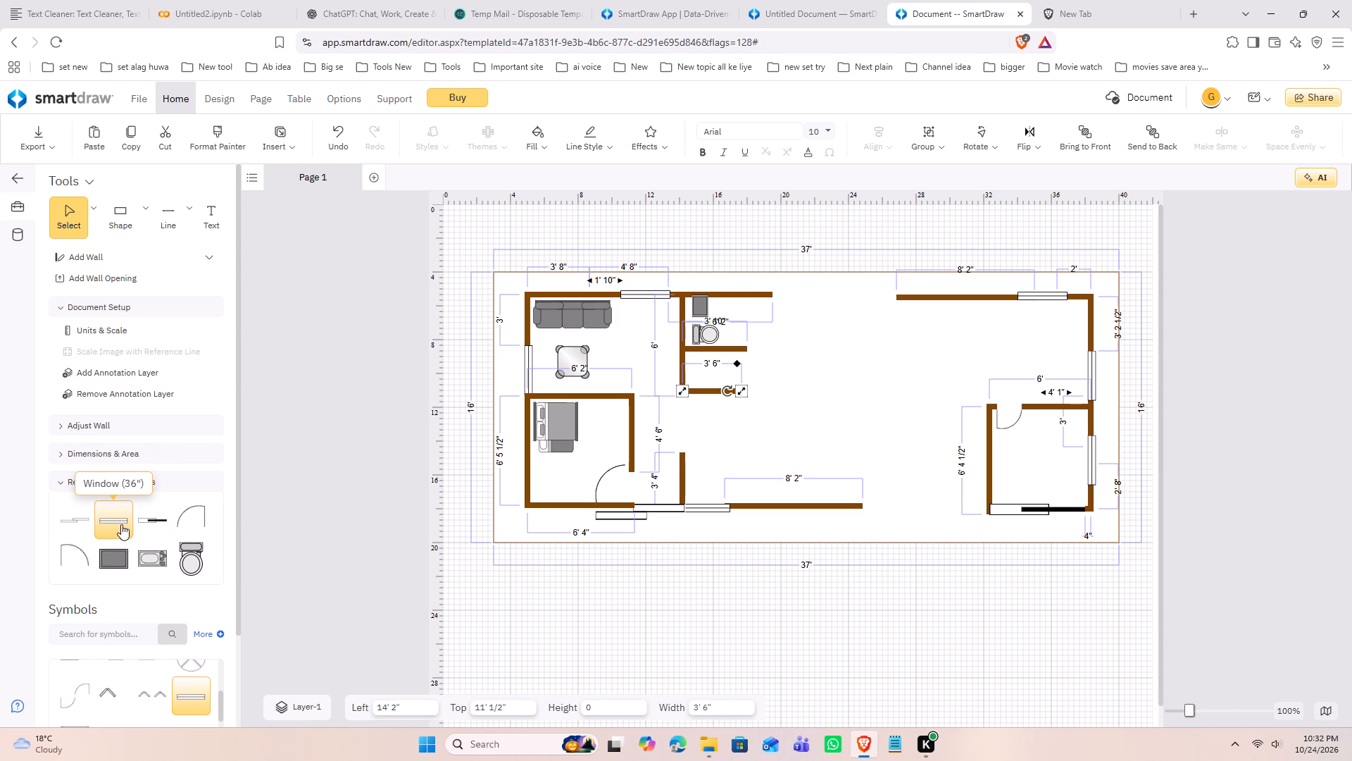
left_click_drag(115, 524, 794, 296)
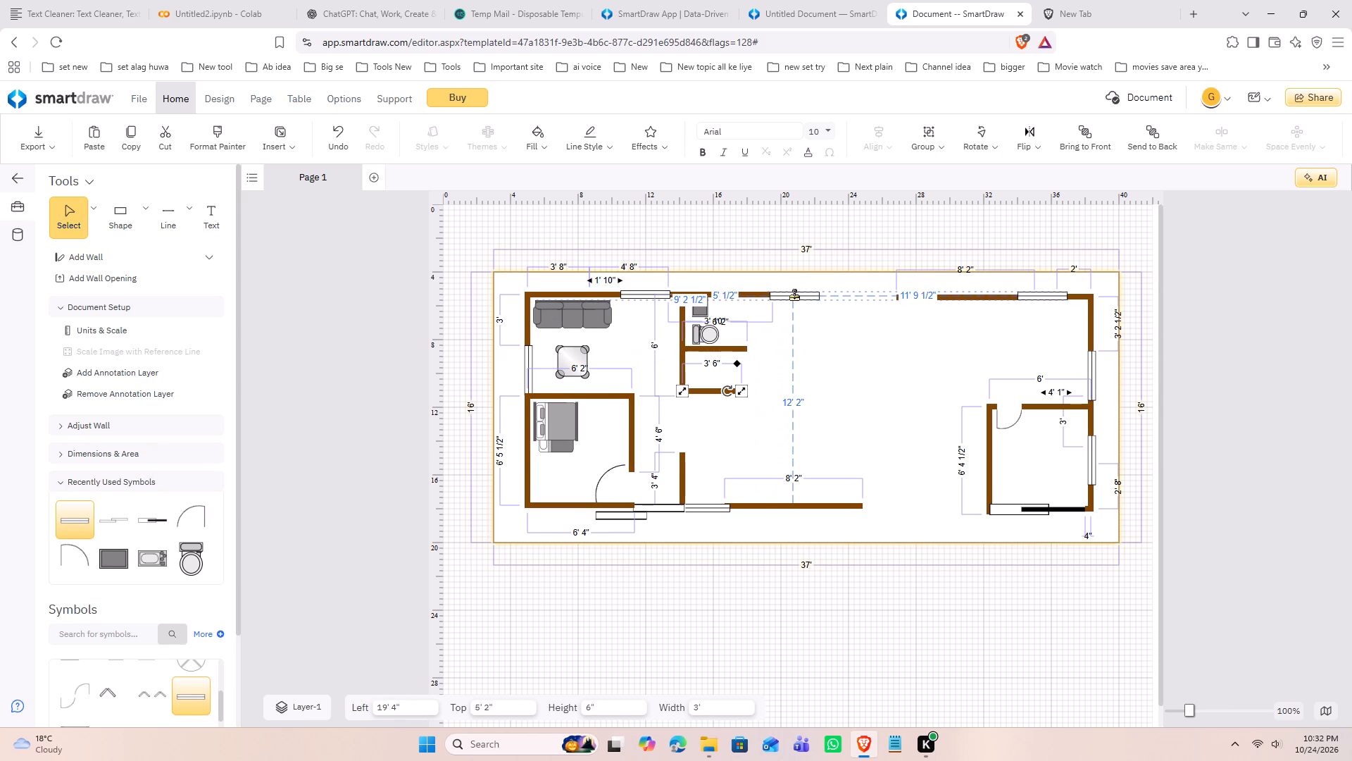
left_click_drag(794, 296, 796, 296)
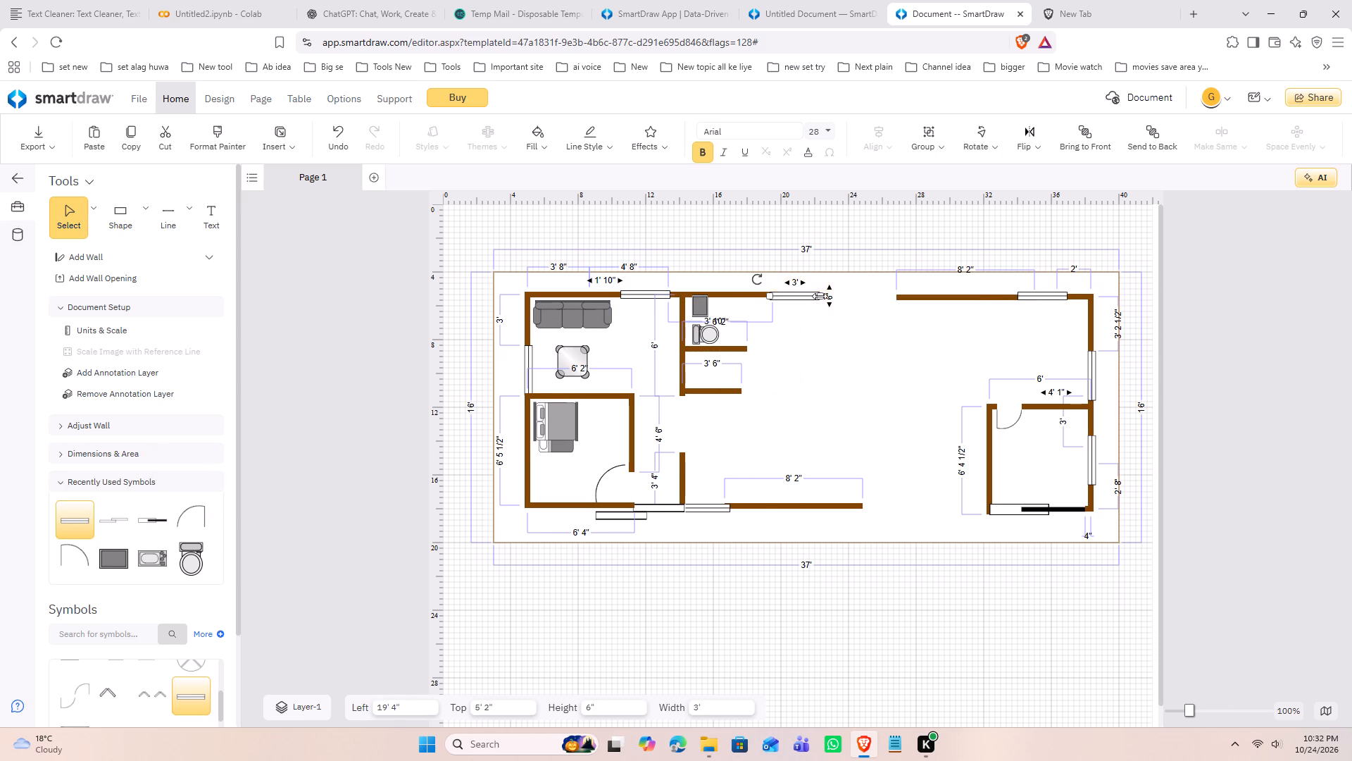
left_click_drag(822, 295, 927, 294)
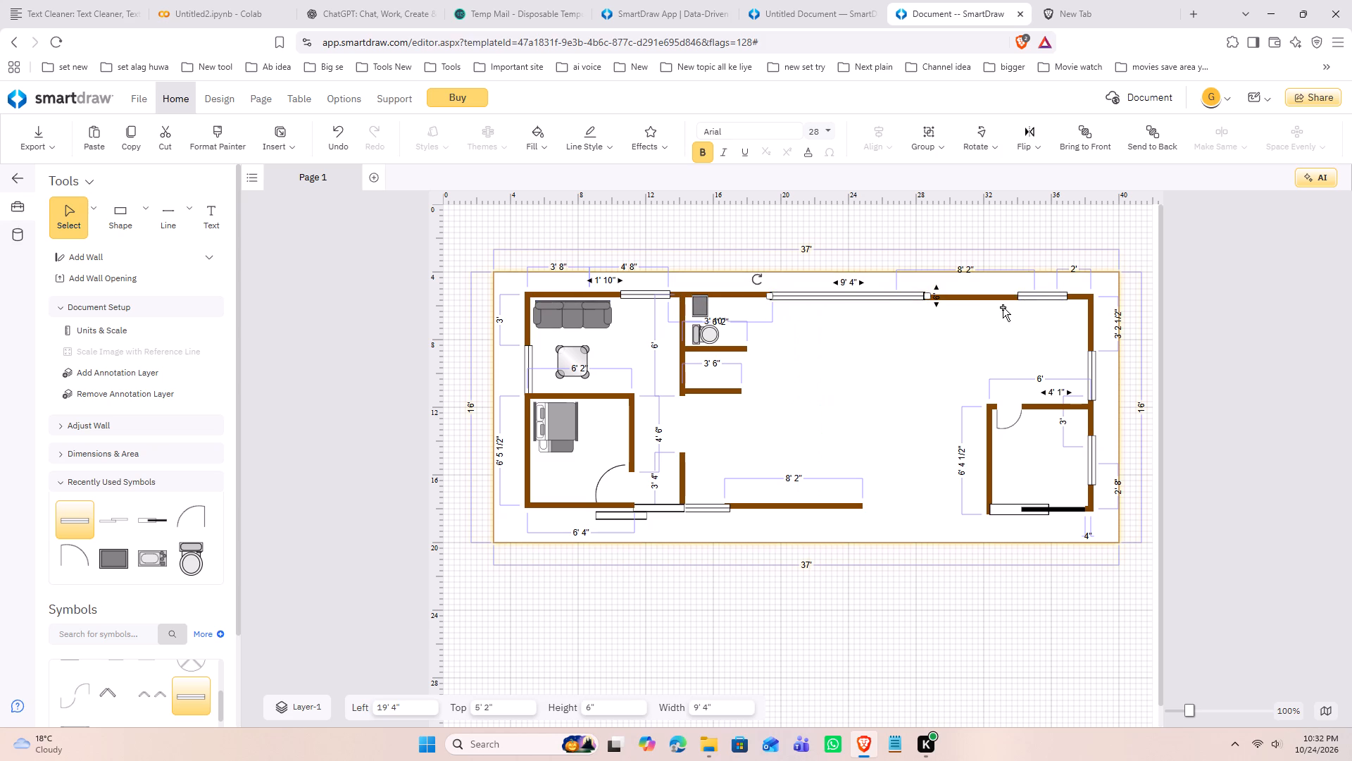
left_click(945, 358)
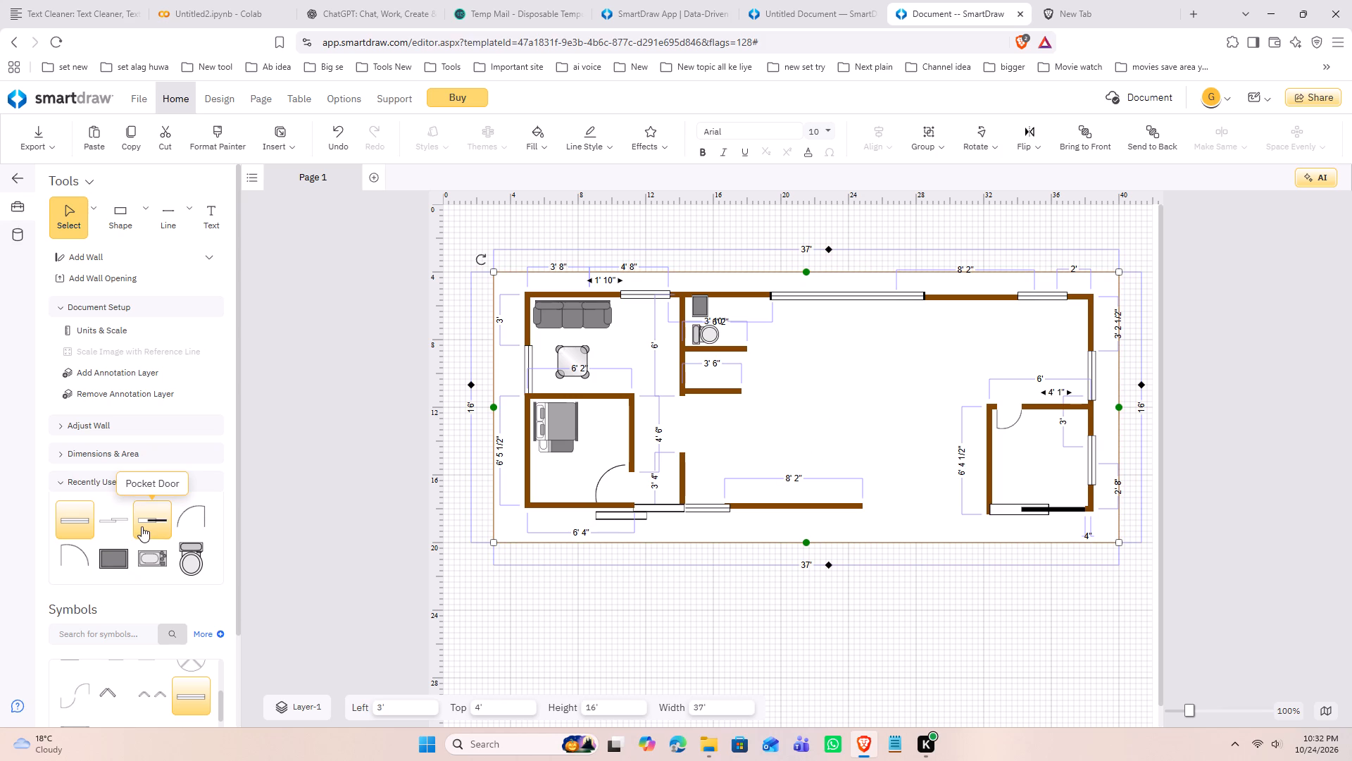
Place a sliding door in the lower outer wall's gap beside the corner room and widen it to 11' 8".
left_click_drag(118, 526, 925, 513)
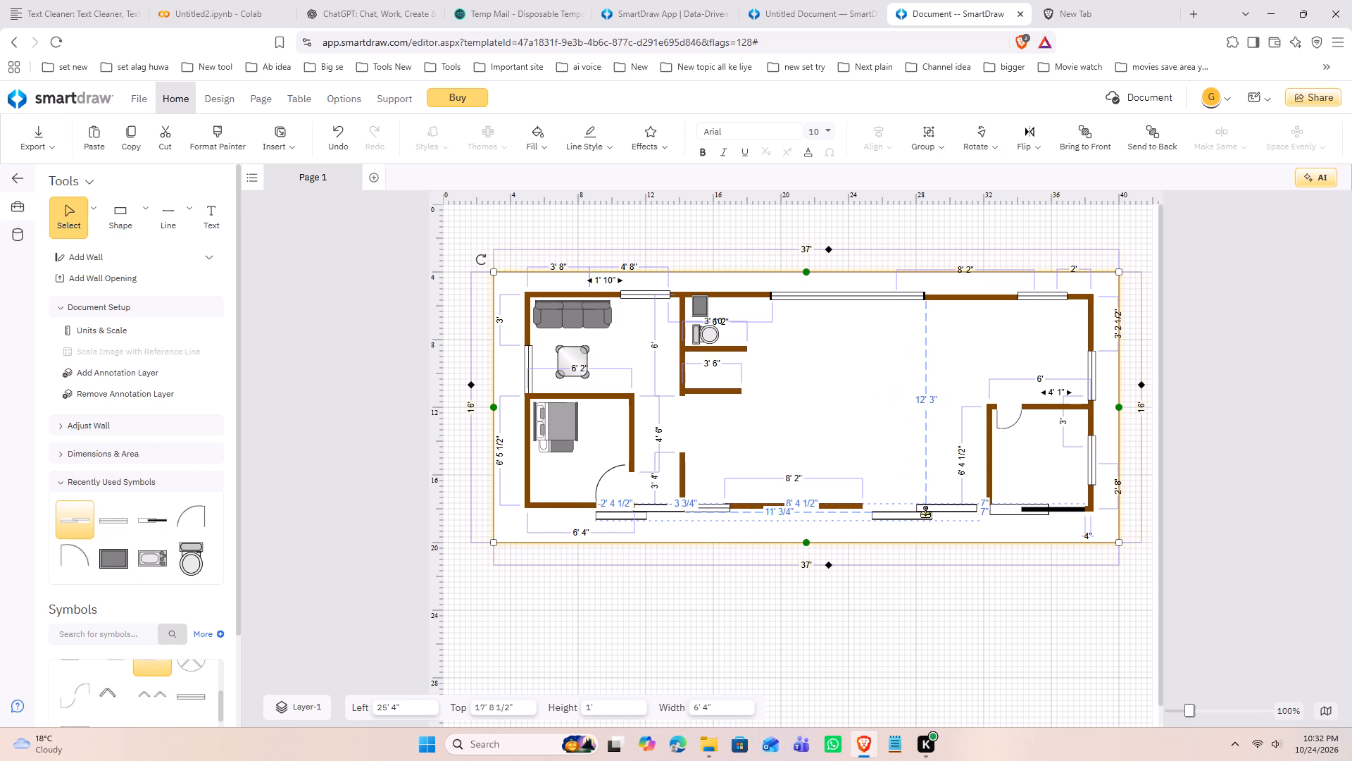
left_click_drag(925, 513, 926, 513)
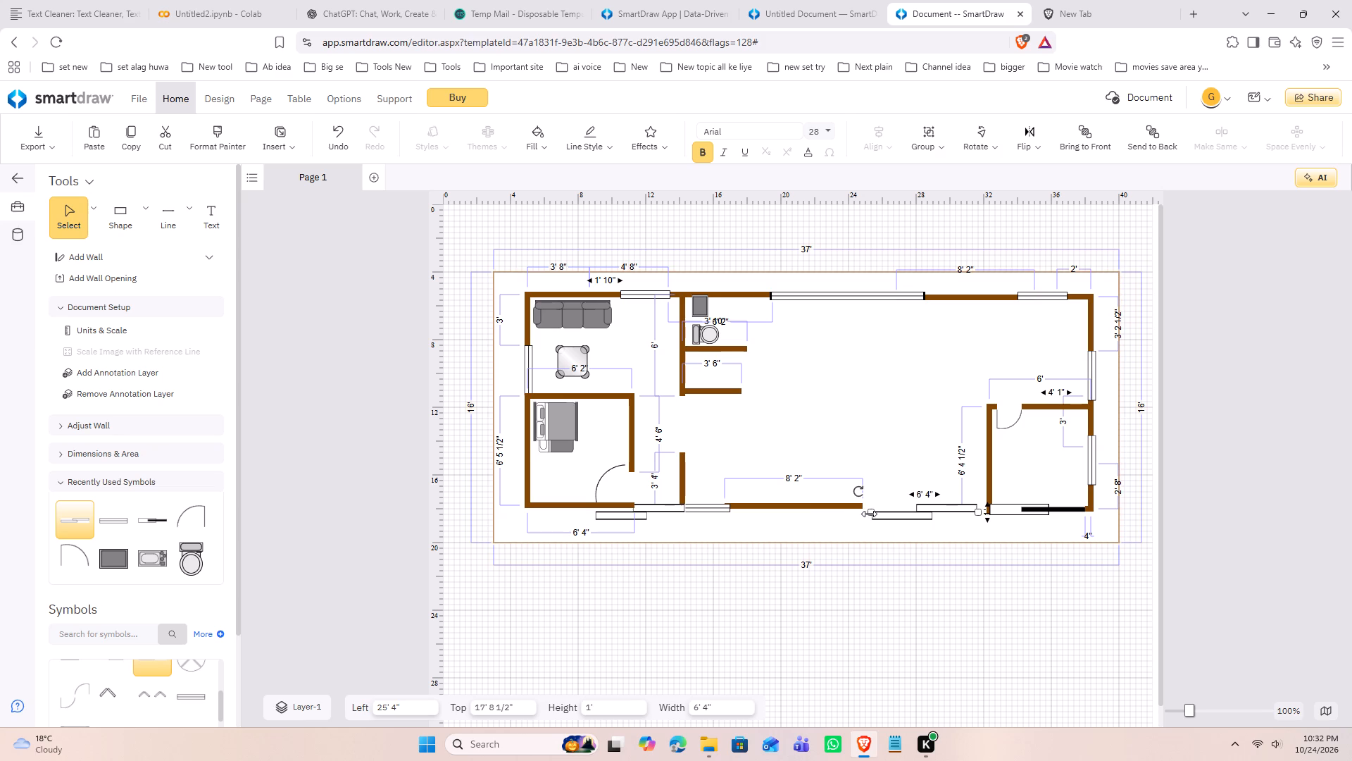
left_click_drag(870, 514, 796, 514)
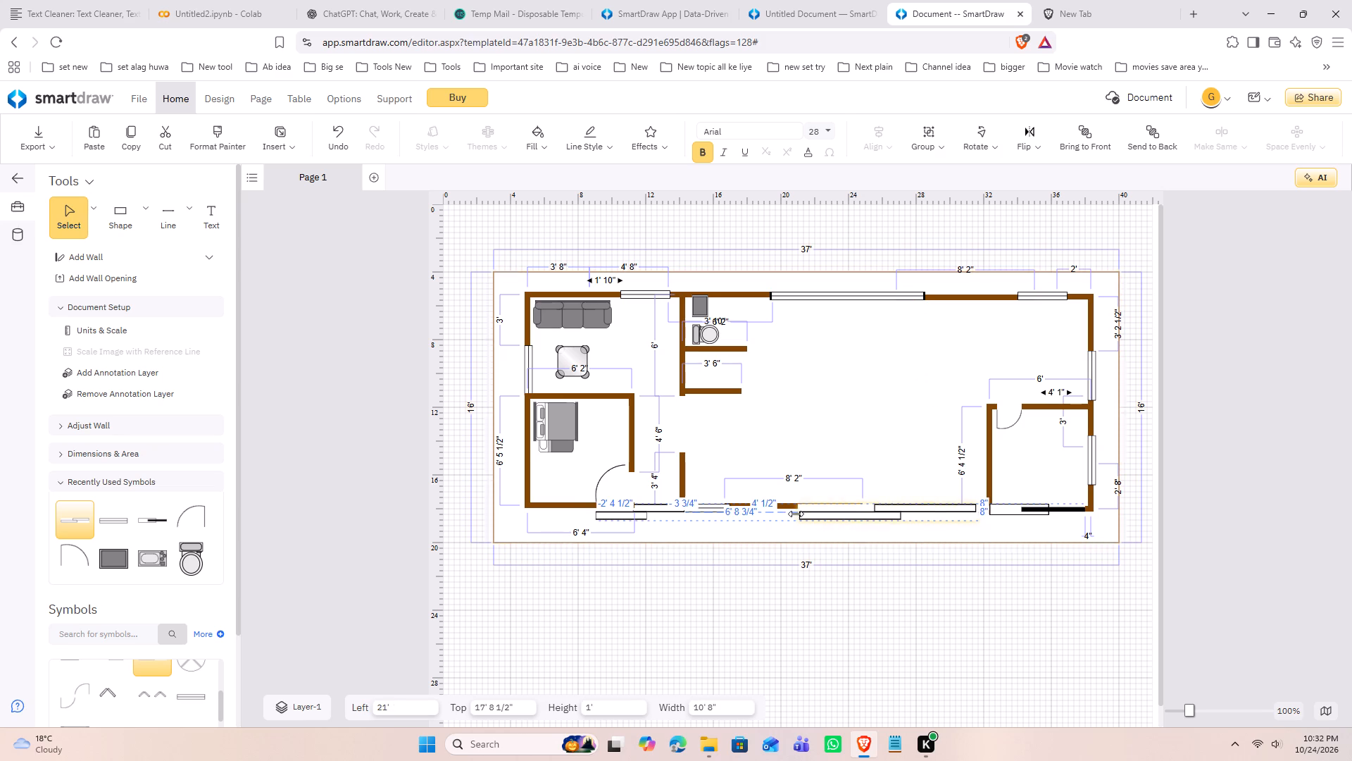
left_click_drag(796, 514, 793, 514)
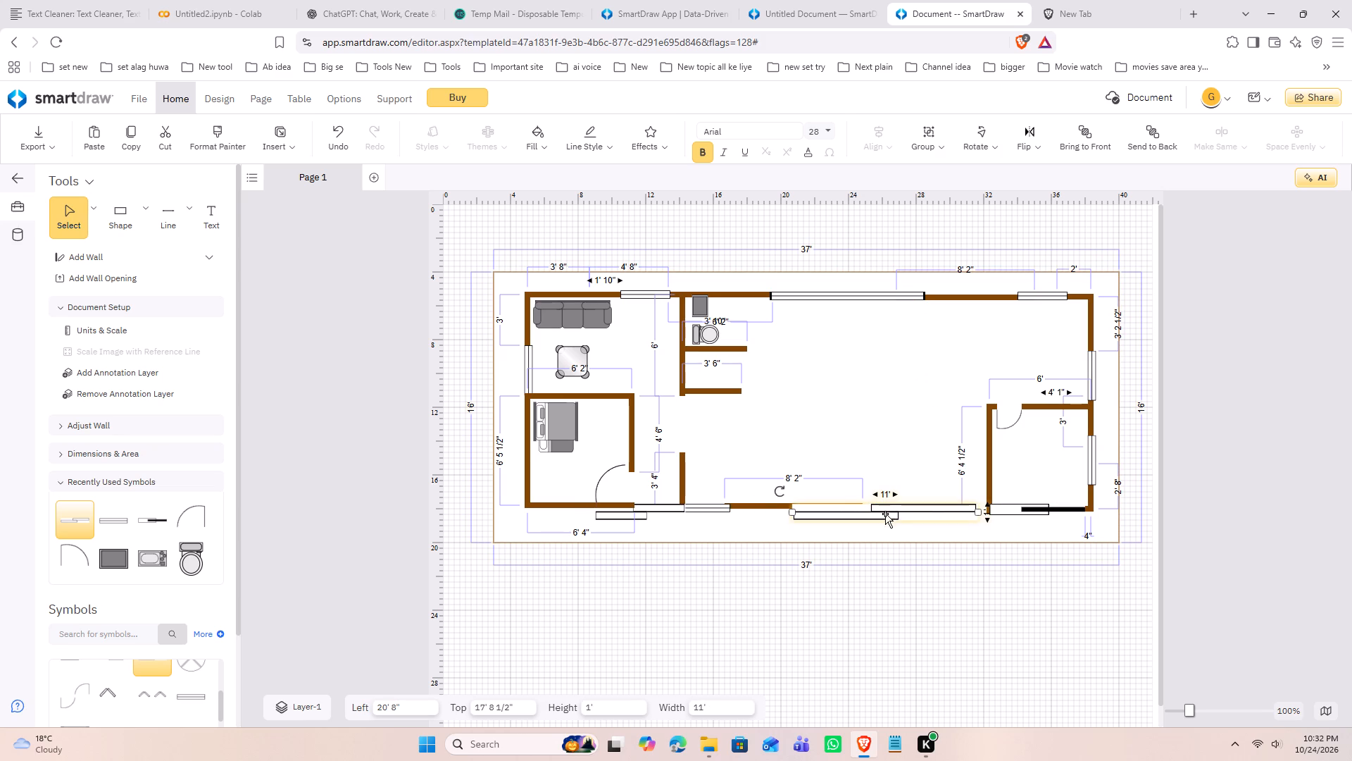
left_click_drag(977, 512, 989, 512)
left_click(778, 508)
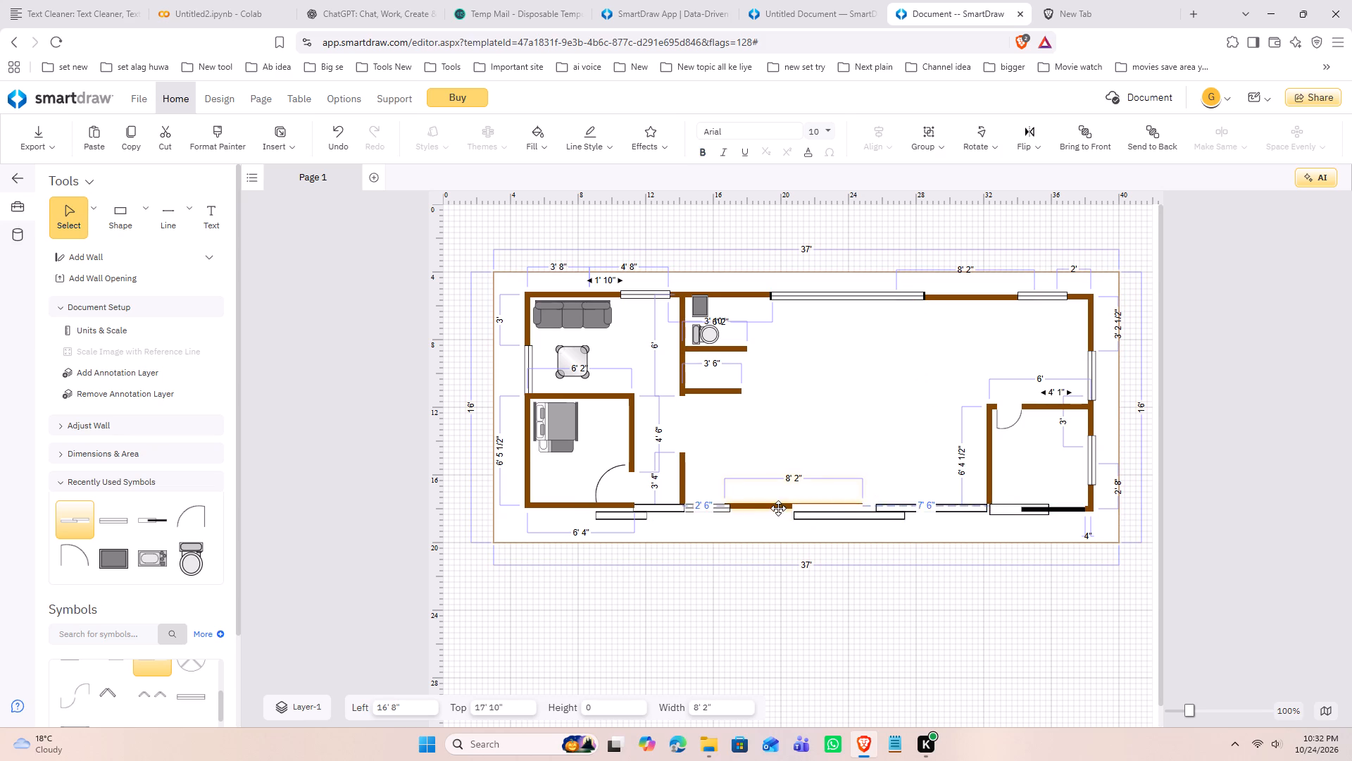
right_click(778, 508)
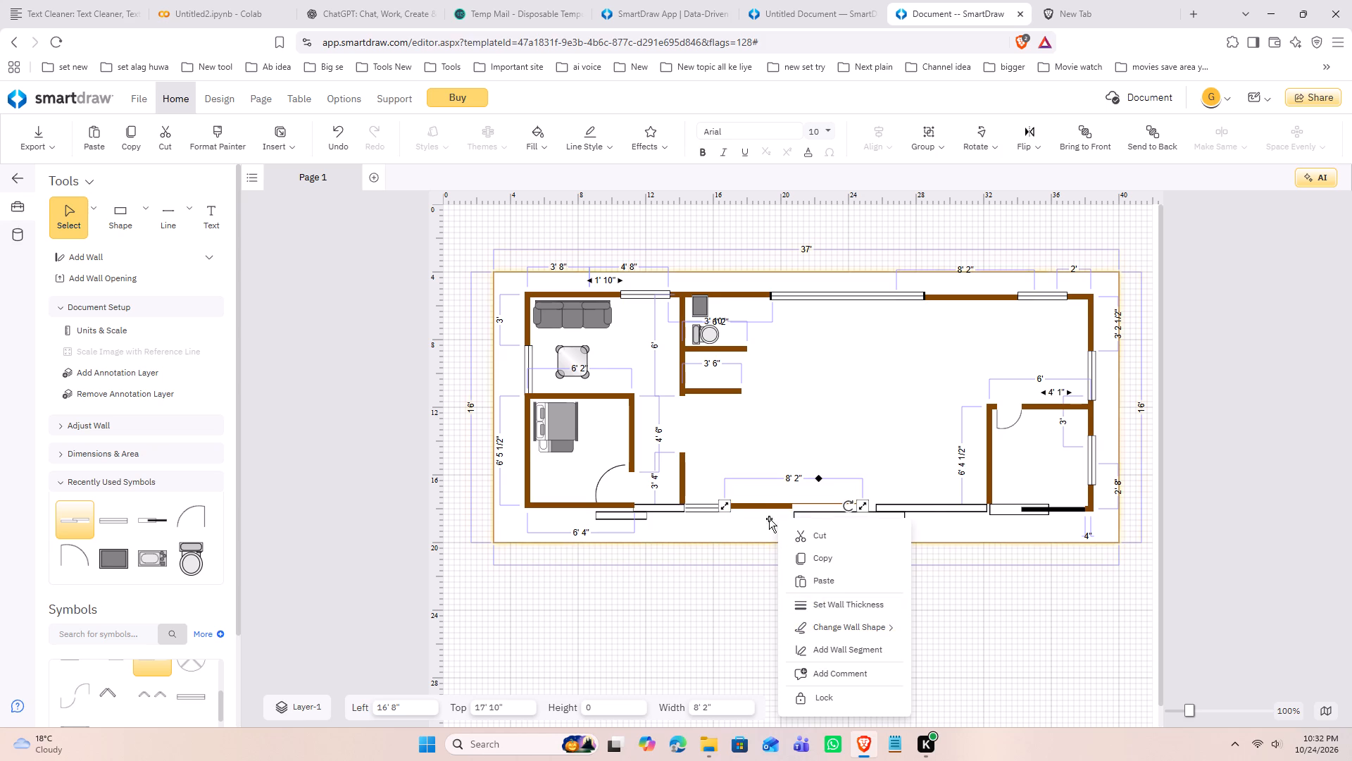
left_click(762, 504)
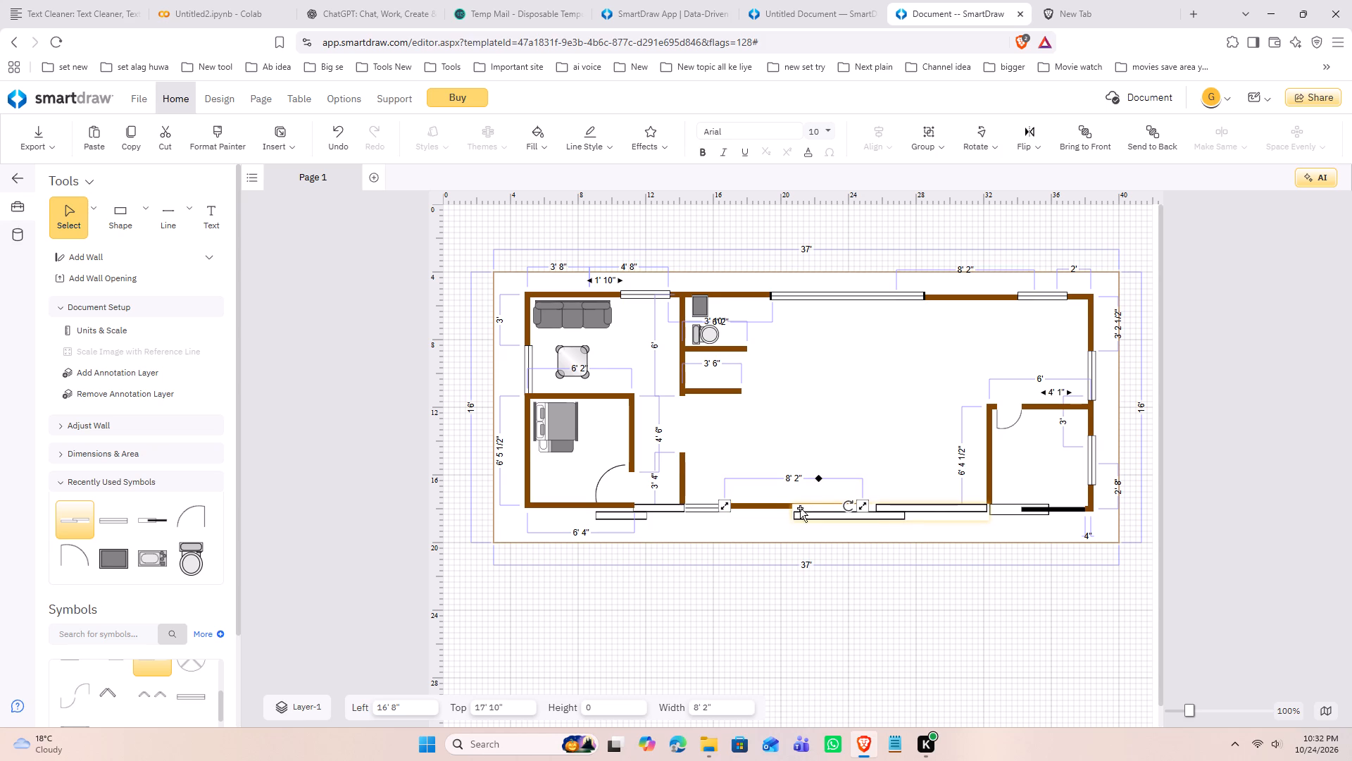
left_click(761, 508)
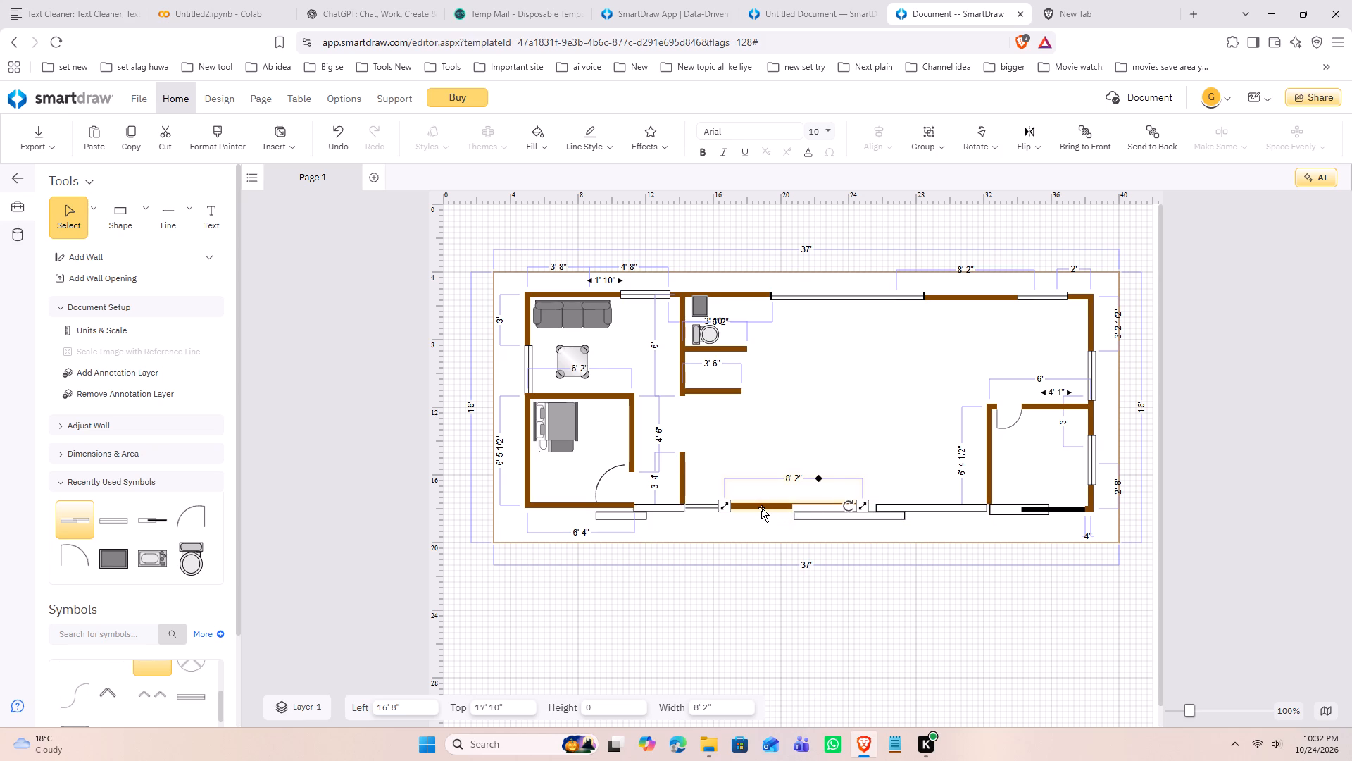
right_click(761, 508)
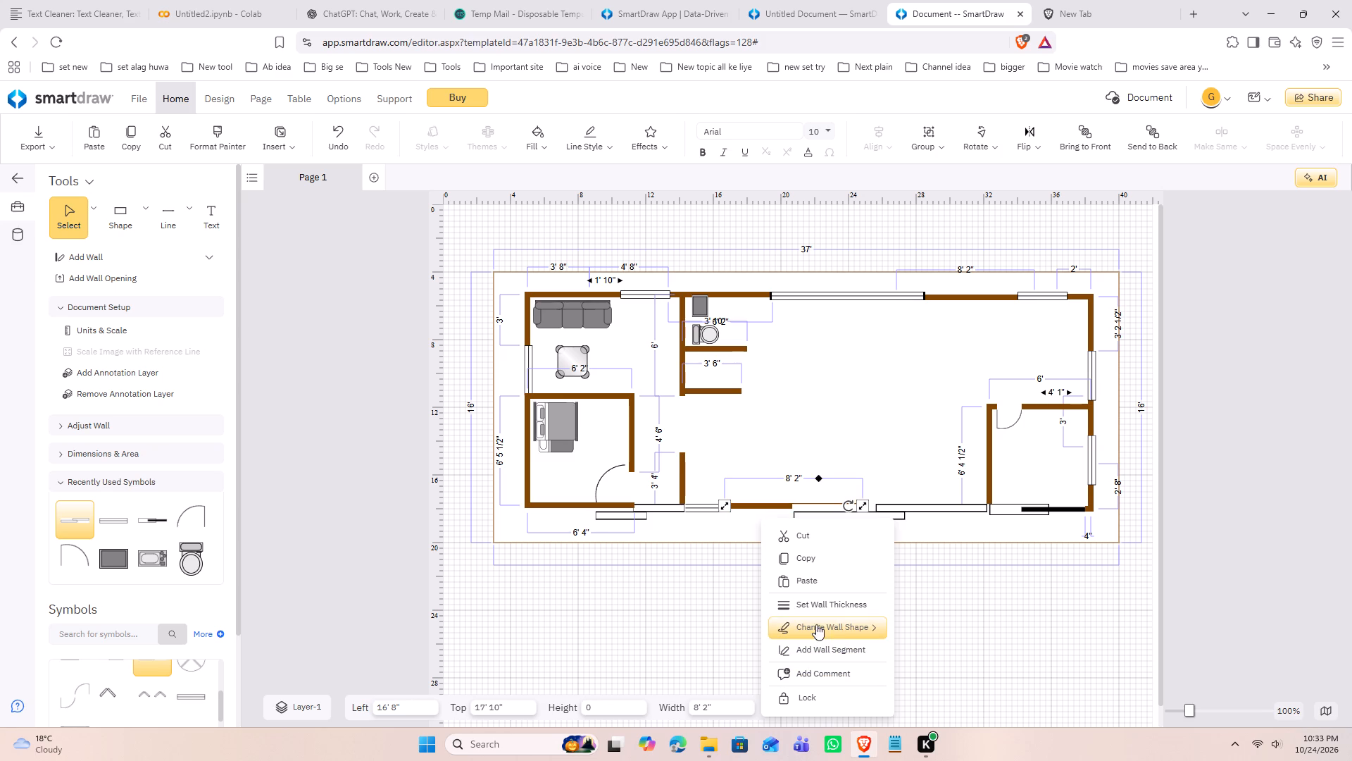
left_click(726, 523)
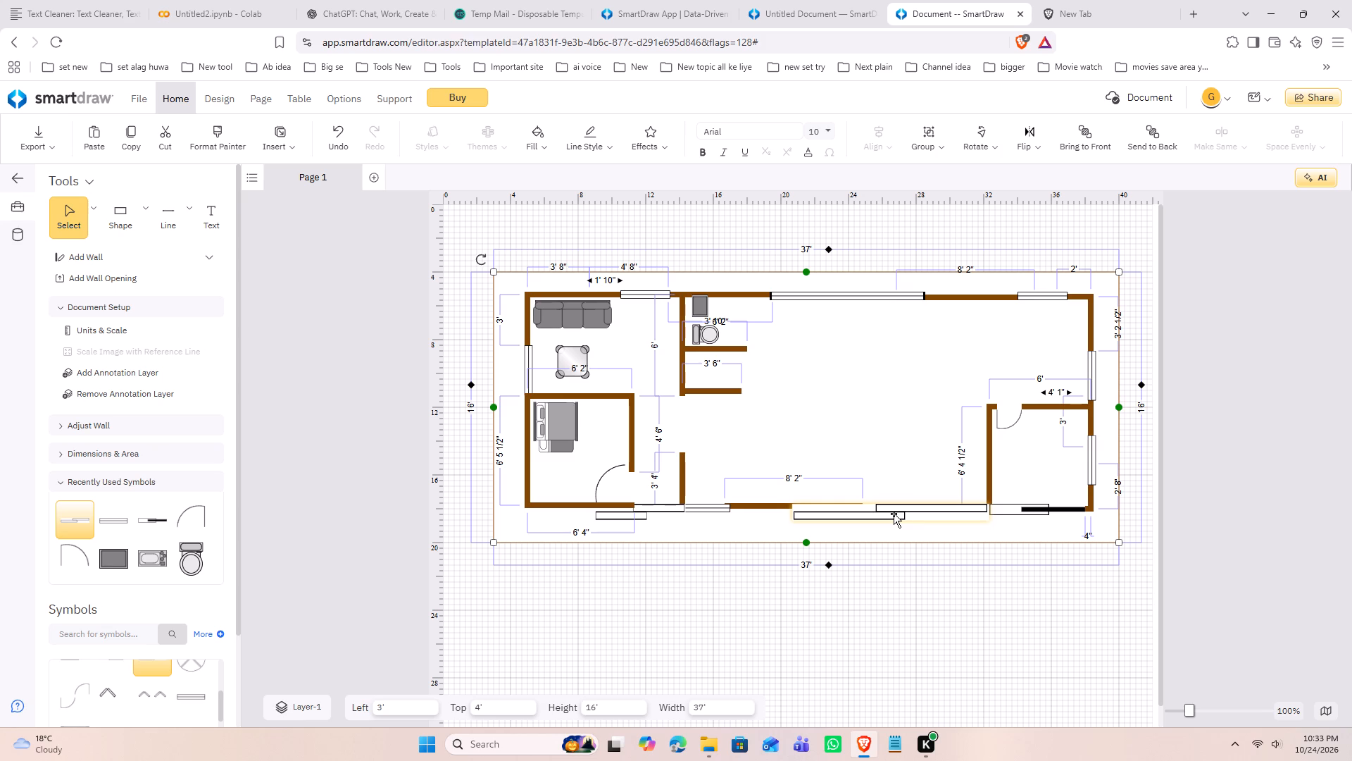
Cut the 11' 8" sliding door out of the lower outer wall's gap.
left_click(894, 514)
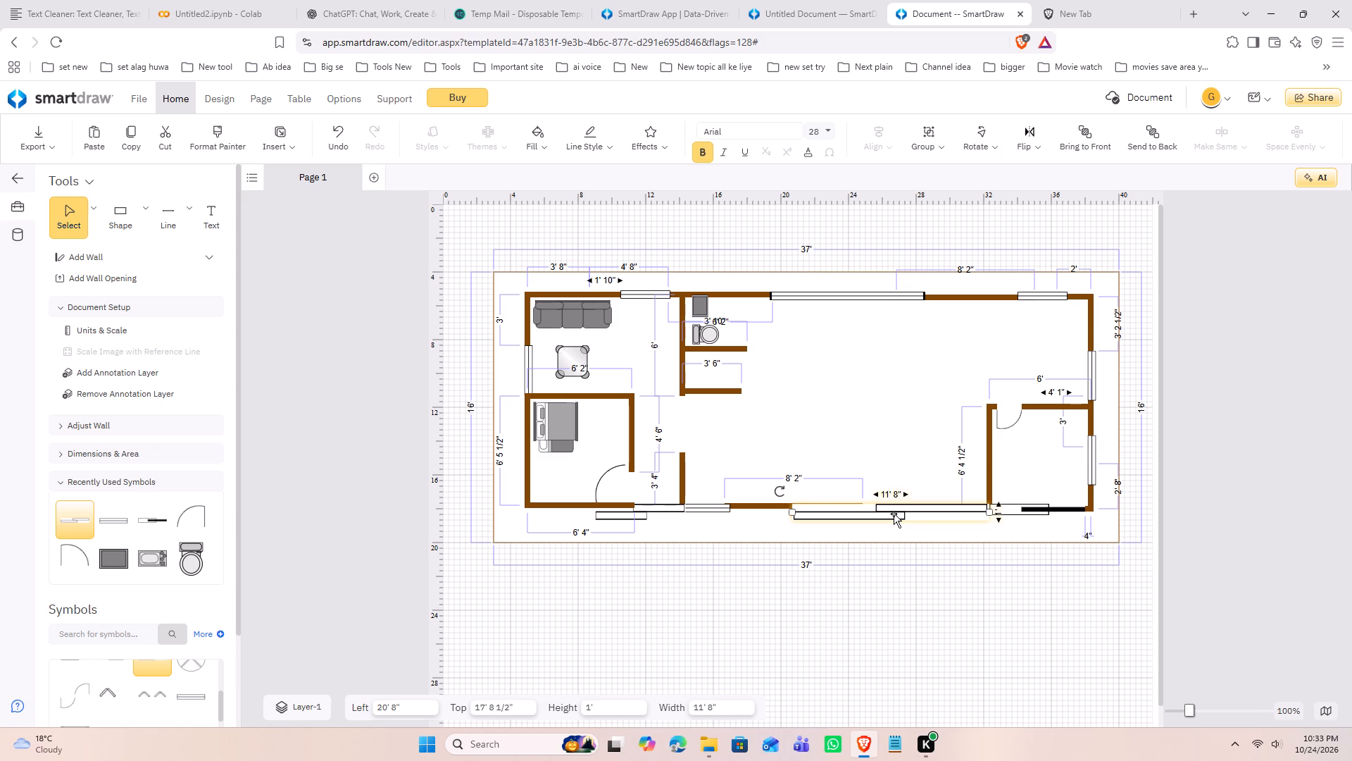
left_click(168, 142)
Fill the 37' by 16' rectangle with light yellow.
left_click(789, 420)
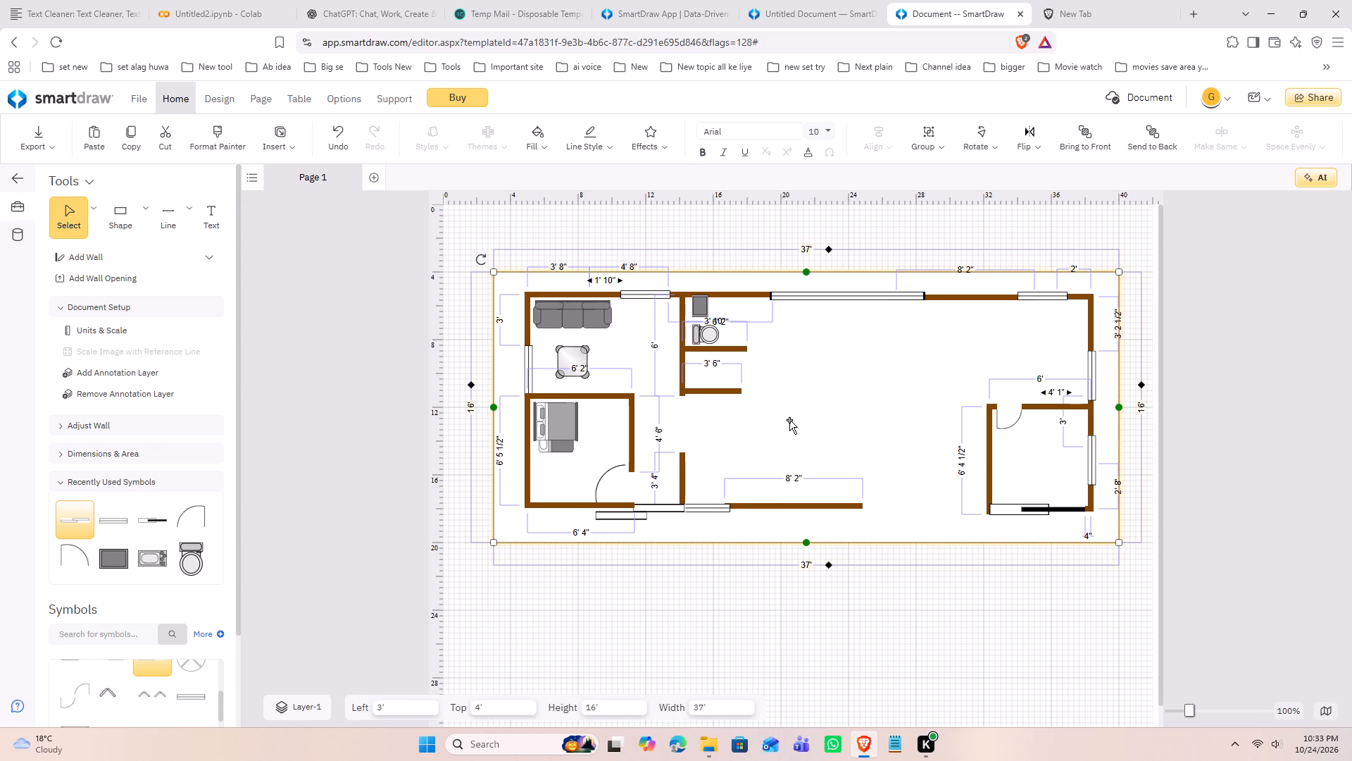
left_click(549, 154)
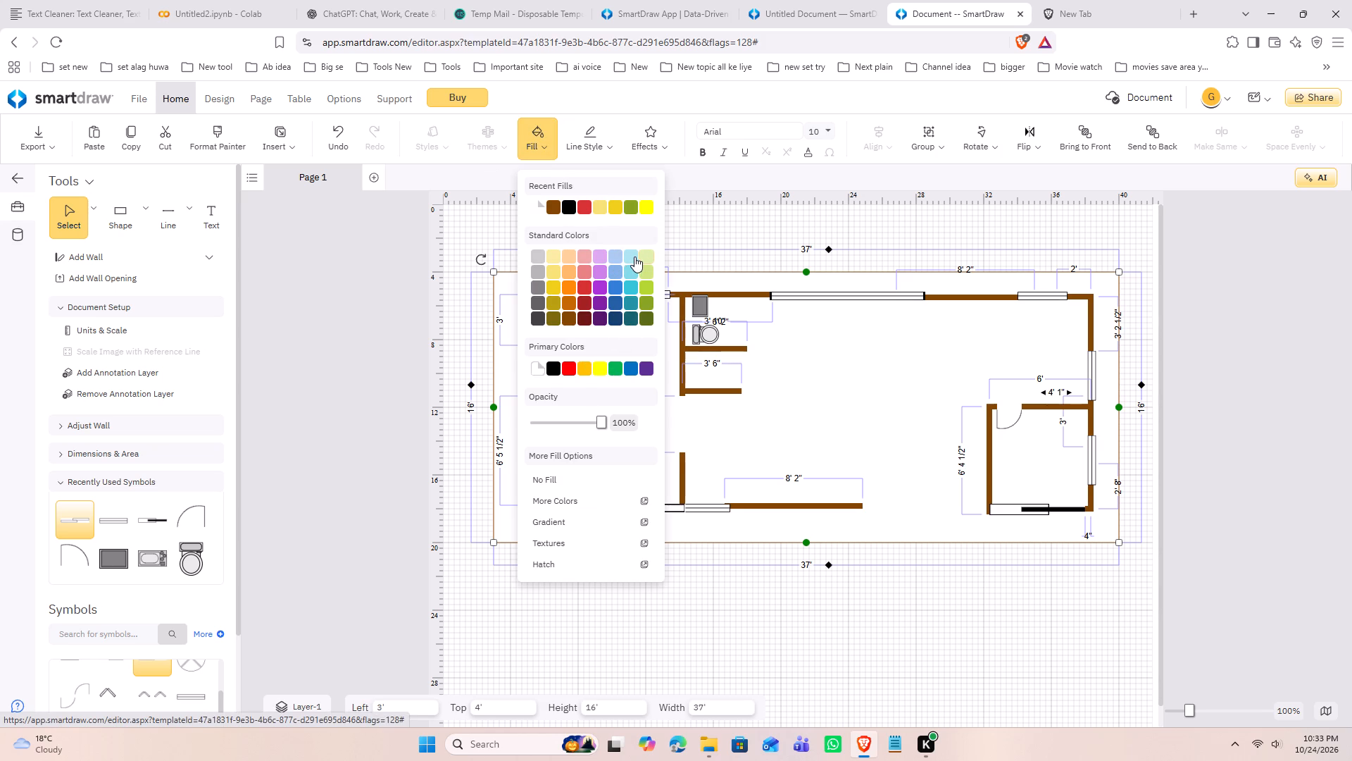
left_click(555, 269)
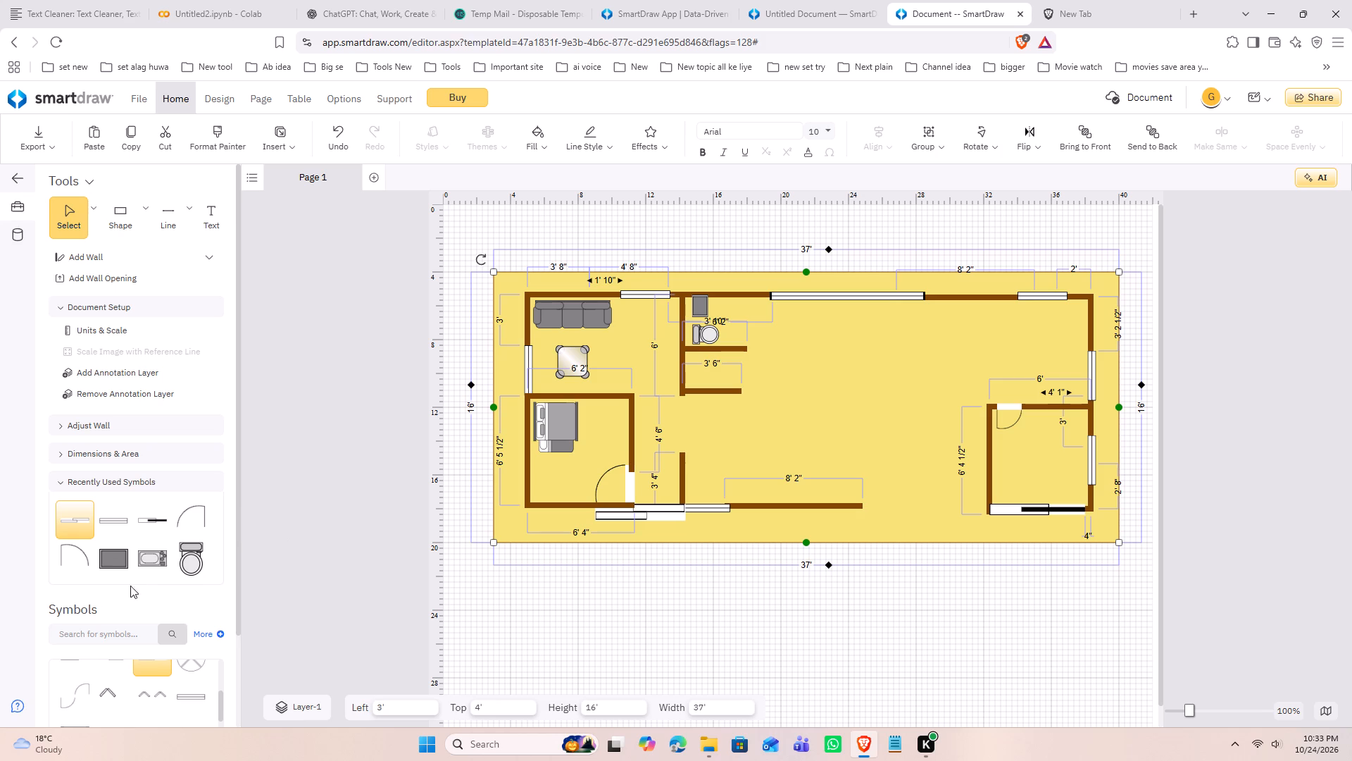
Place a corner shower between the two short walls below the toilet, sized about 2' 3 3/4" by 2' 4 1/4".
scroll(188, 678, "down", 5)
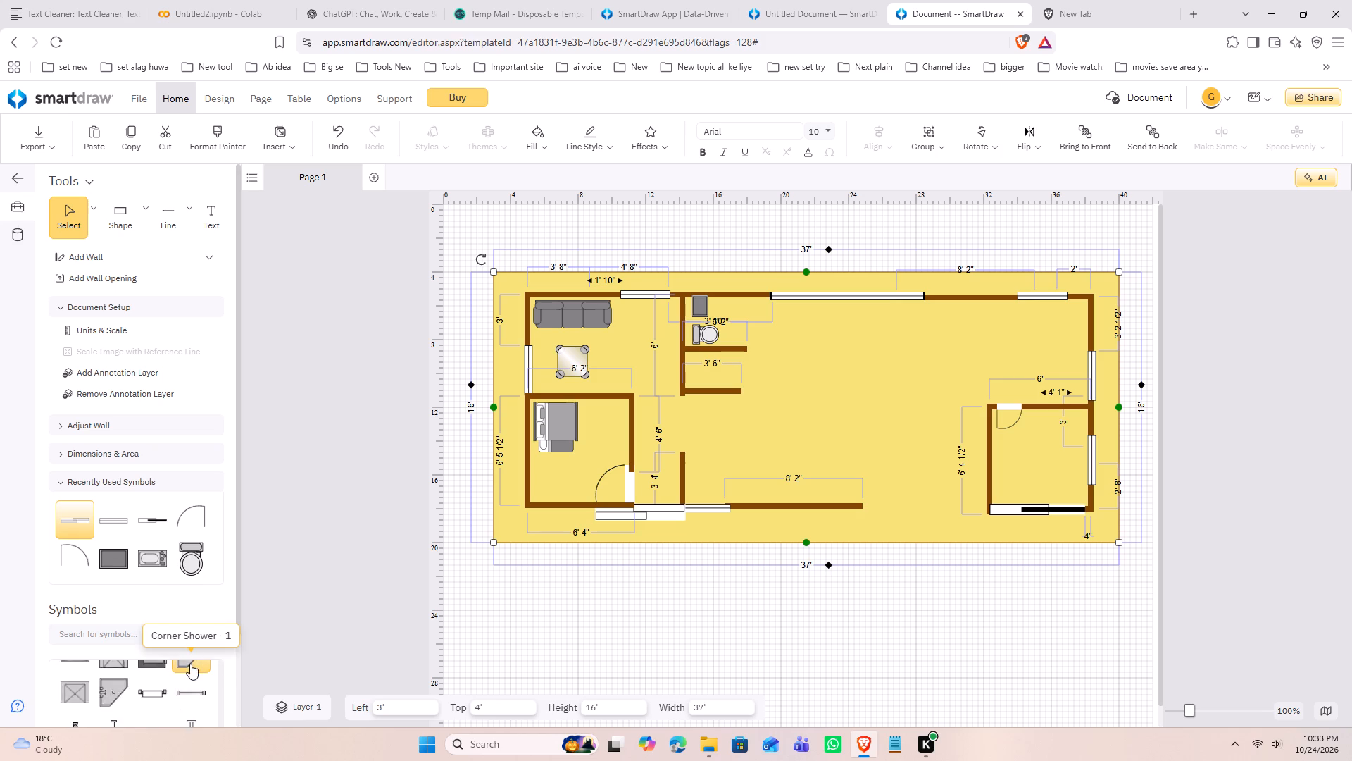
scroll(190, 664, "down", 3)
scroll(206, 673, "up", 2)
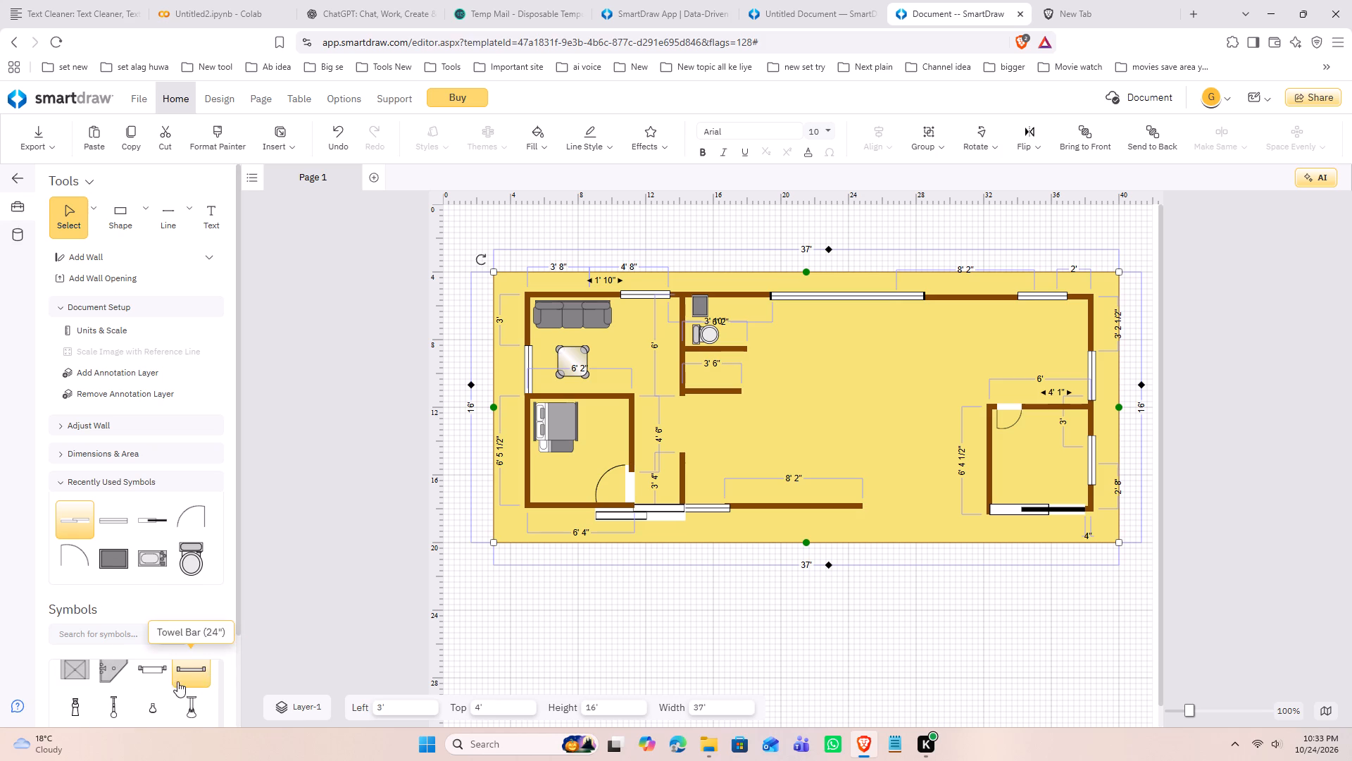
left_click_drag(115, 672, 700, 374)
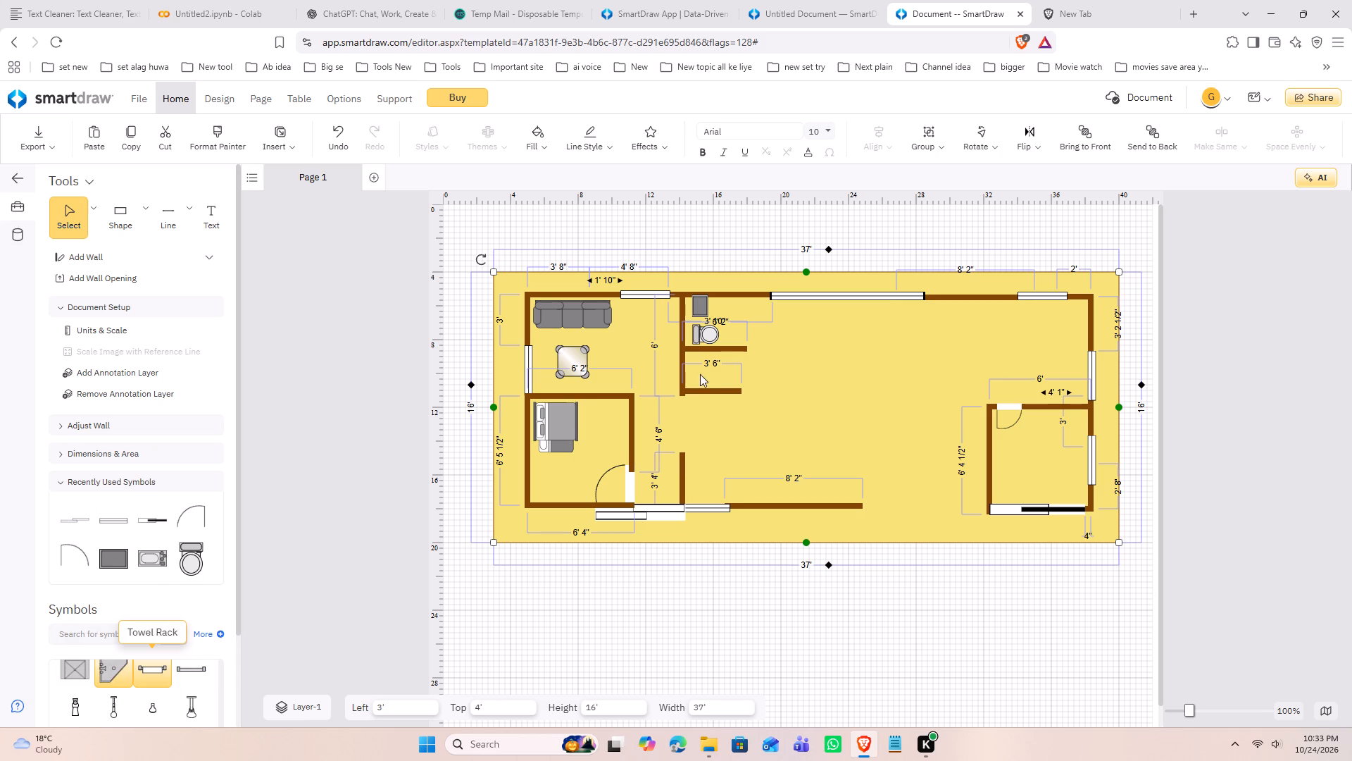
left_click_drag(700, 374, 705, 372)
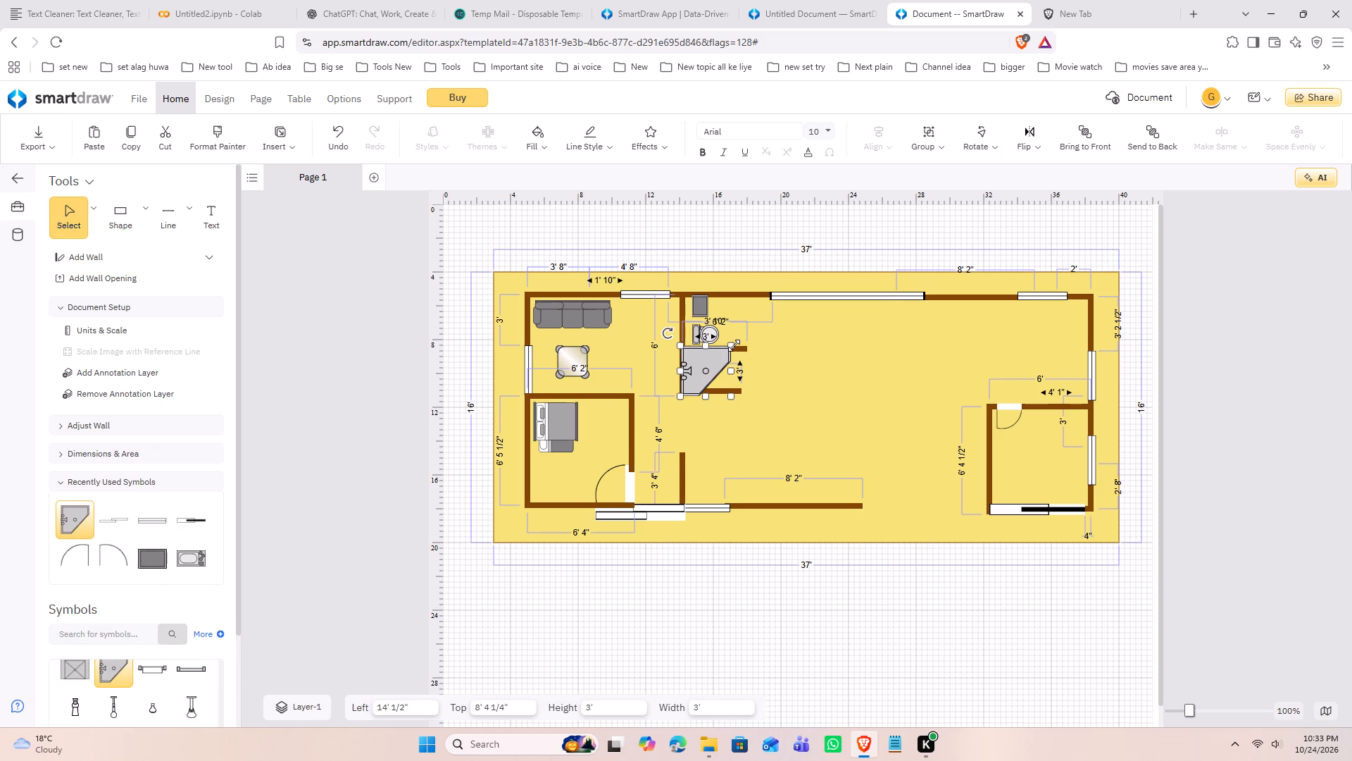
left_click_drag(733, 345, 722, 358)
left_click_drag(697, 370, 701, 363)
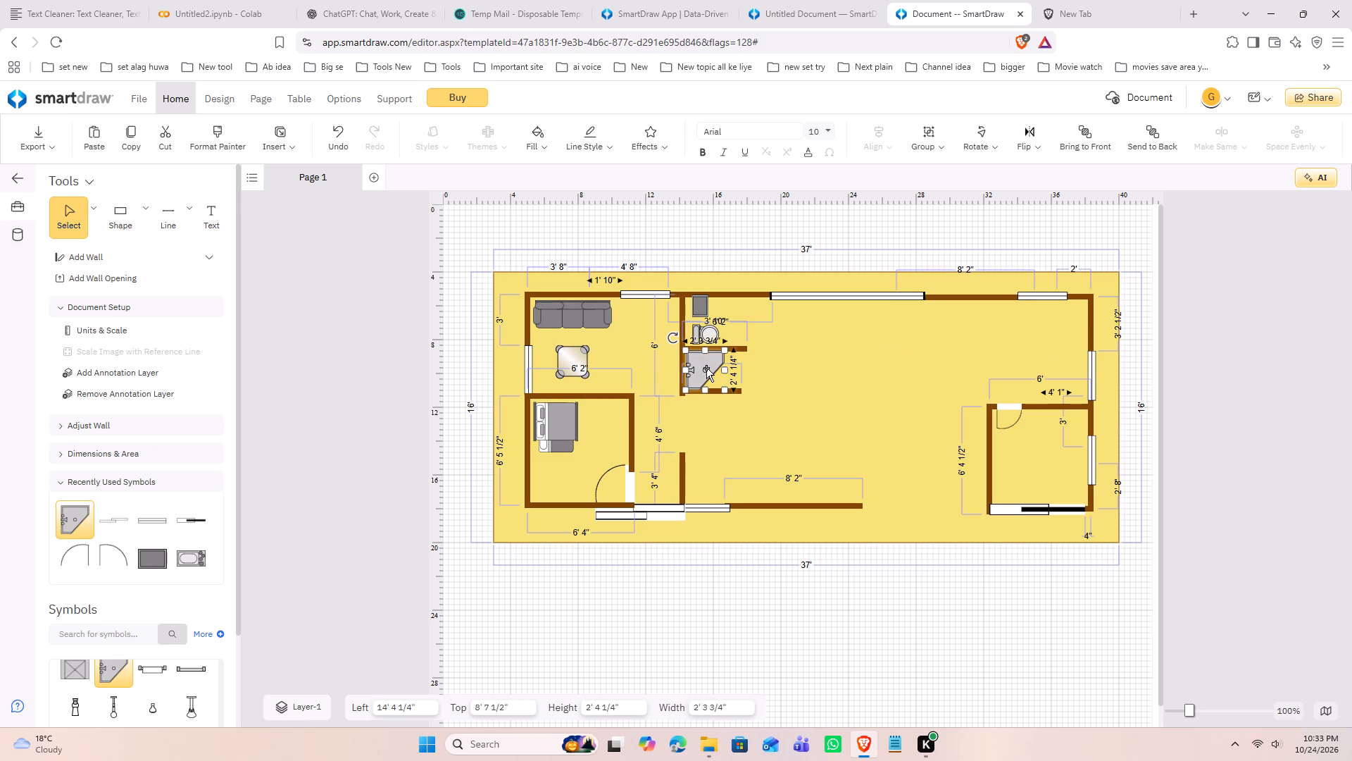
left_click(837, 408)
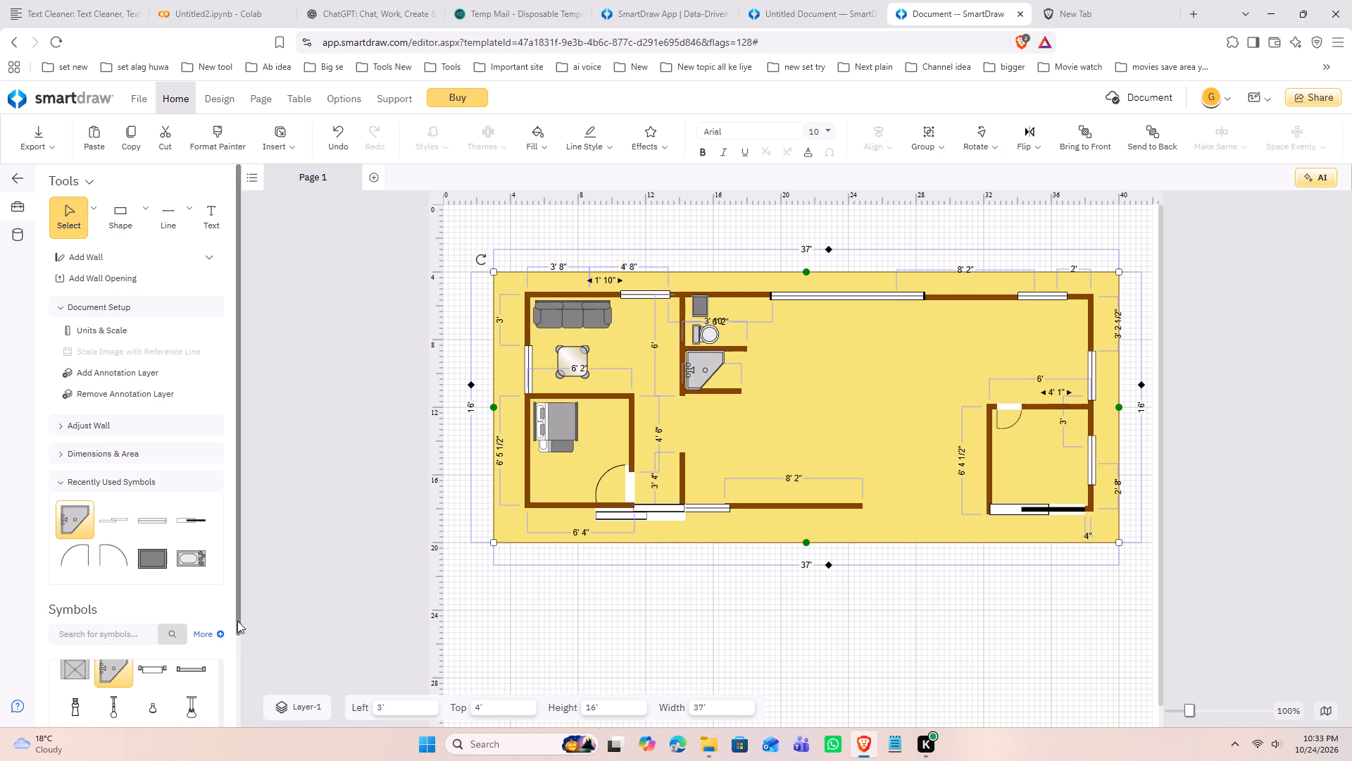
Place a rectangular table with eight chairs in the large central room at left 20', top 9' 4".
left_click_drag(237, 621, 230, 760)
scroll(130, 682, "up", 3)
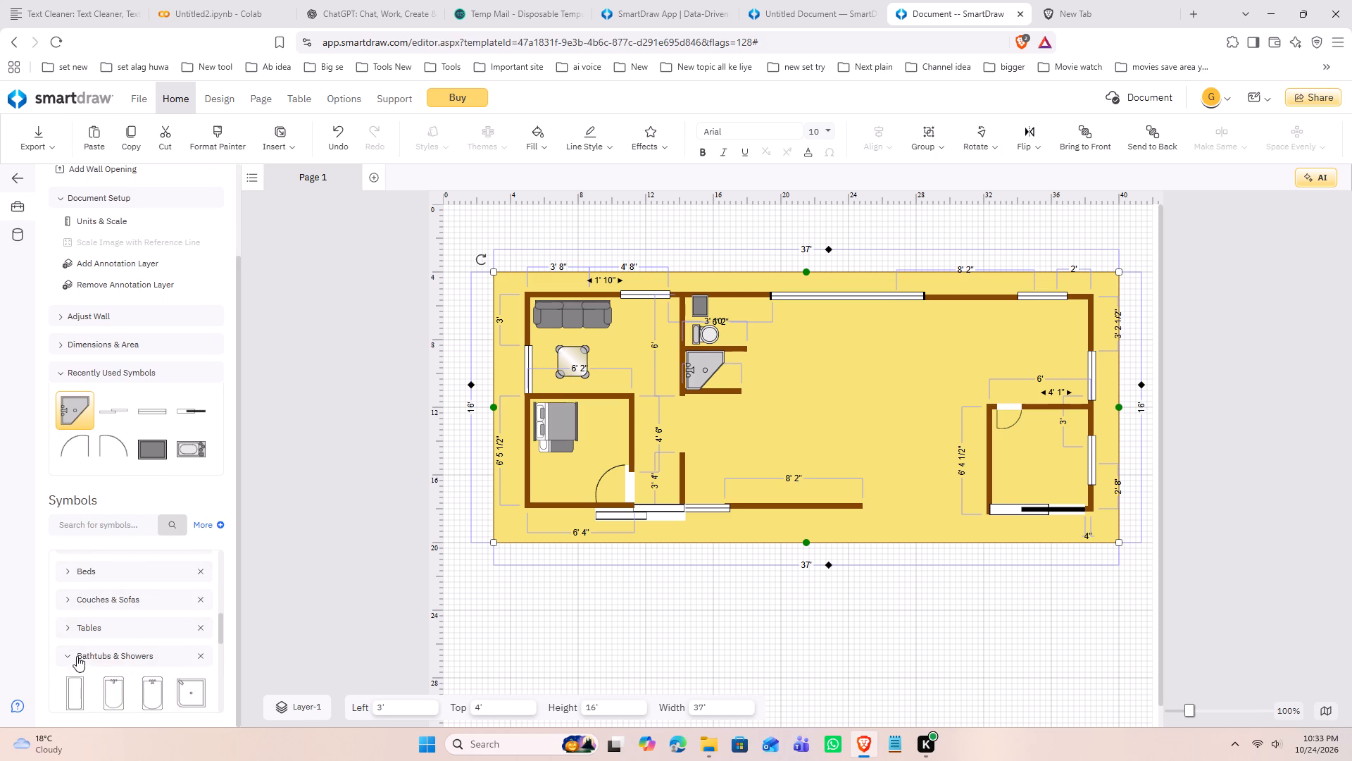
left_click(69, 654)
left_click(66, 627)
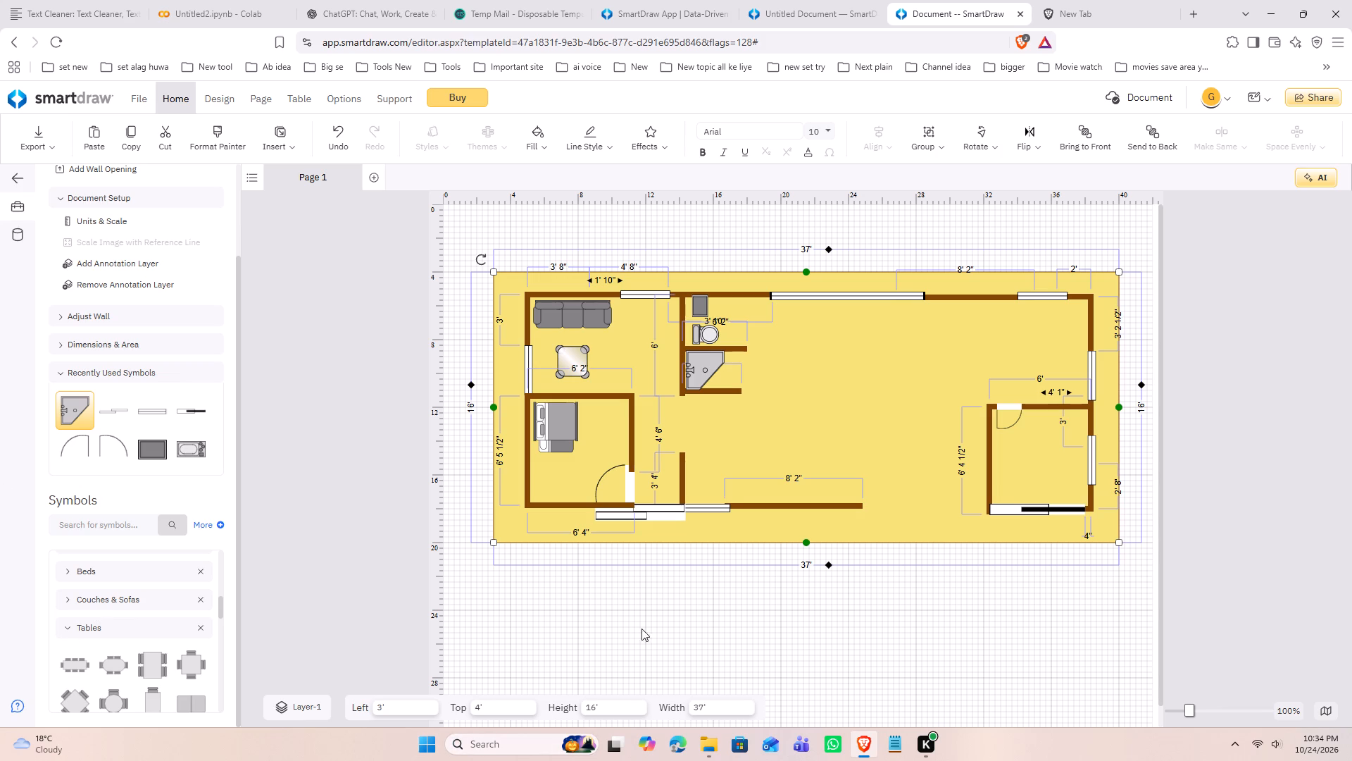
left_click(765, 374)
scroll(138, 302, "up", 3)
left_click(98, 256)
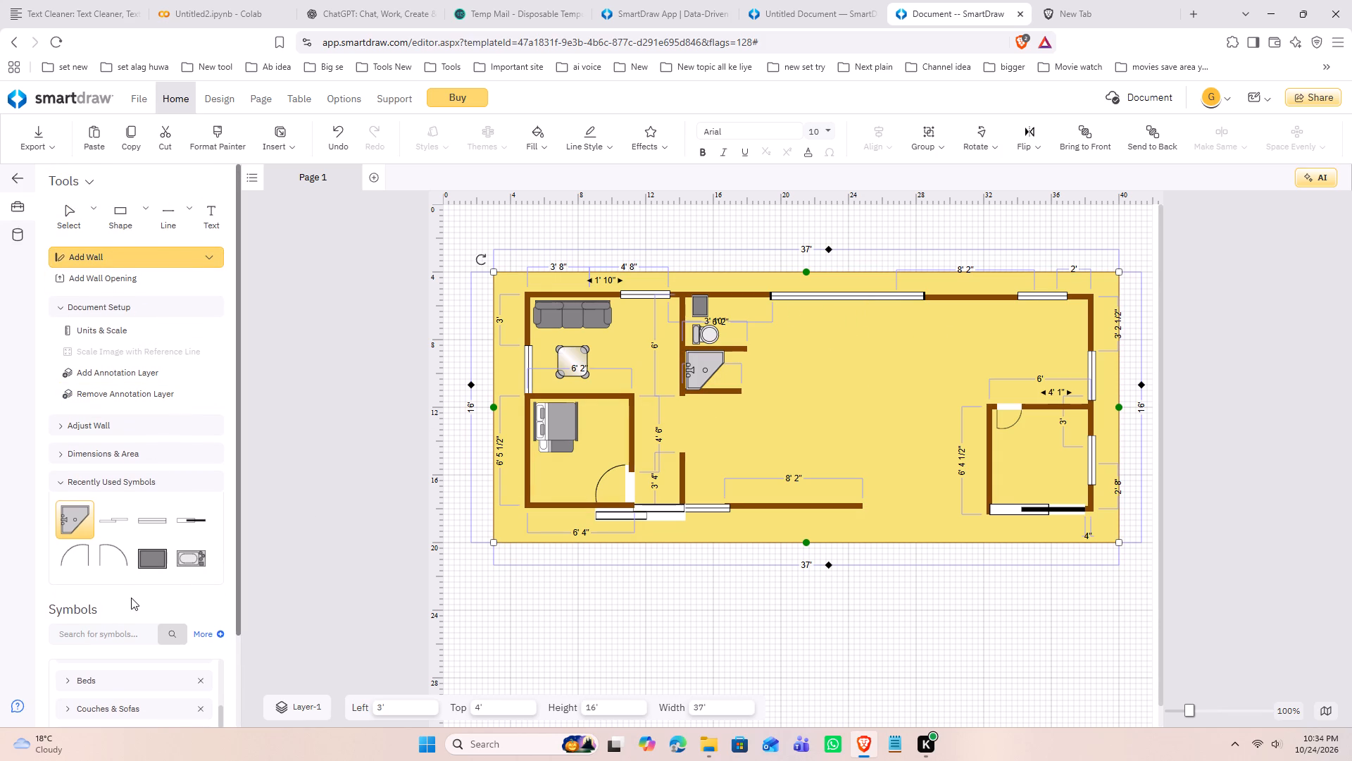
scroll(131, 598, "down", 7)
left_click_drag(76, 659, 191, 619)
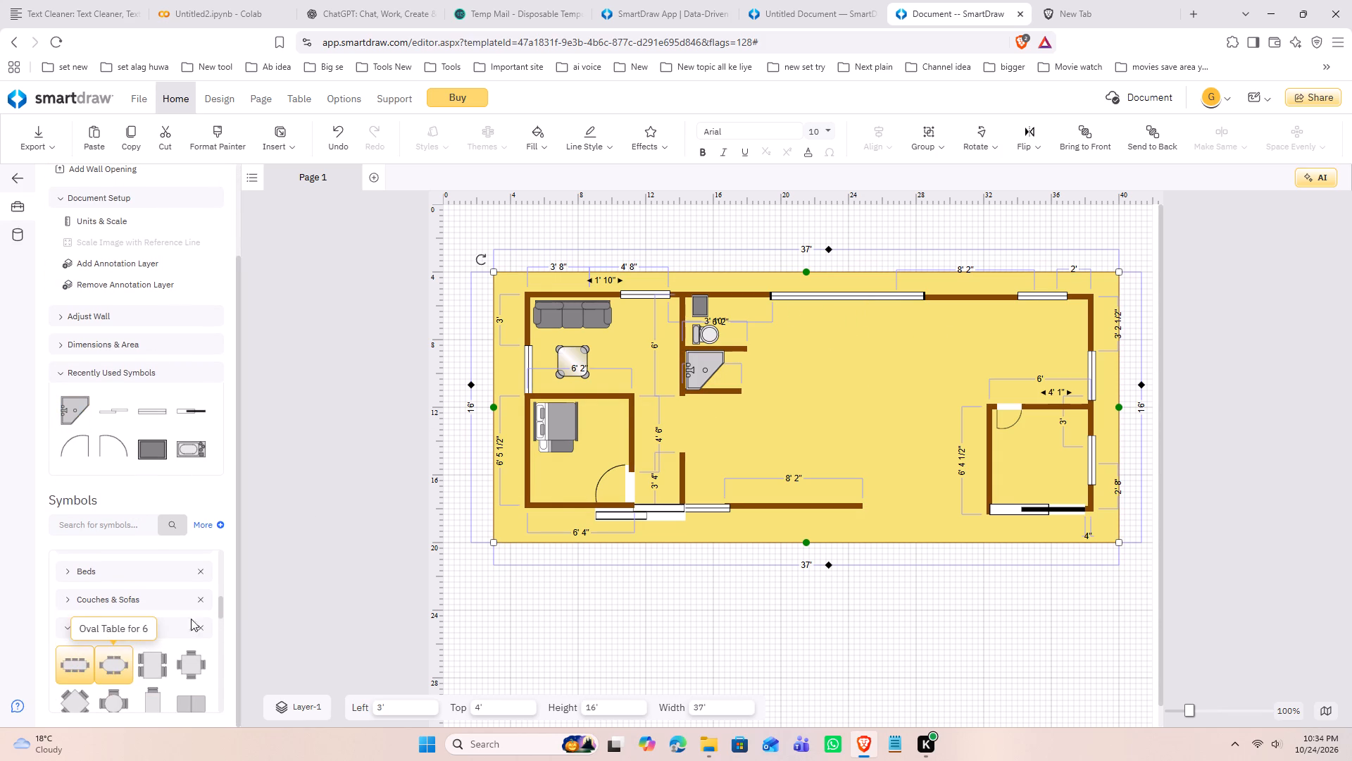
left_click_drag(191, 619, 869, 379)
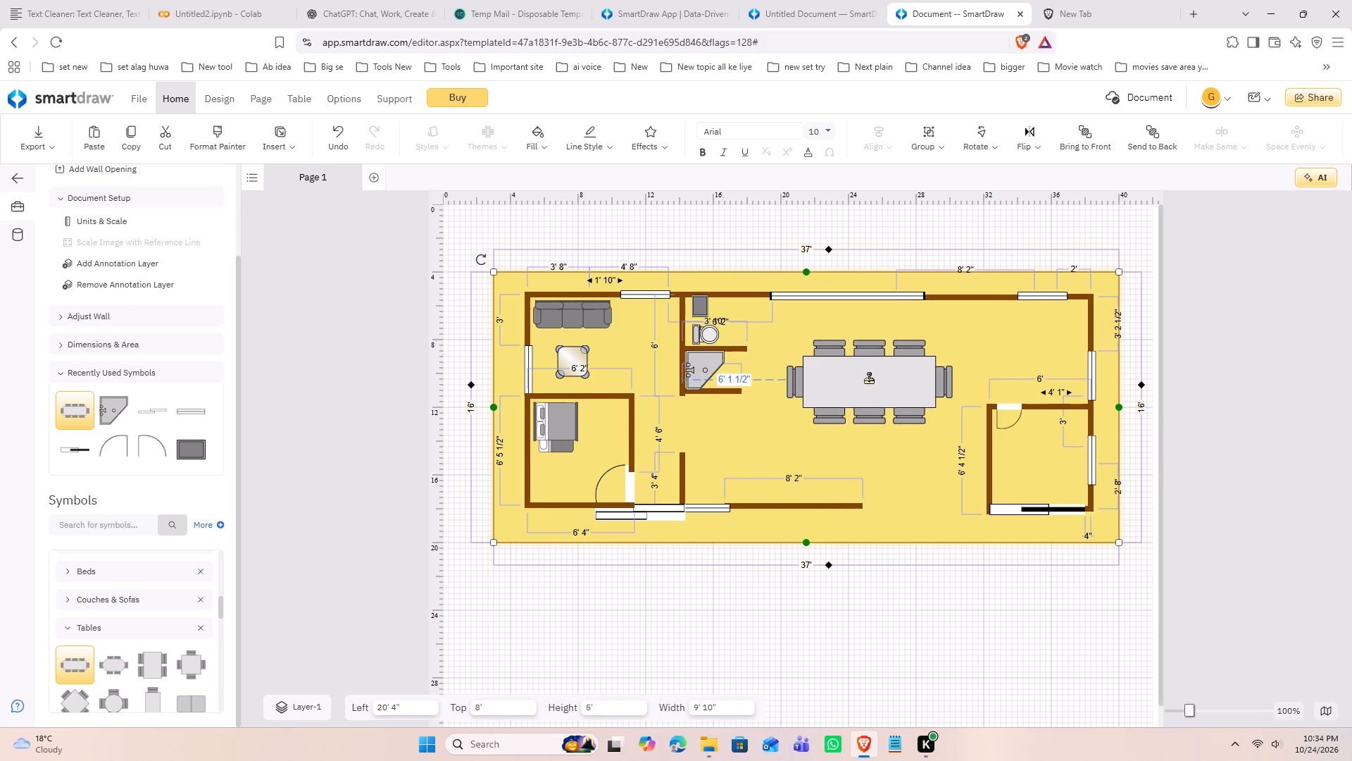
left_click_drag(869, 379, 863, 404)
Rotate the eight-seat table to 90° so it stands vertically in the central room.
left_click_drag(765, 353, 860, 465)
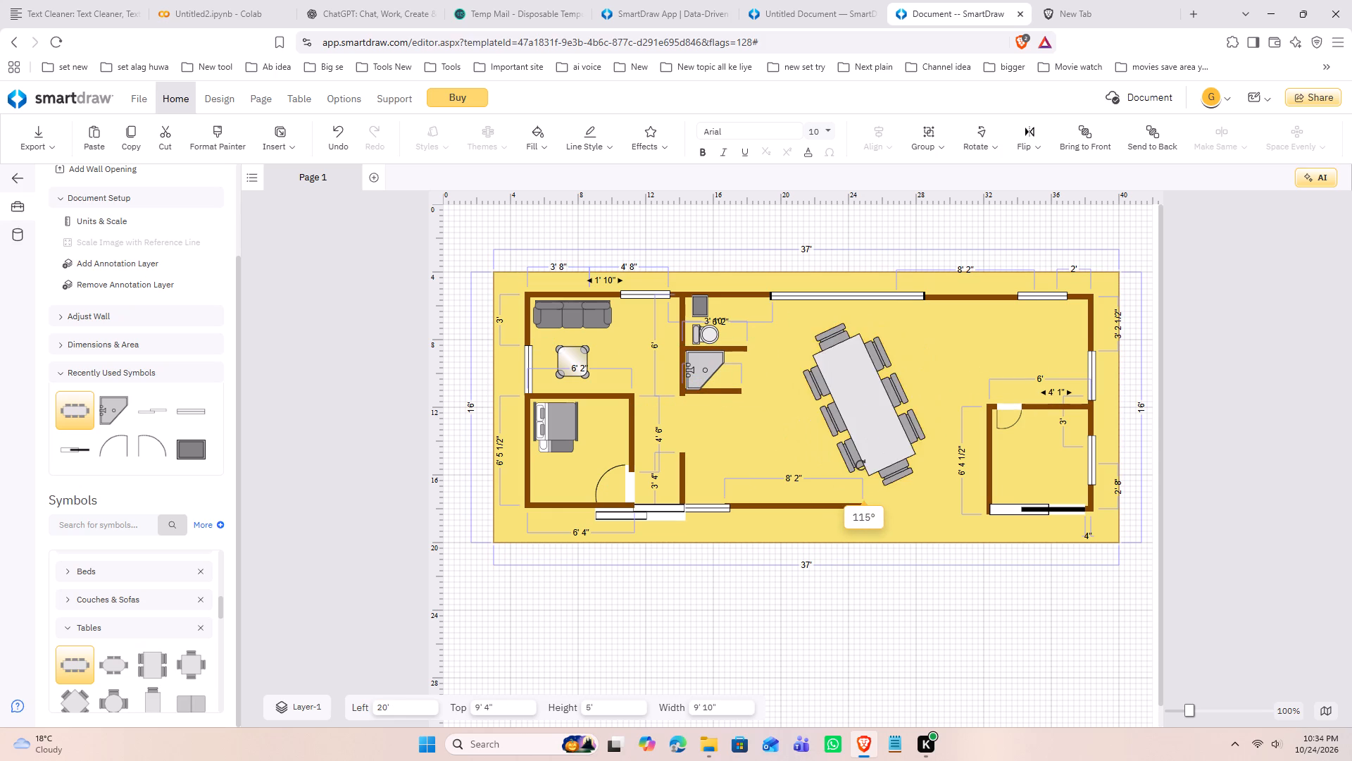
left_click_drag(860, 465, 834, 465)
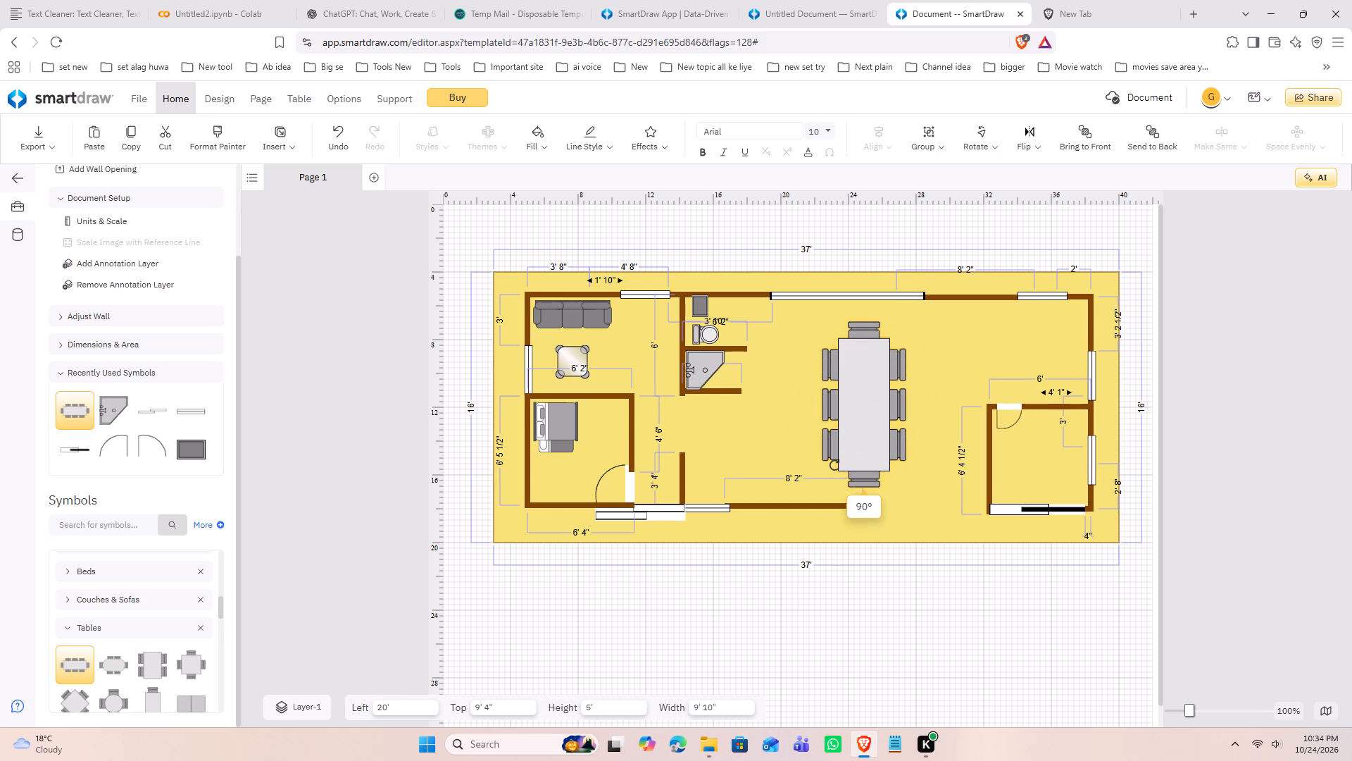
Rotate the eight-seat table to 0° so it lies horizontally in the central room.
left_click_drag(834, 465, 744, 346)
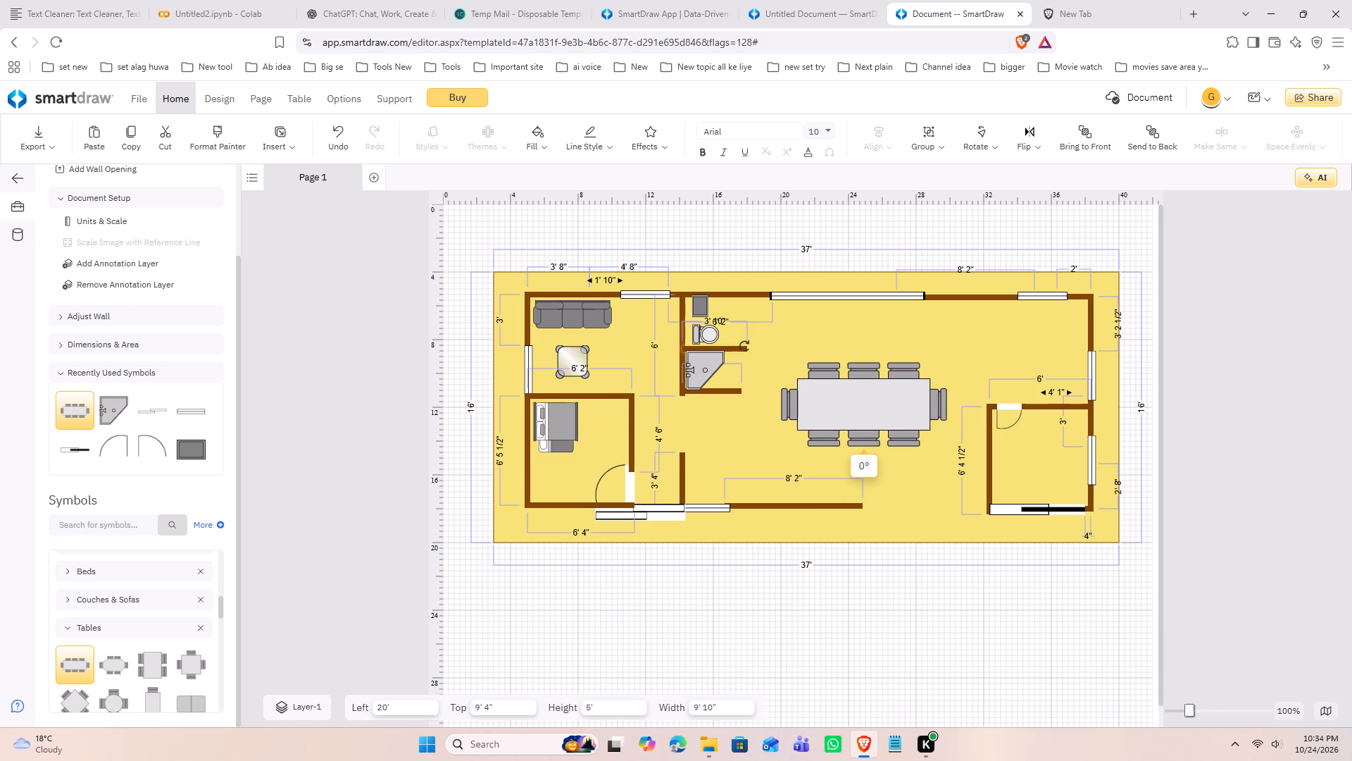
left_click_drag(744, 346, 744, 344)
Shrink the eight-seat table to 6' 6" by 3' 3 11/16" and place it above the bottom wall at left 16' 8", top 13' 7 1/2".
left_click_drag(780, 360, 806, 373)
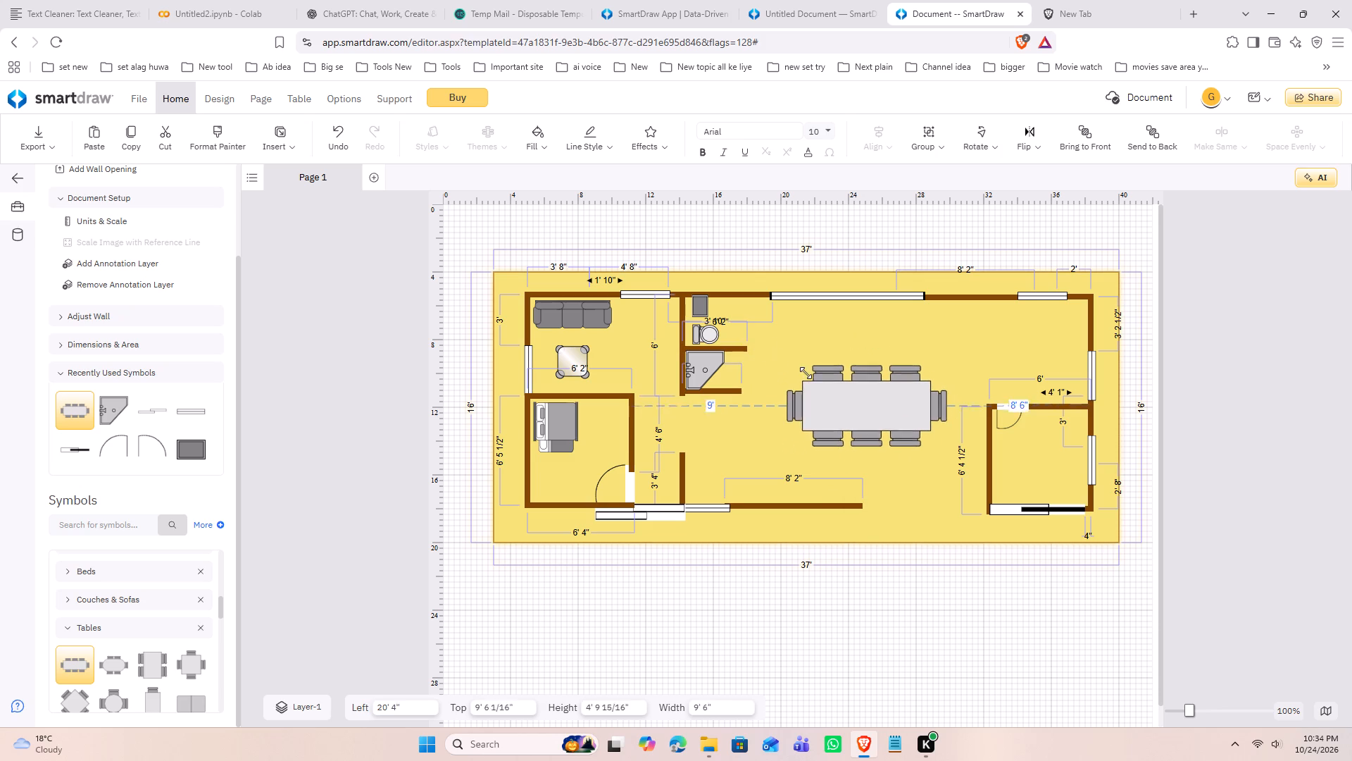
left_click_drag(806, 373, 837, 392)
left_click_drag(896, 423, 799, 448)
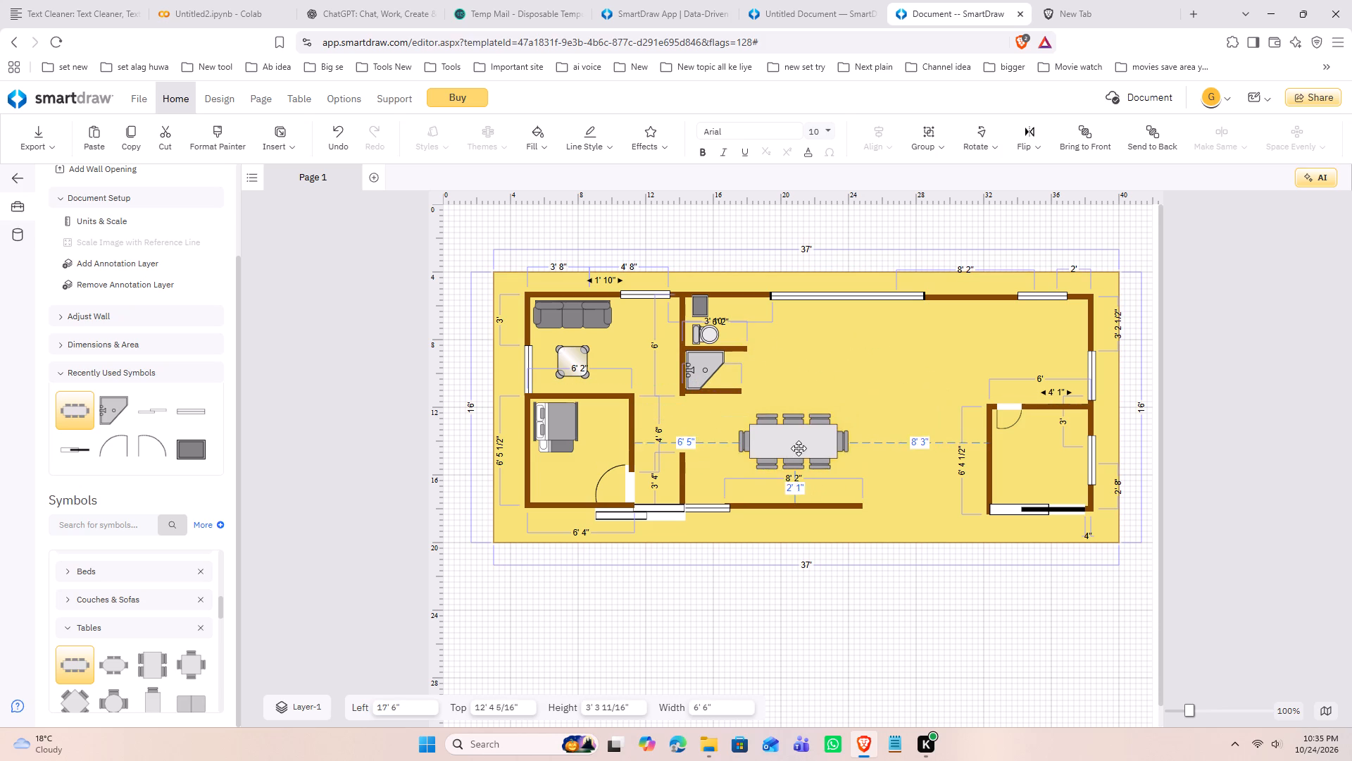
left_click_drag(799, 448, 787, 466)
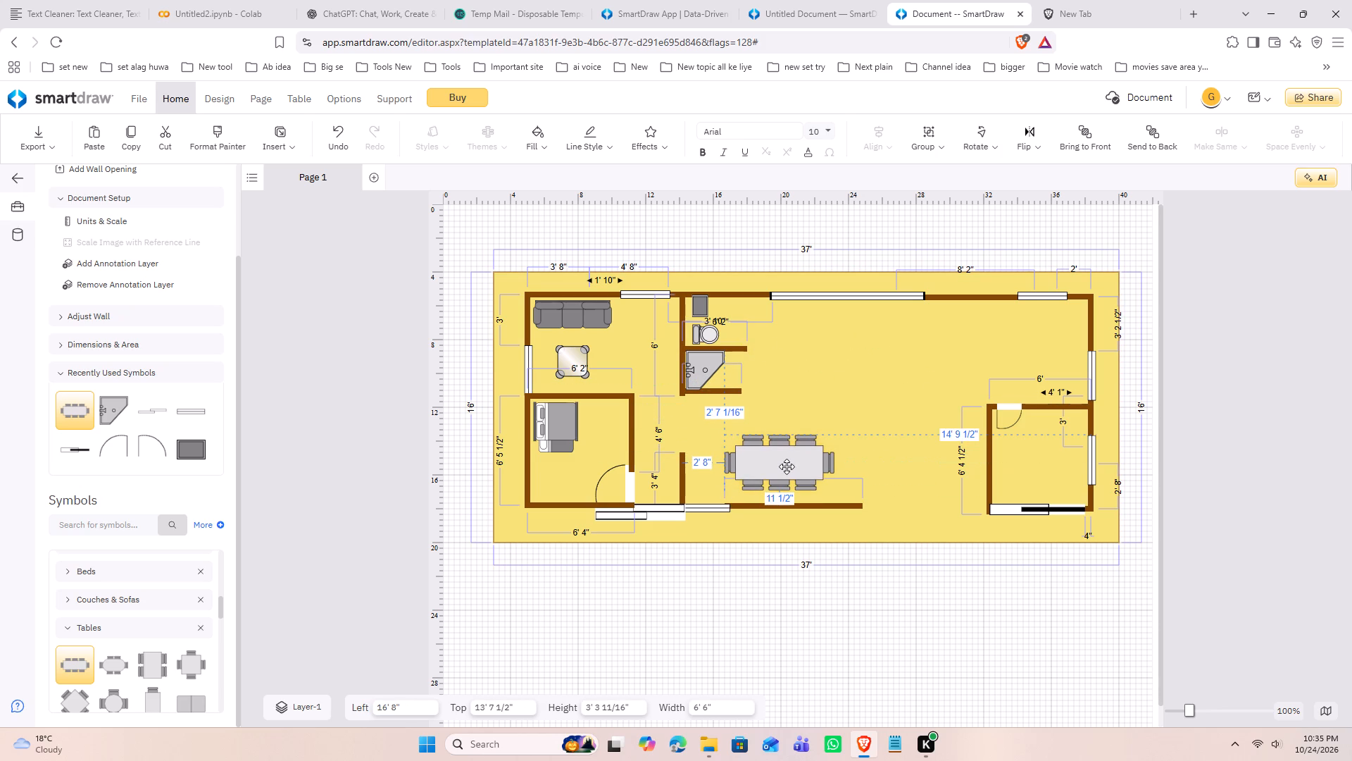
left_click_drag(787, 466, 786, 463)
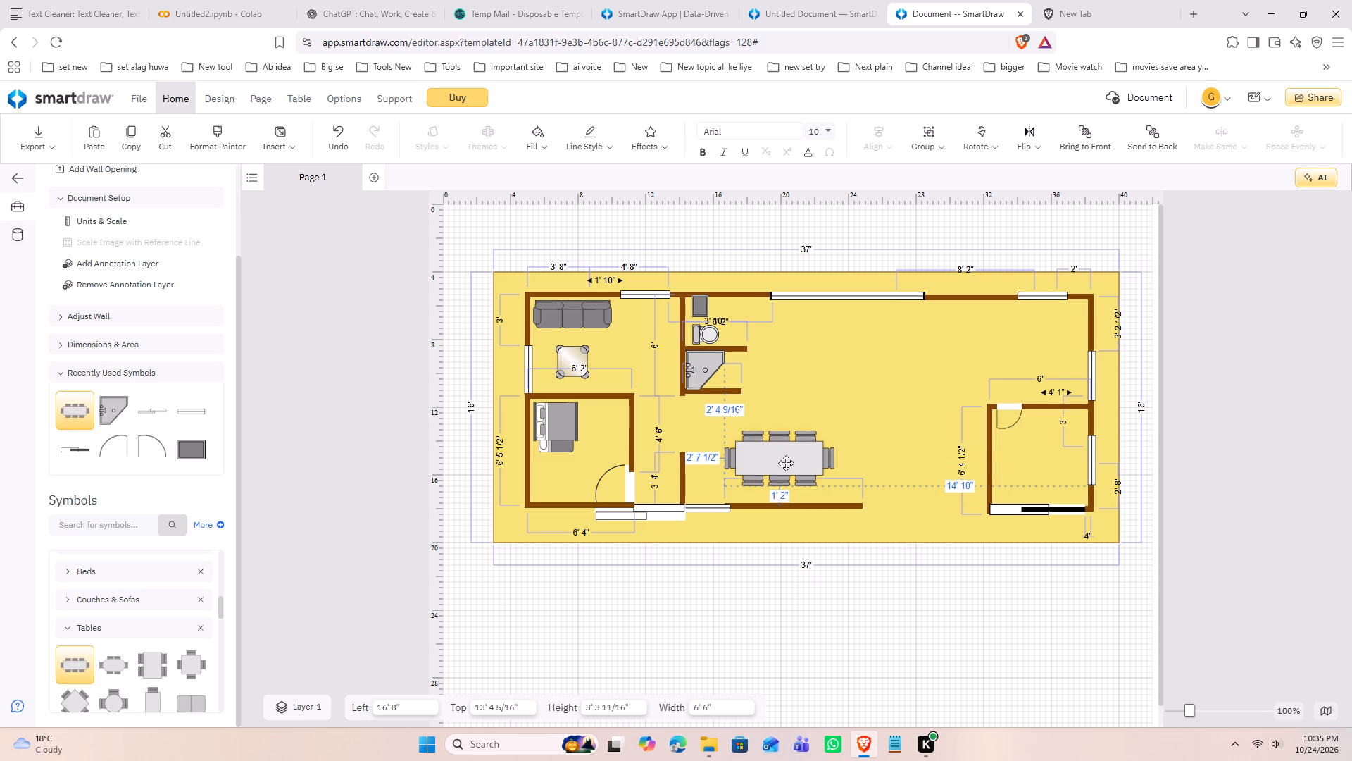
left_click_drag(786, 463, 786, 468)
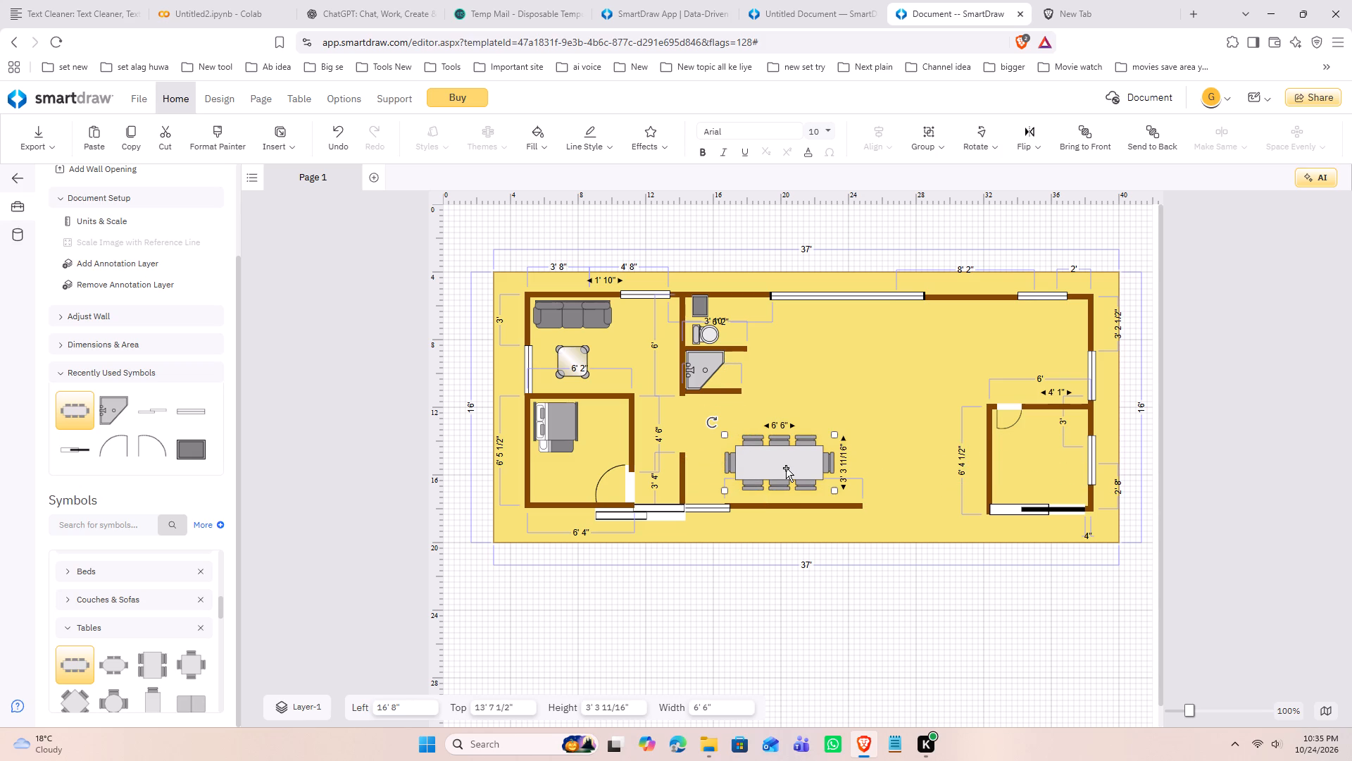
left_click(937, 469)
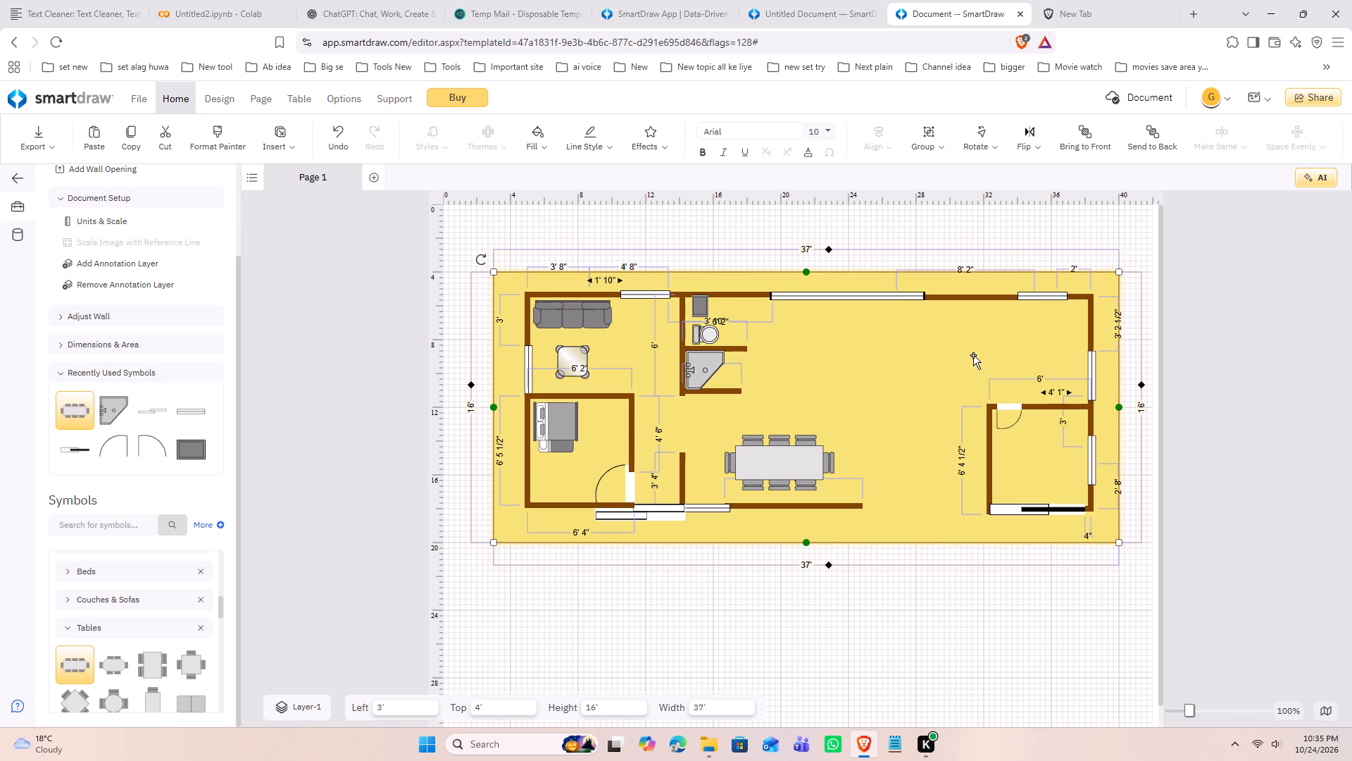
Draw a vertical 6' 6" interior wall down from the top outer wall at the right end of the wide window.
scroll(166, 354, "up", 4)
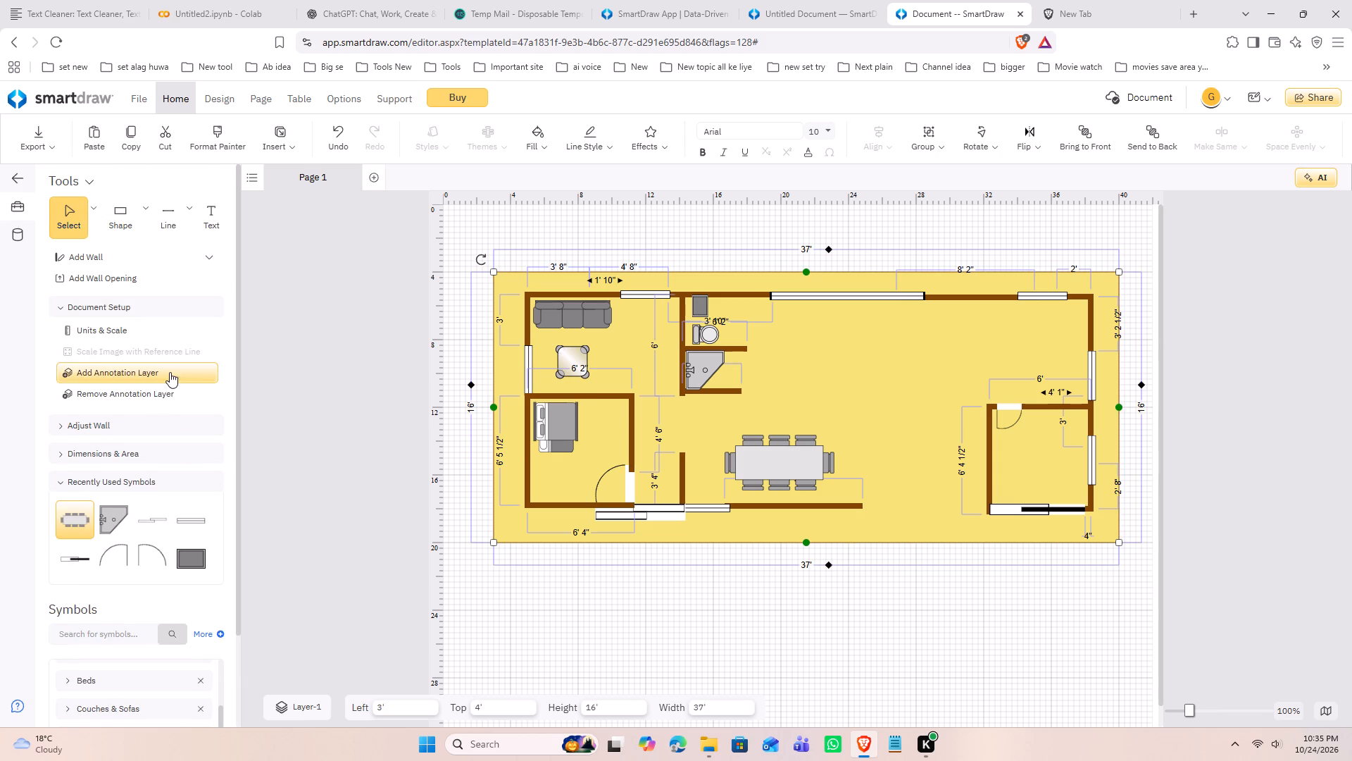
left_click(87, 261)
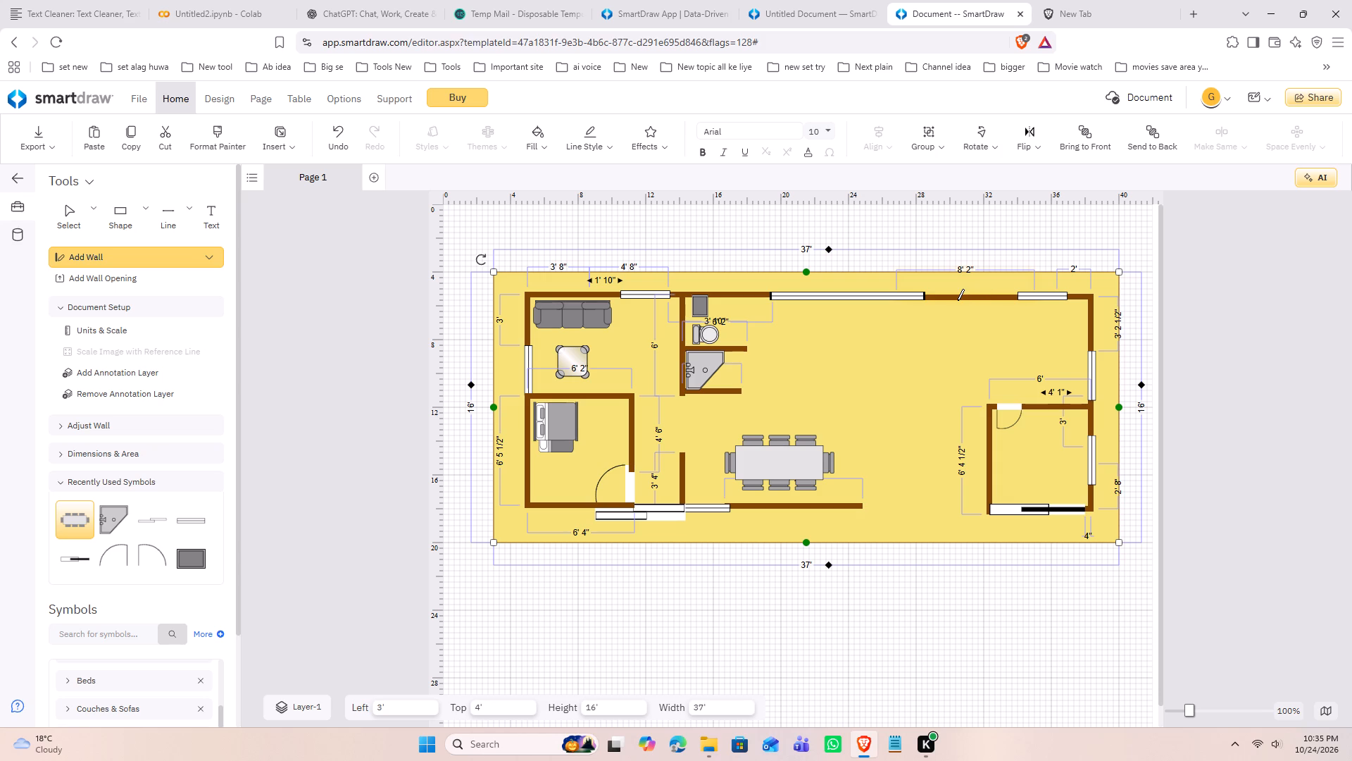
left_click_drag(926, 300, 937, 409)
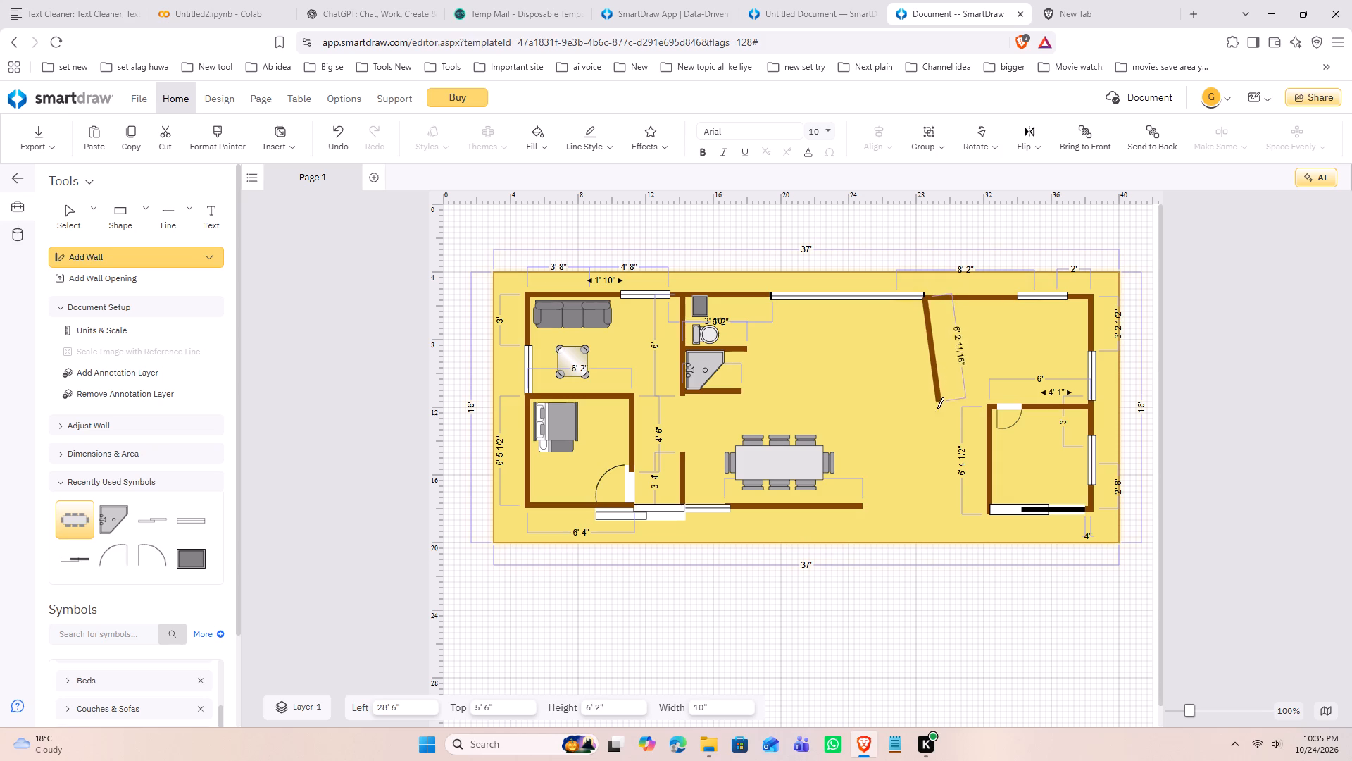
left_click_drag(937, 409, 928, 409)
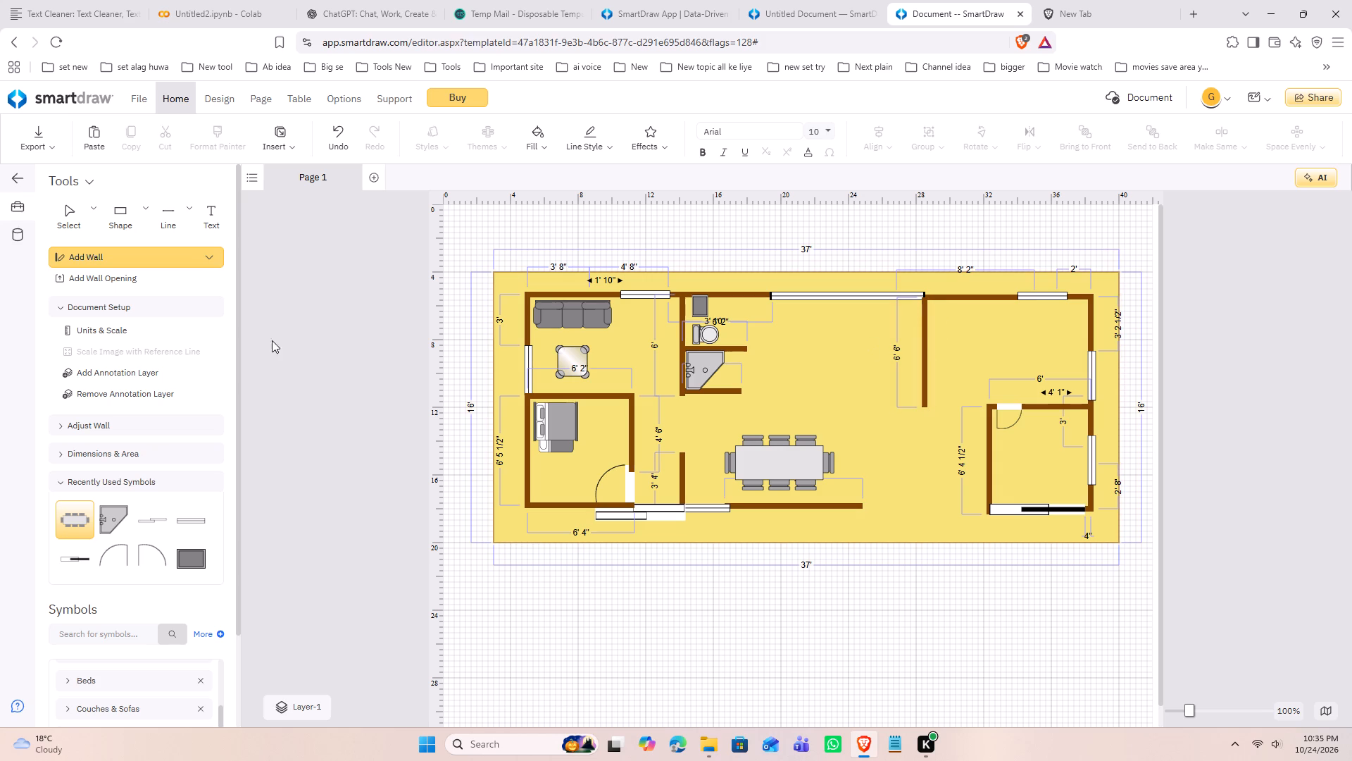
Shift the new 6' 6" vertical wall right along the top outer wall to left 30' 1/2".
left_click(62, 211)
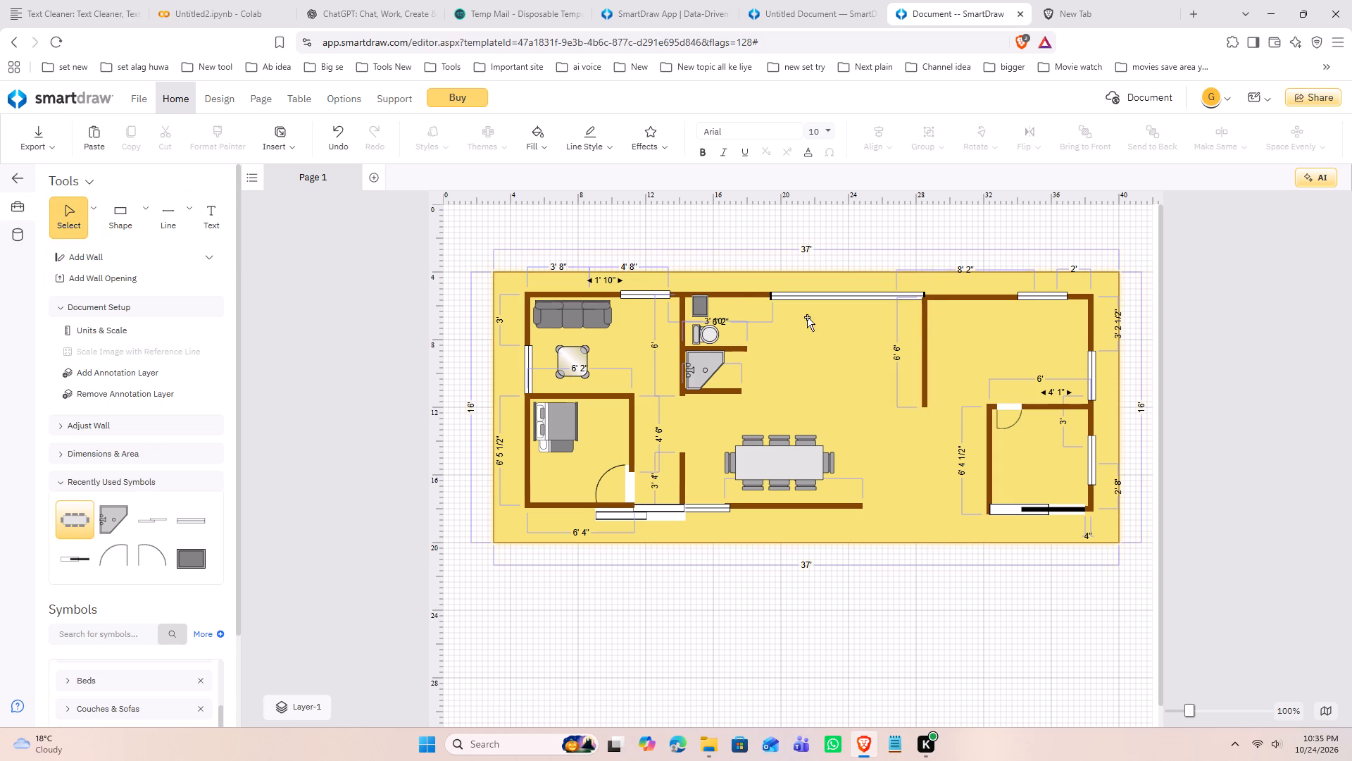
left_click_drag(925, 341, 930, 342)
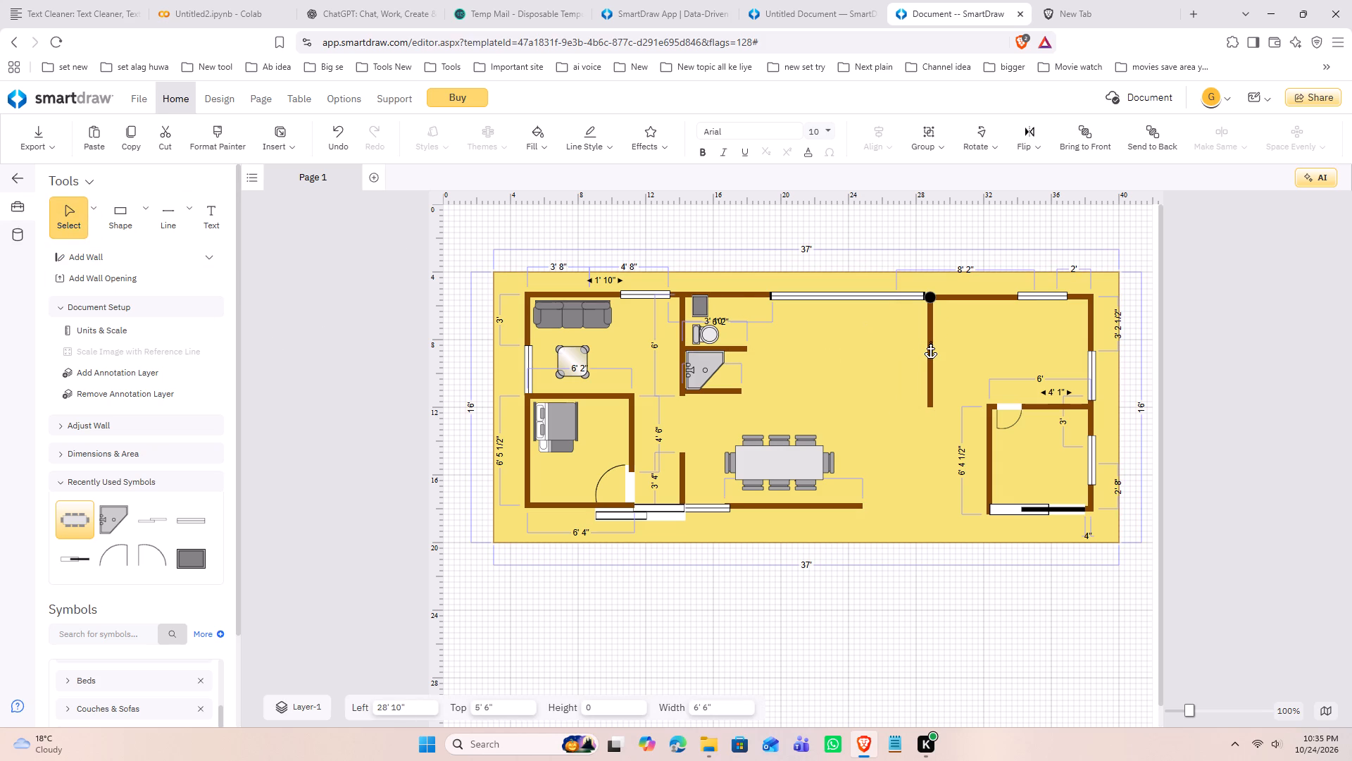
left_click_drag(930, 342, 941, 342)
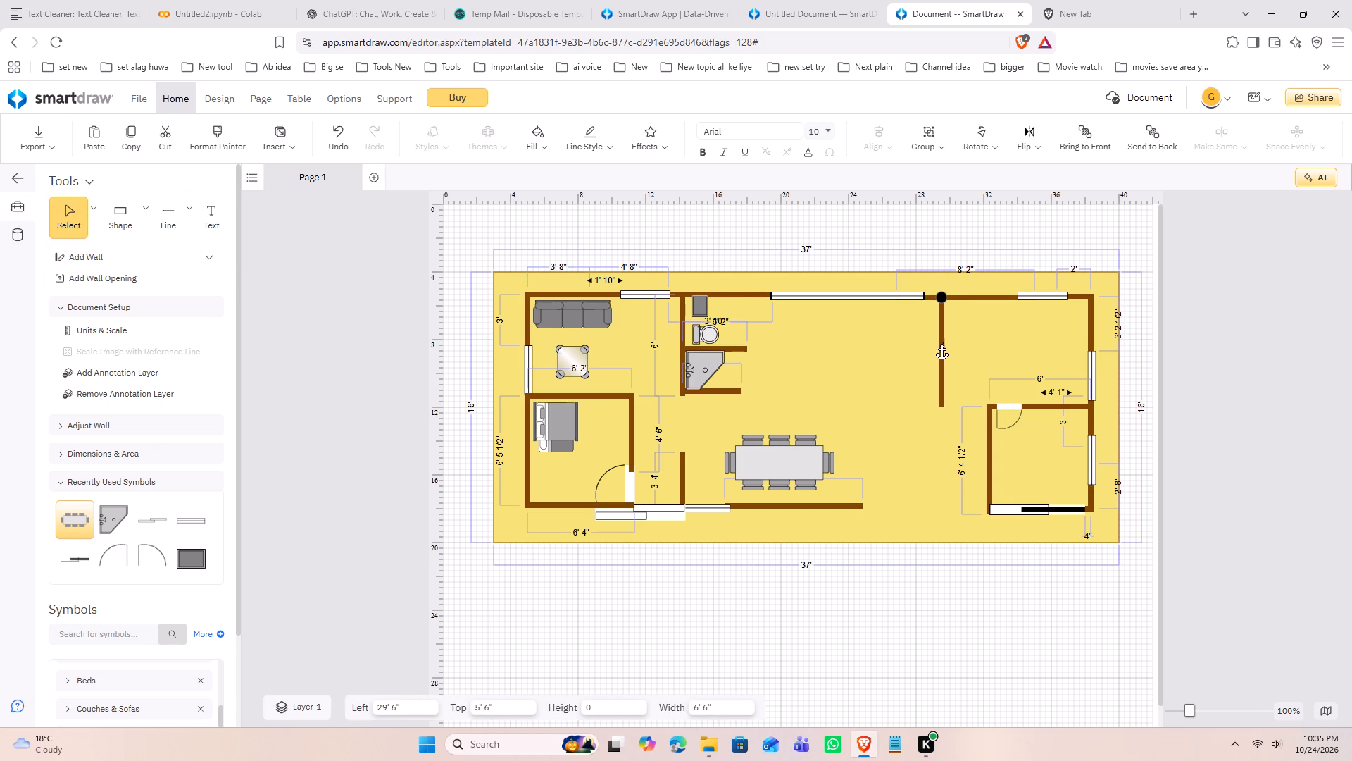
left_click_drag(941, 342, 951, 342)
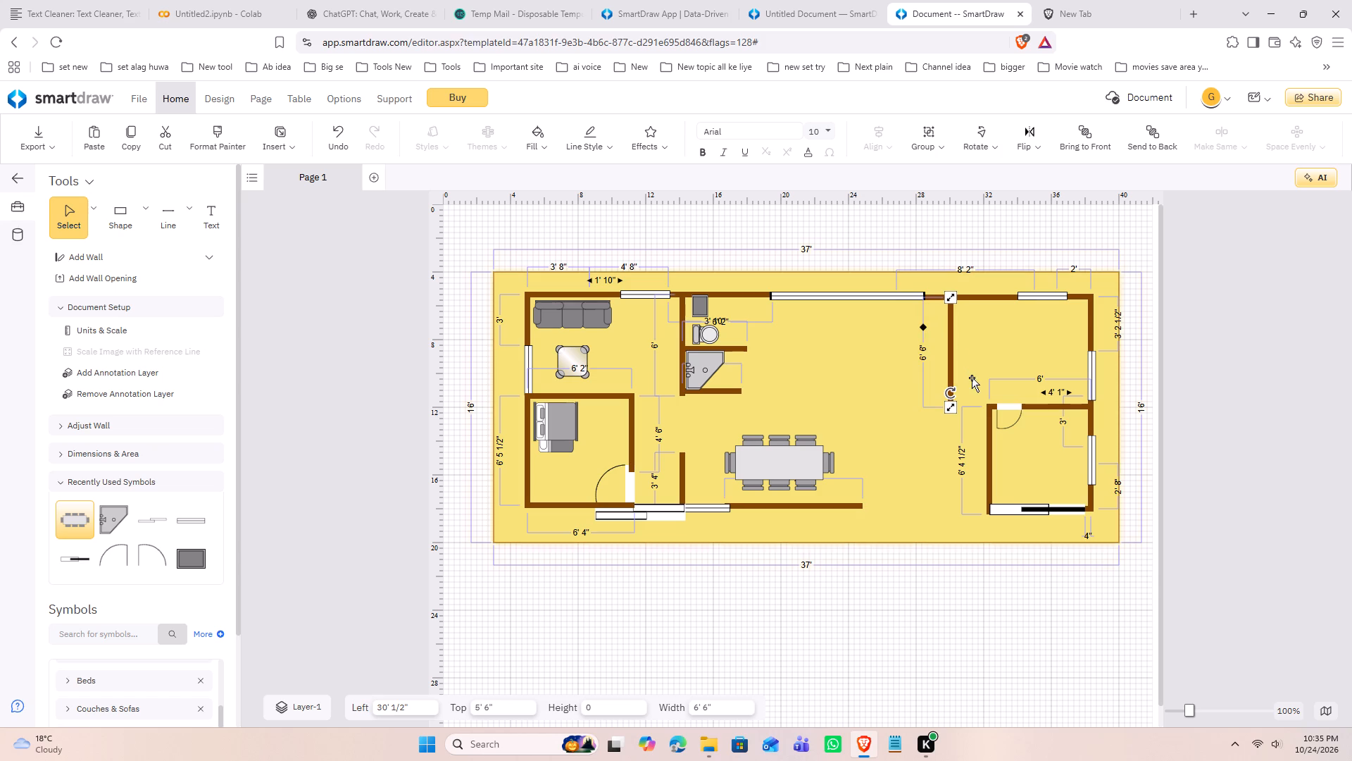
left_click(925, 457)
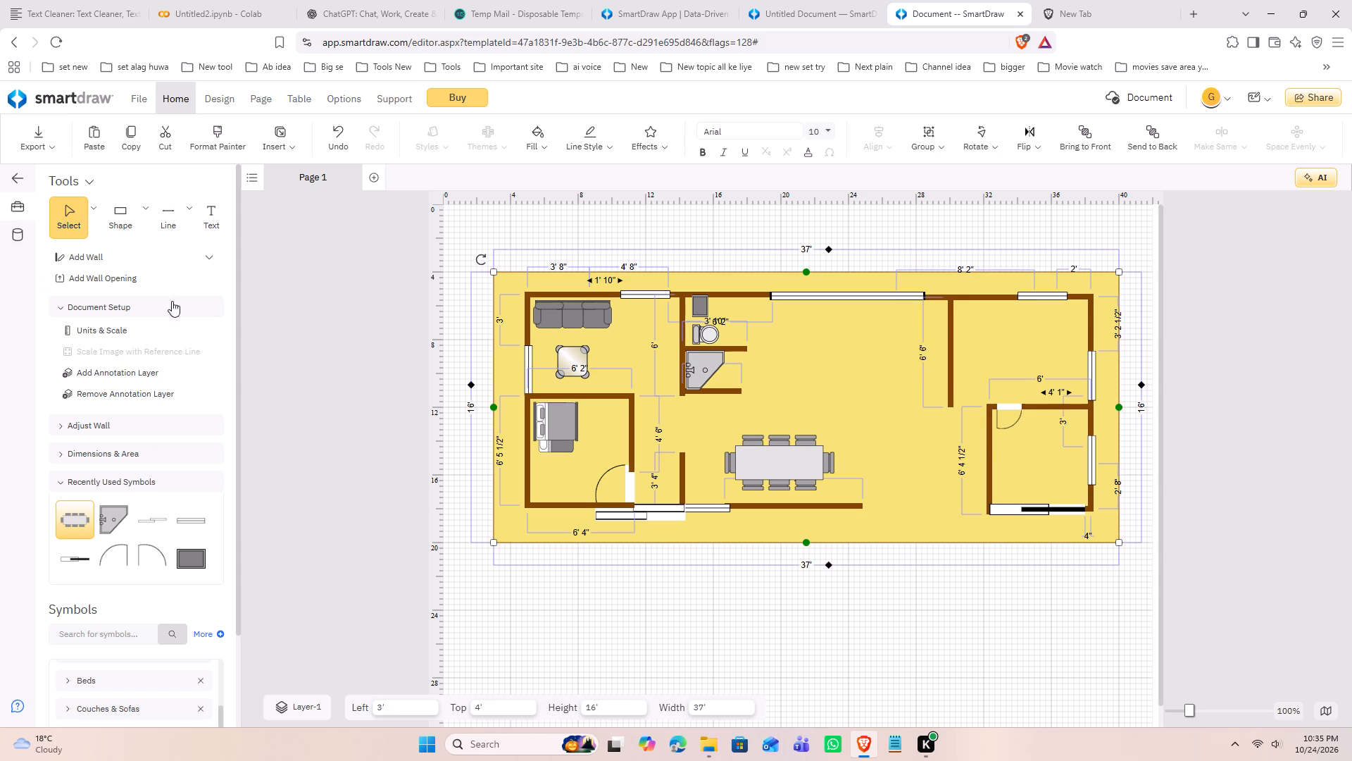
Add a 28" swing door at left 360", top 120", closing the gap between the 6' 6" wall and the small lower-right room.
left_click_drag(158, 559, 227, 536)
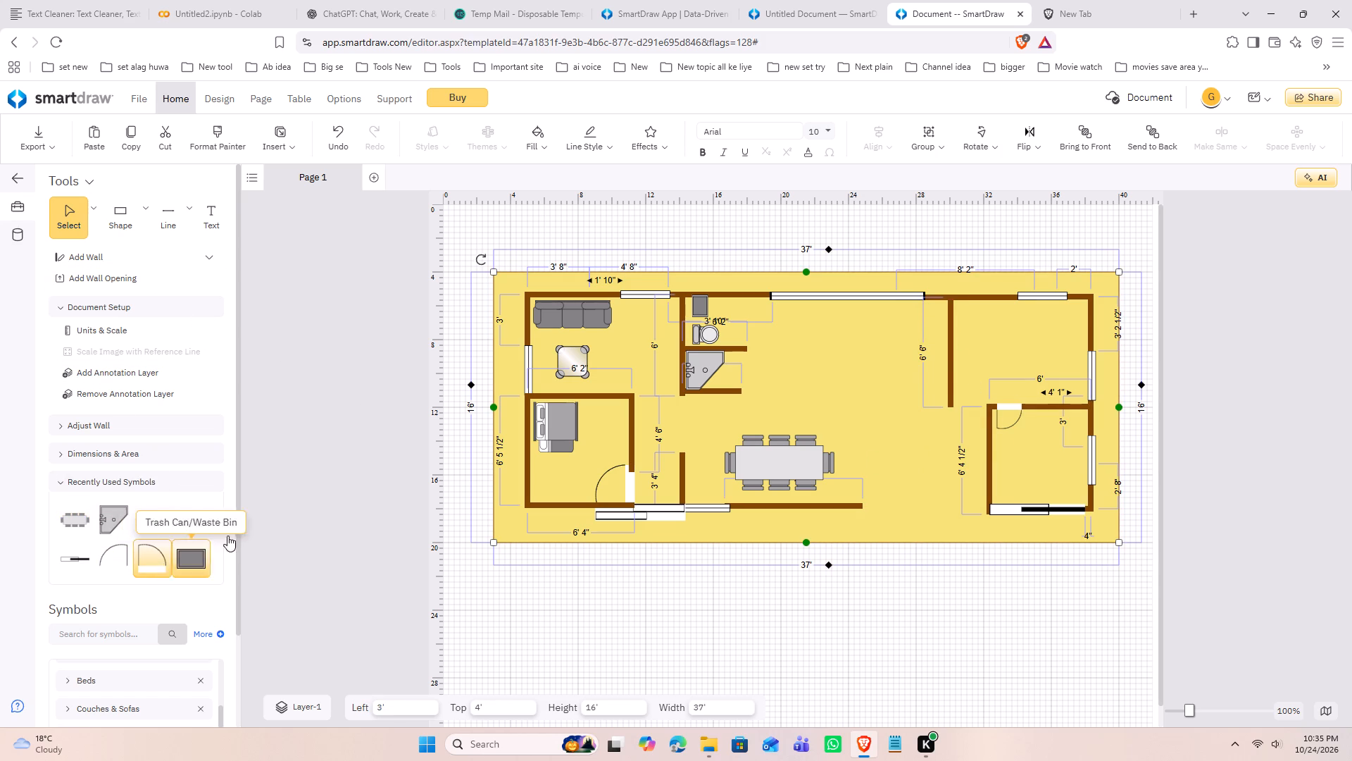
left_click_drag(227, 536, 968, 391)
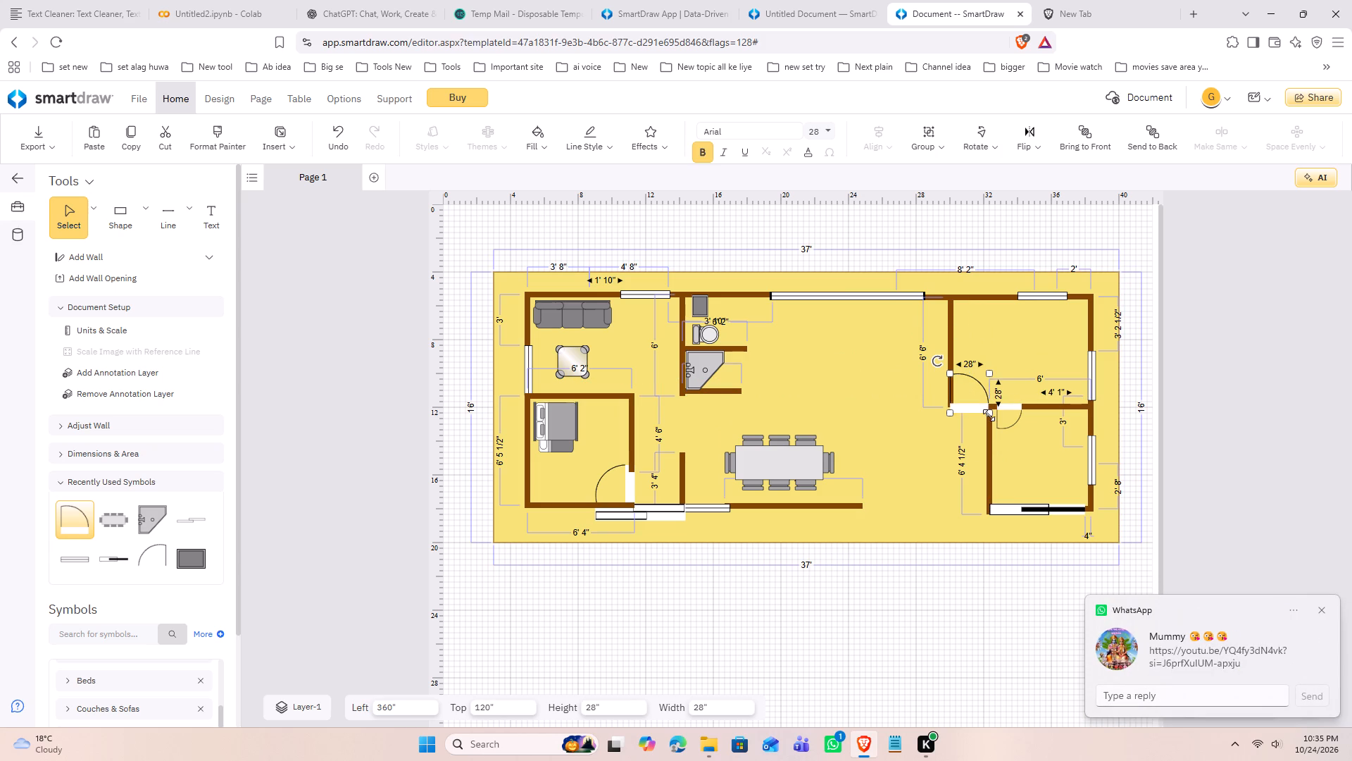
left_click(948, 414)
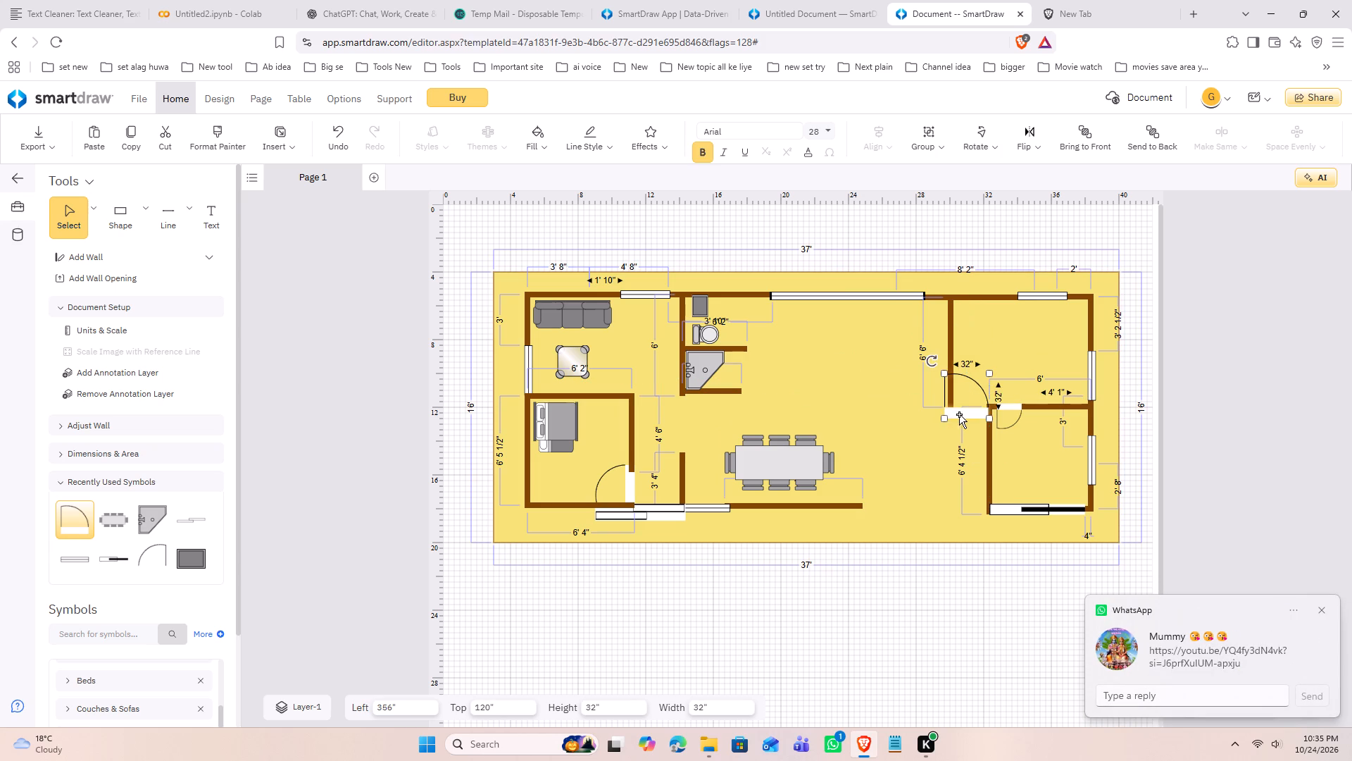
left_click(961, 414)
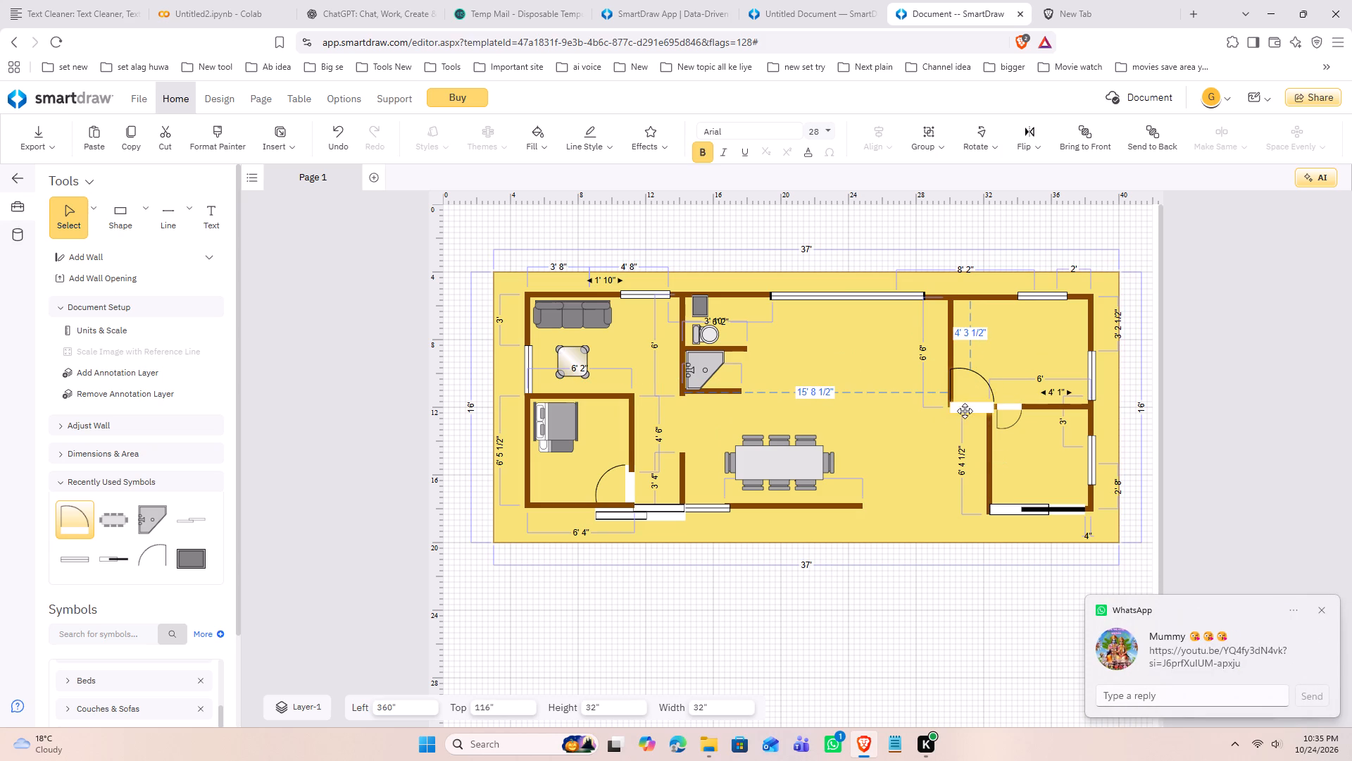
left_click_drag(990, 414, 985, 412)
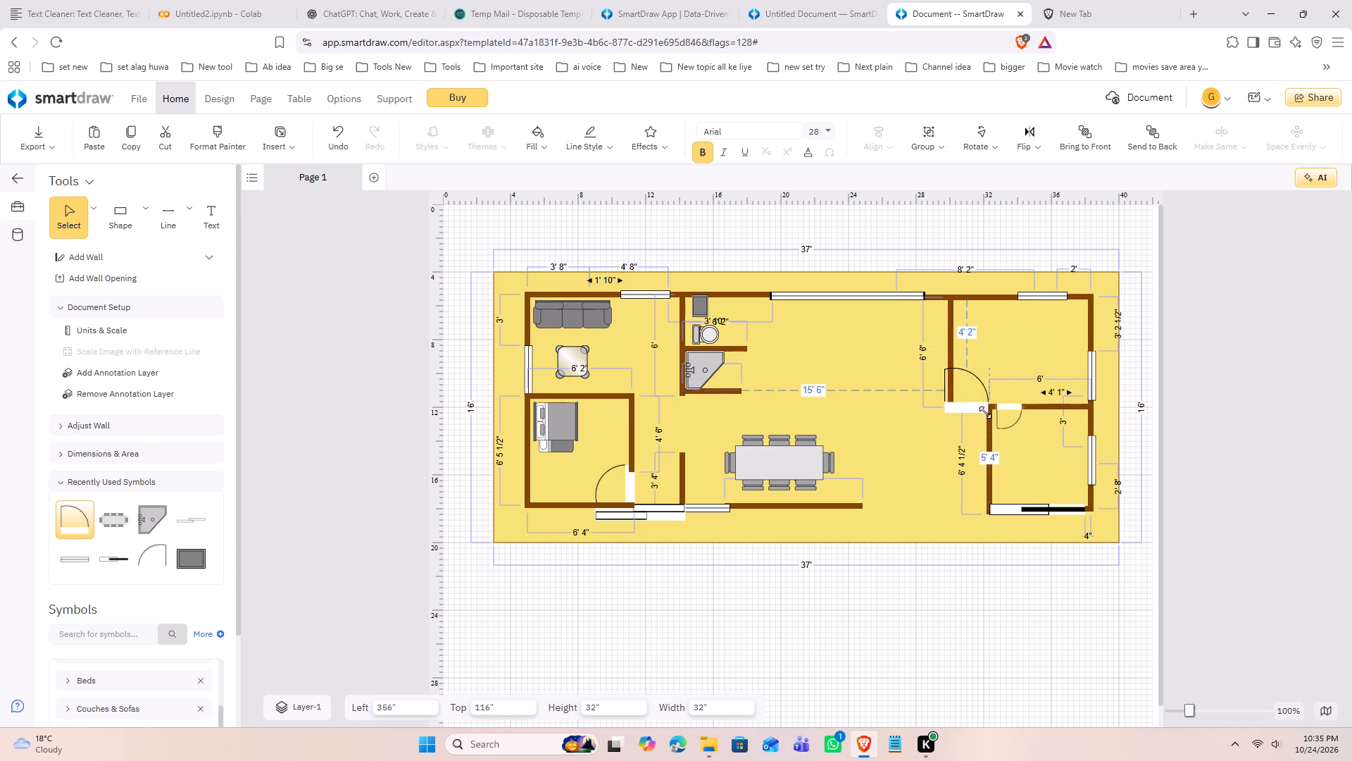
left_click_drag(985, 412, 979, 406)
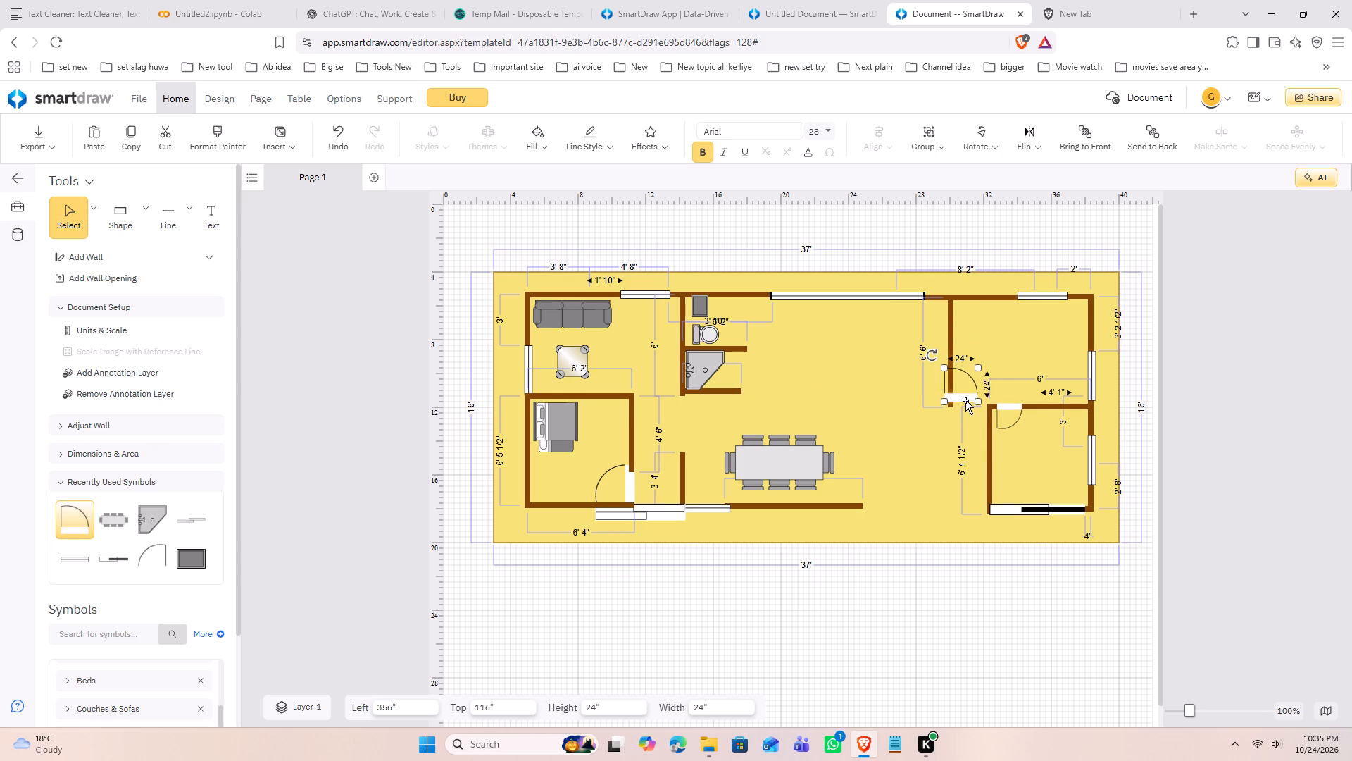
left_click_drag(965, 400, 973, 407)
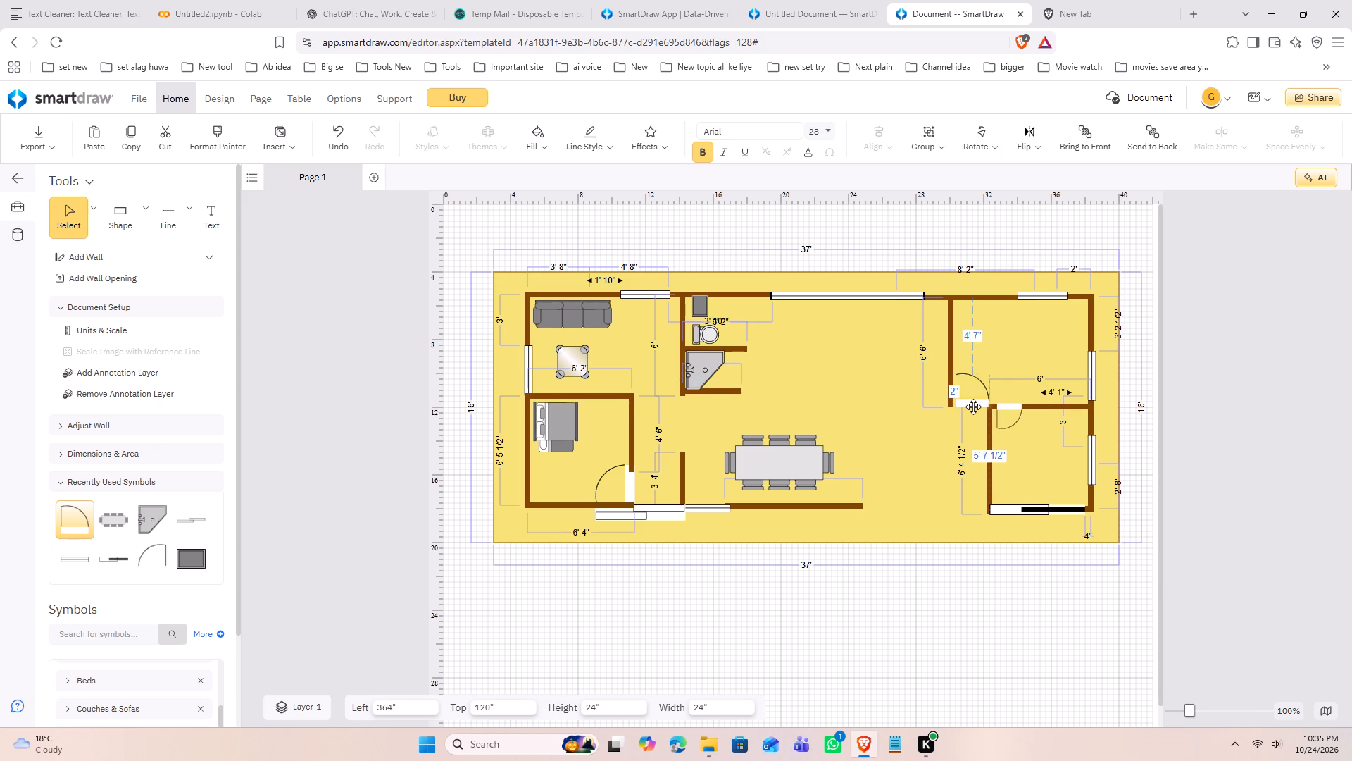
left_click_drag(973, 407, 975, 407)
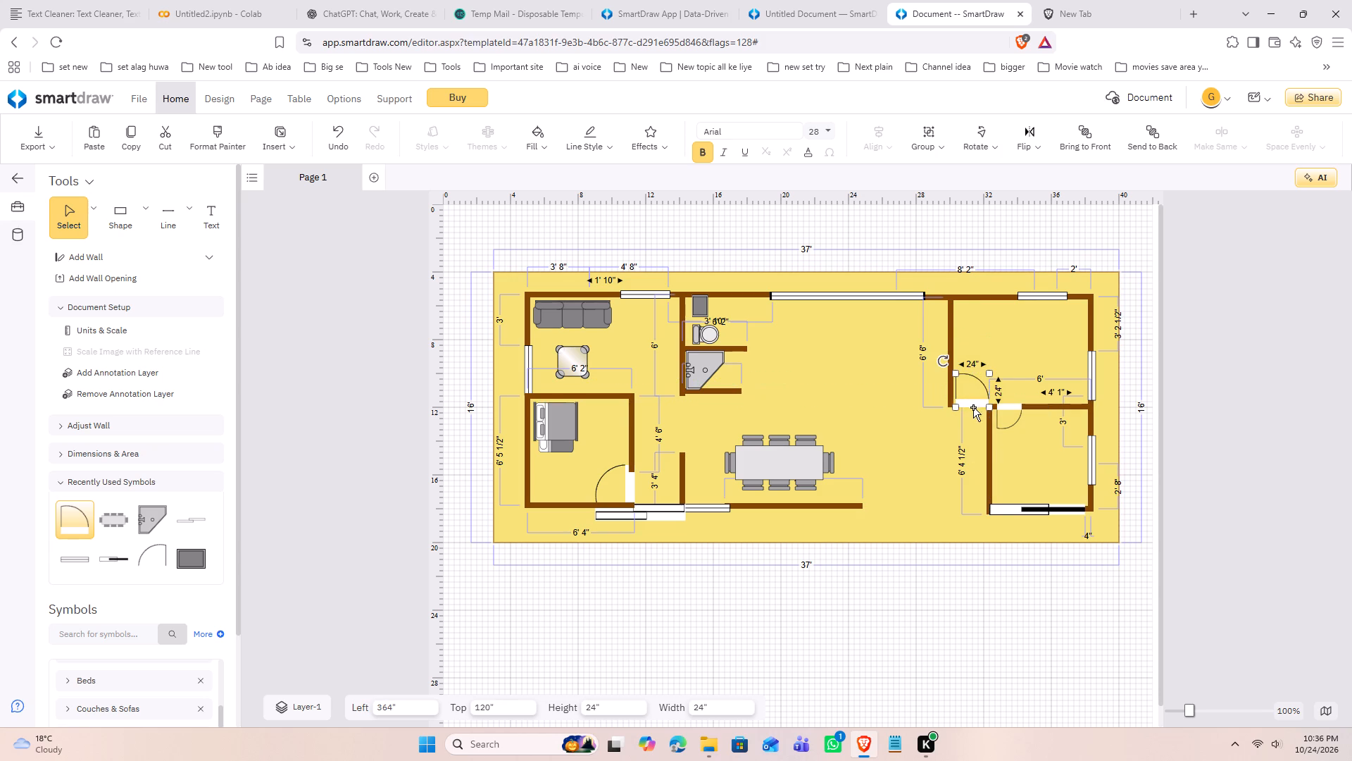
left_click(956, 406)
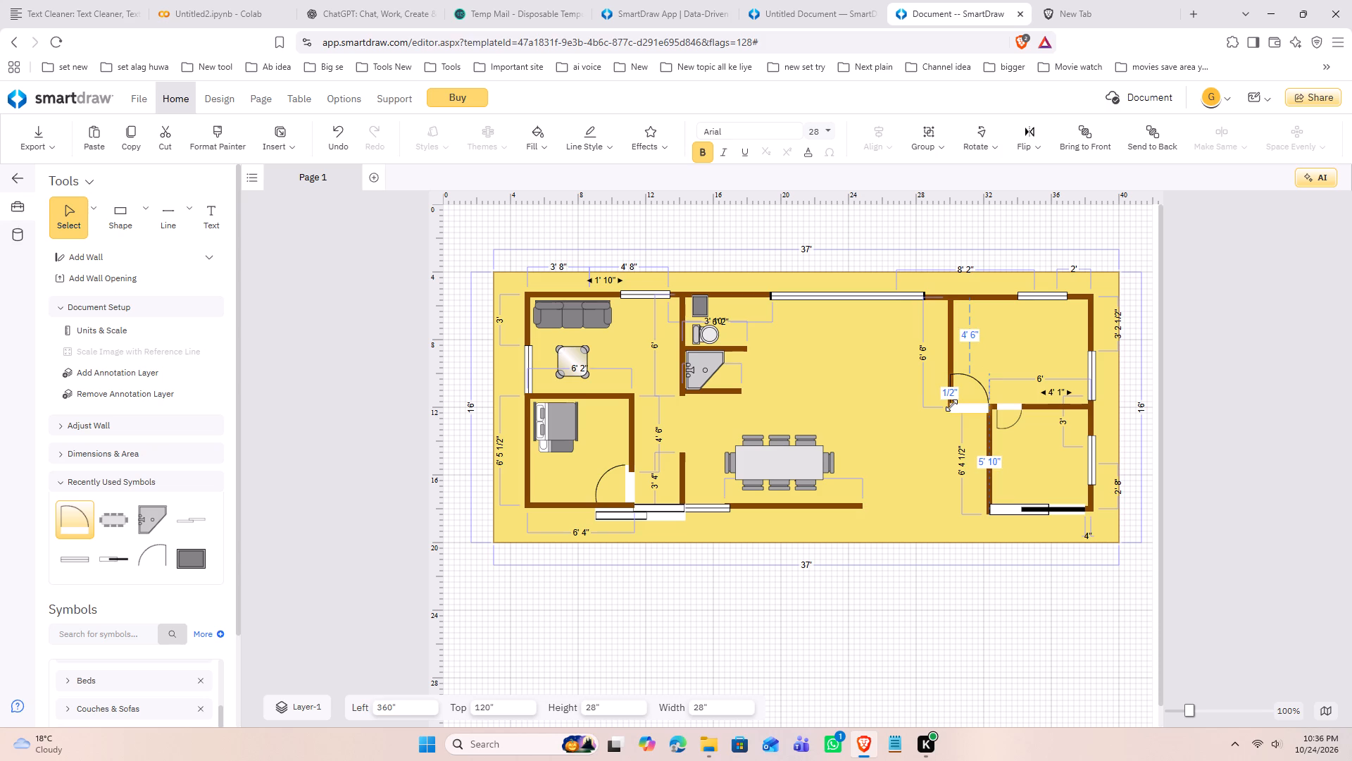
left_click(1017, 350)
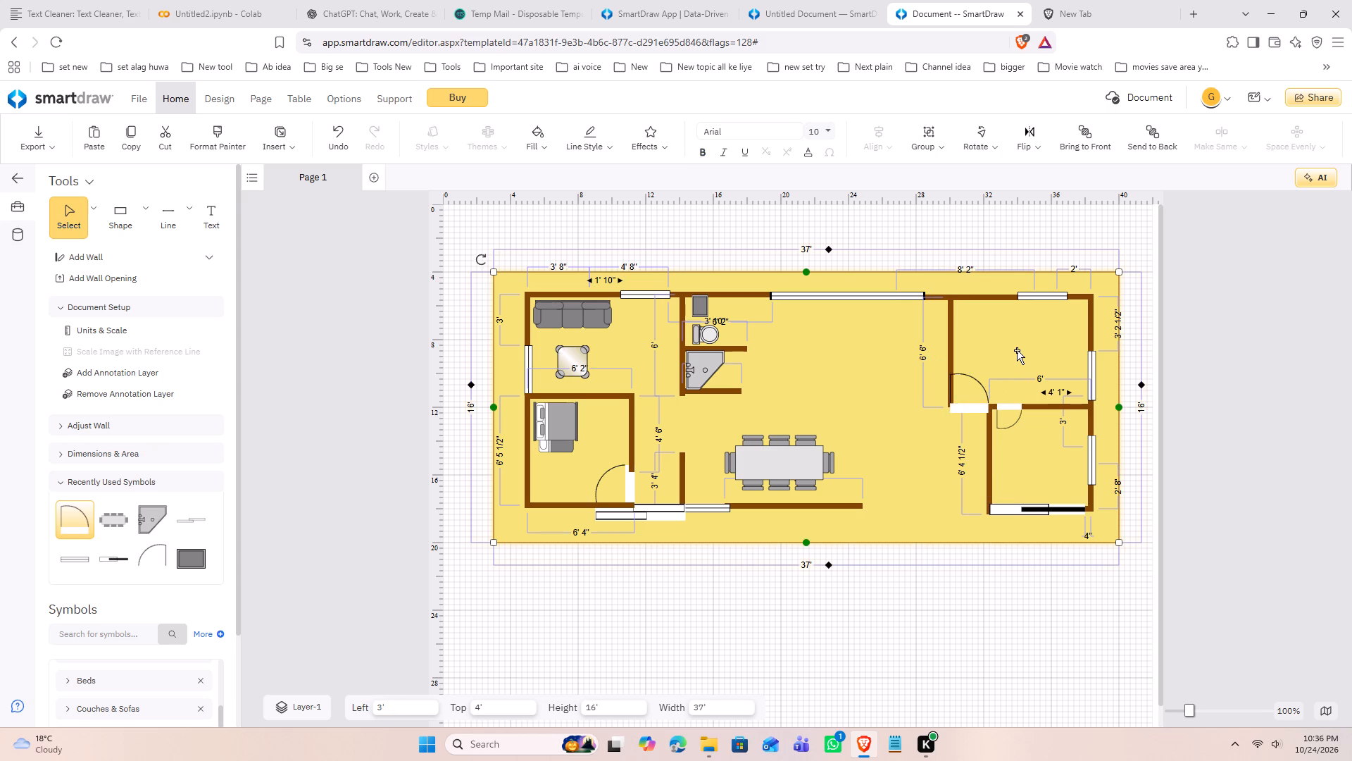
left_click(868, 395)
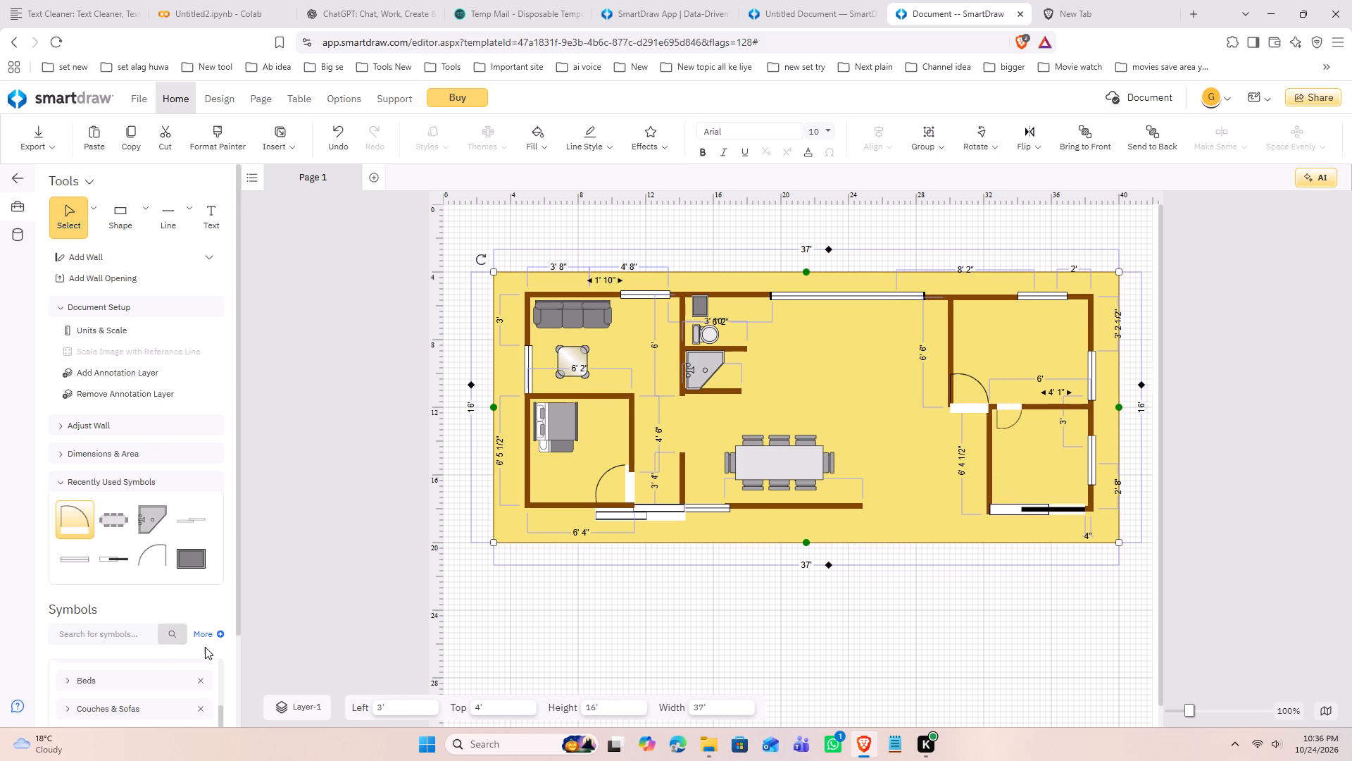
Place a two-pillow bed in the upper-right room and shrink it to 3' 4" wide by 3' 7 5/8" long.
left_click(68, 682)
scroll(124, 697, "down", 1)
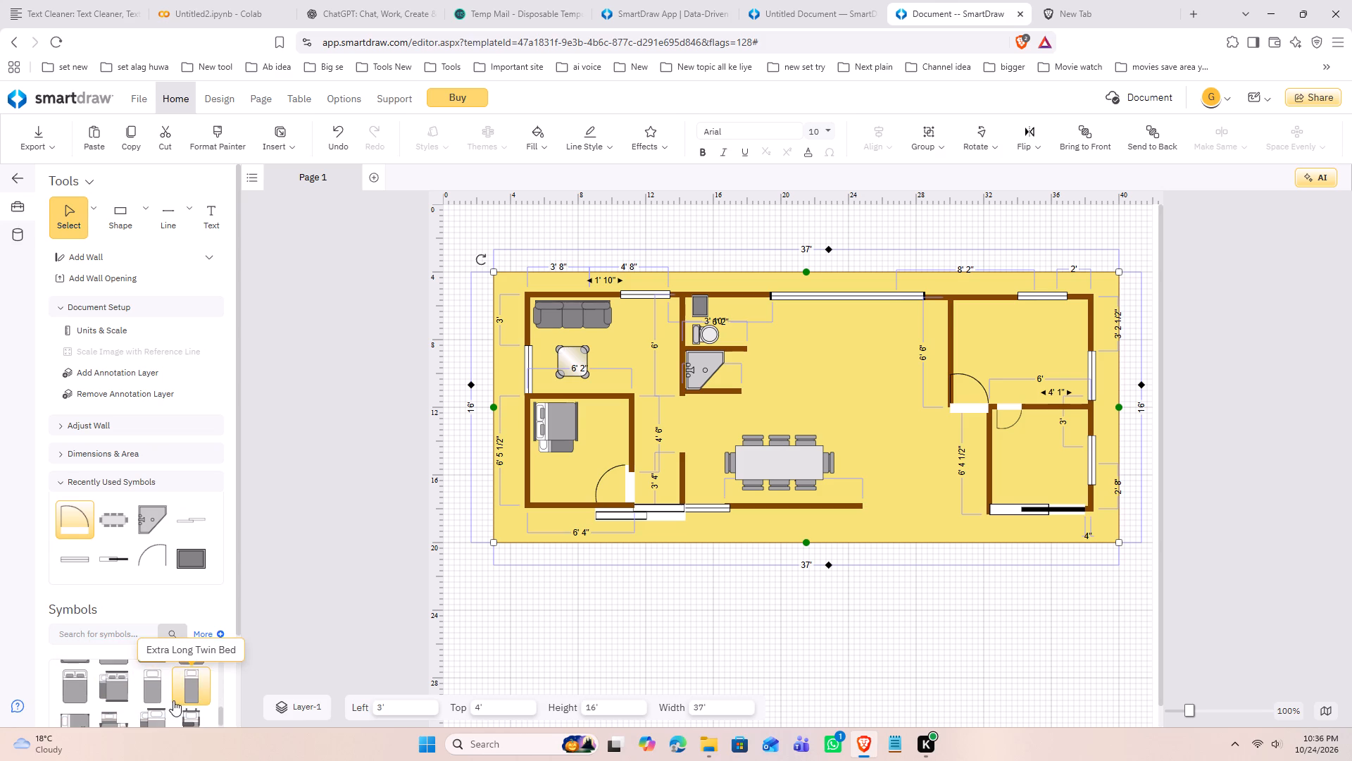
scroll(173, 700, "up", 1)
left_click_drag(115, 714, 410, 565)
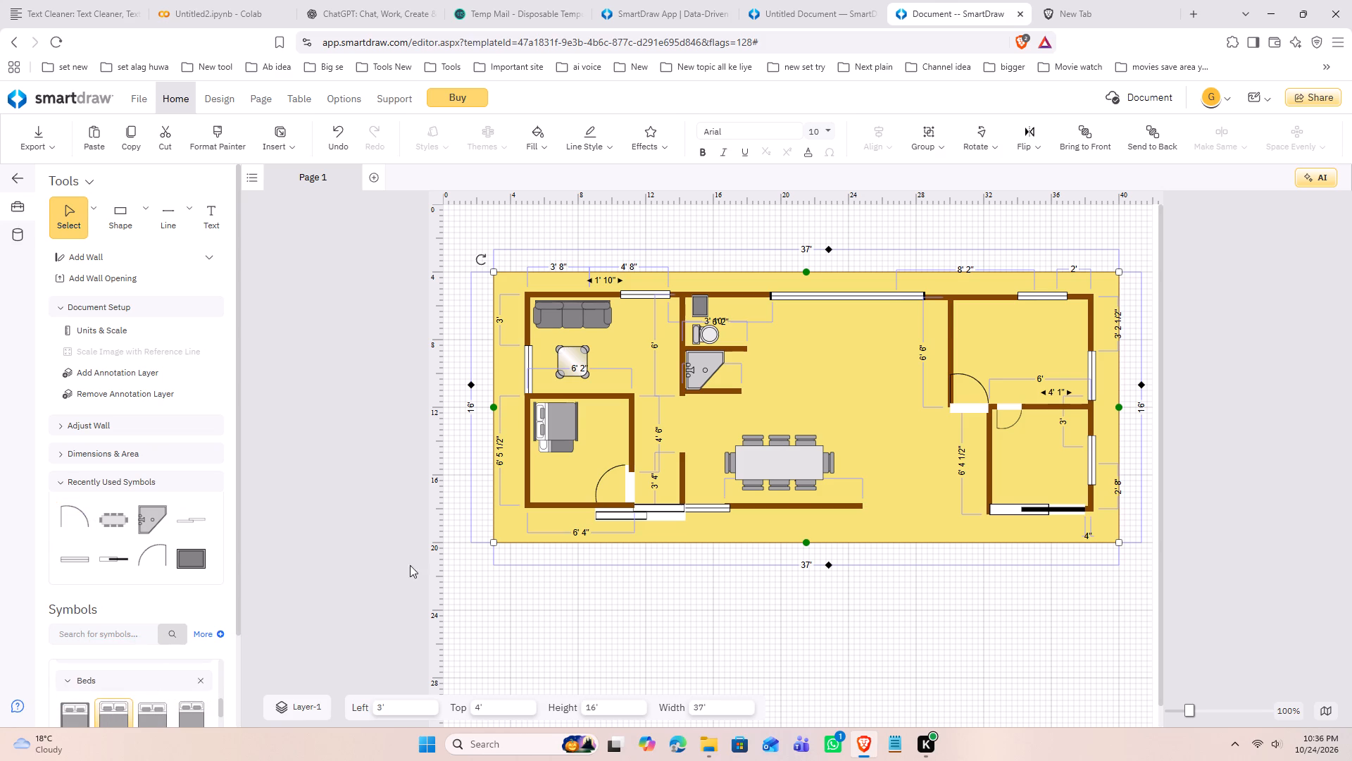
left_click_drag(410, 565, 1031, 373)
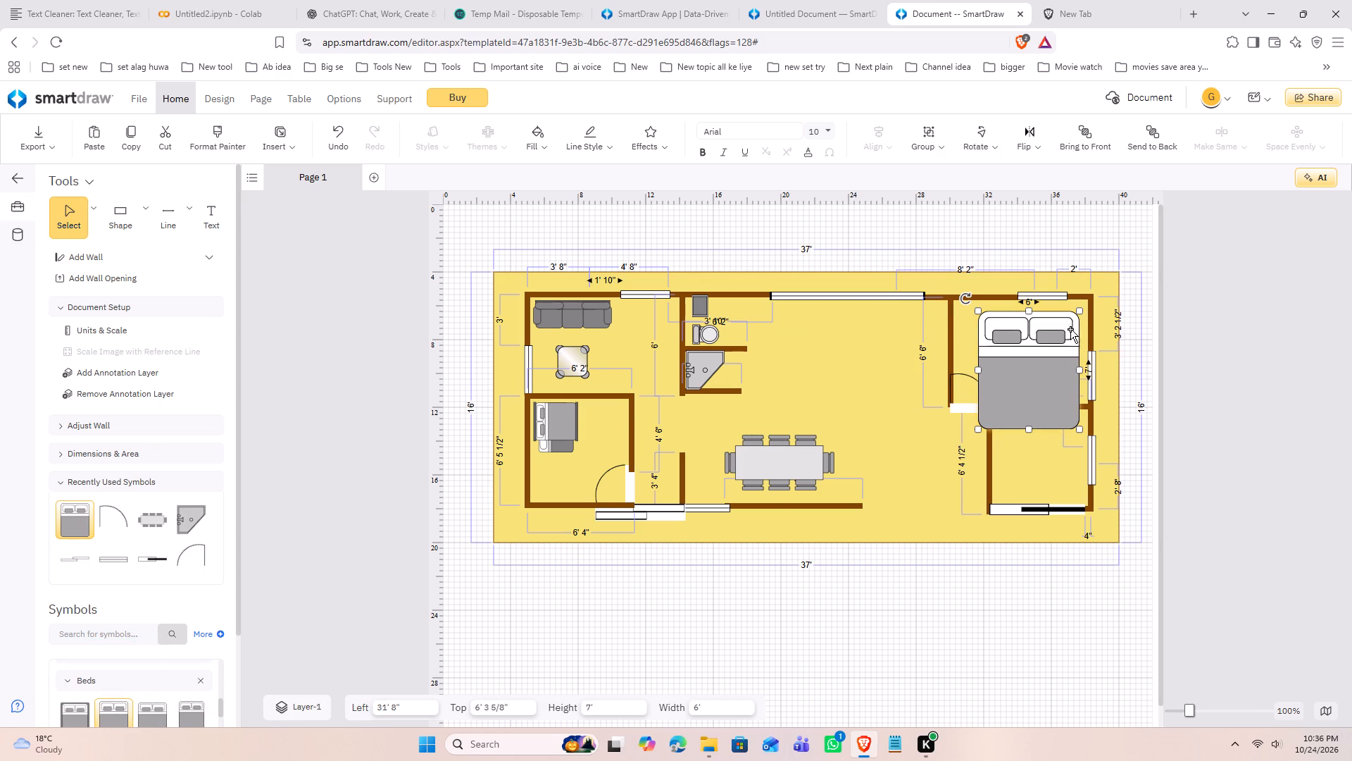
left_click_drag(1082, 309, 1063, 327)
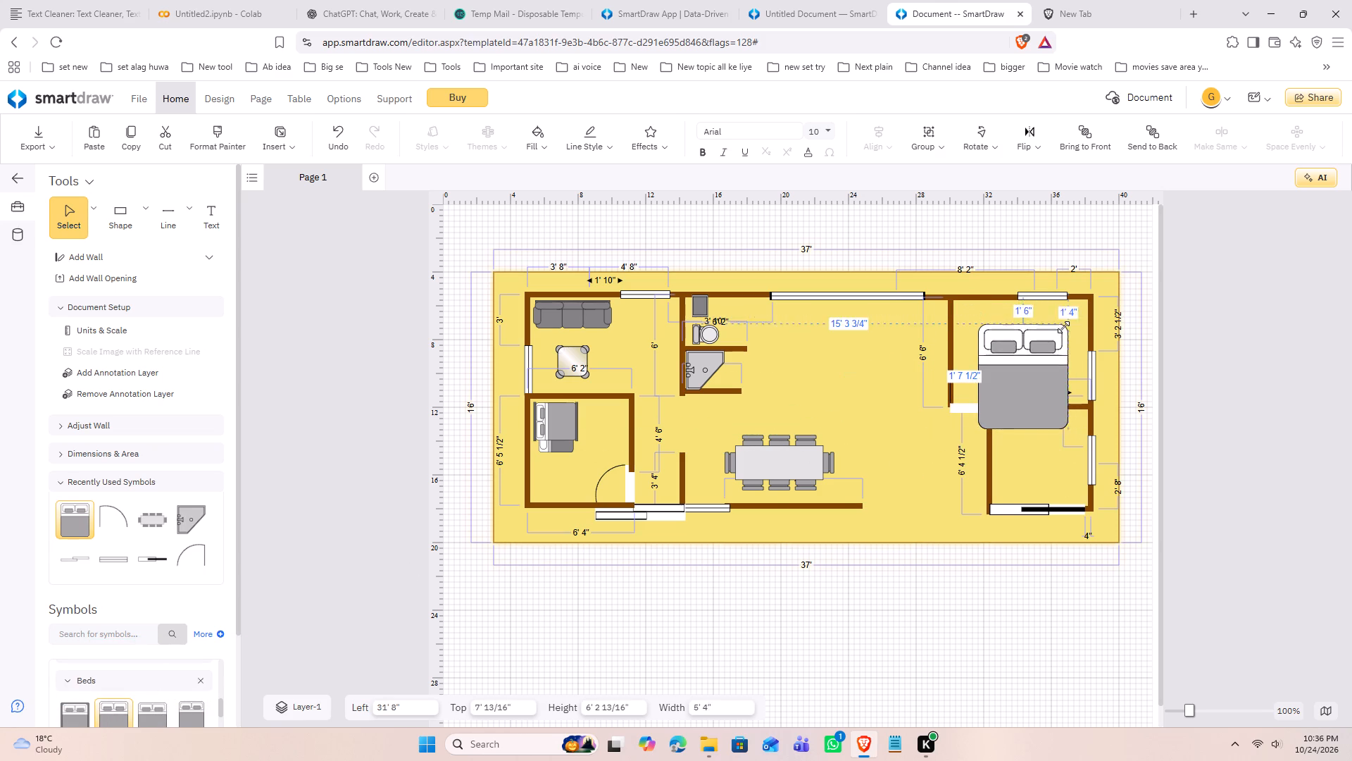
left_click_drag(1063, 327, 1034, 366)
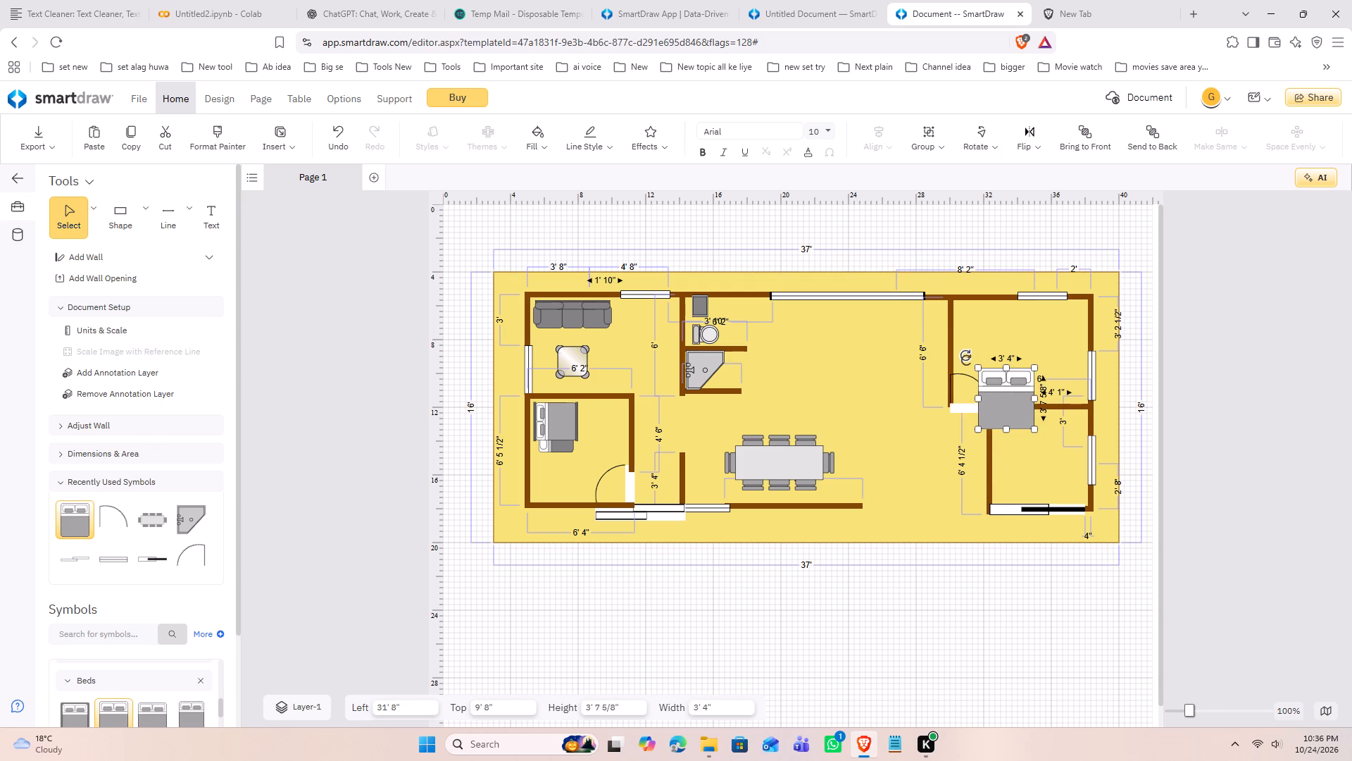
Turn the bed's head toward the right outer wall and fit it in the room's top-right corner at left 34' 7 7/16", top 5' 6 7/16".
left_click_drag(965, 359, 1084, 298)
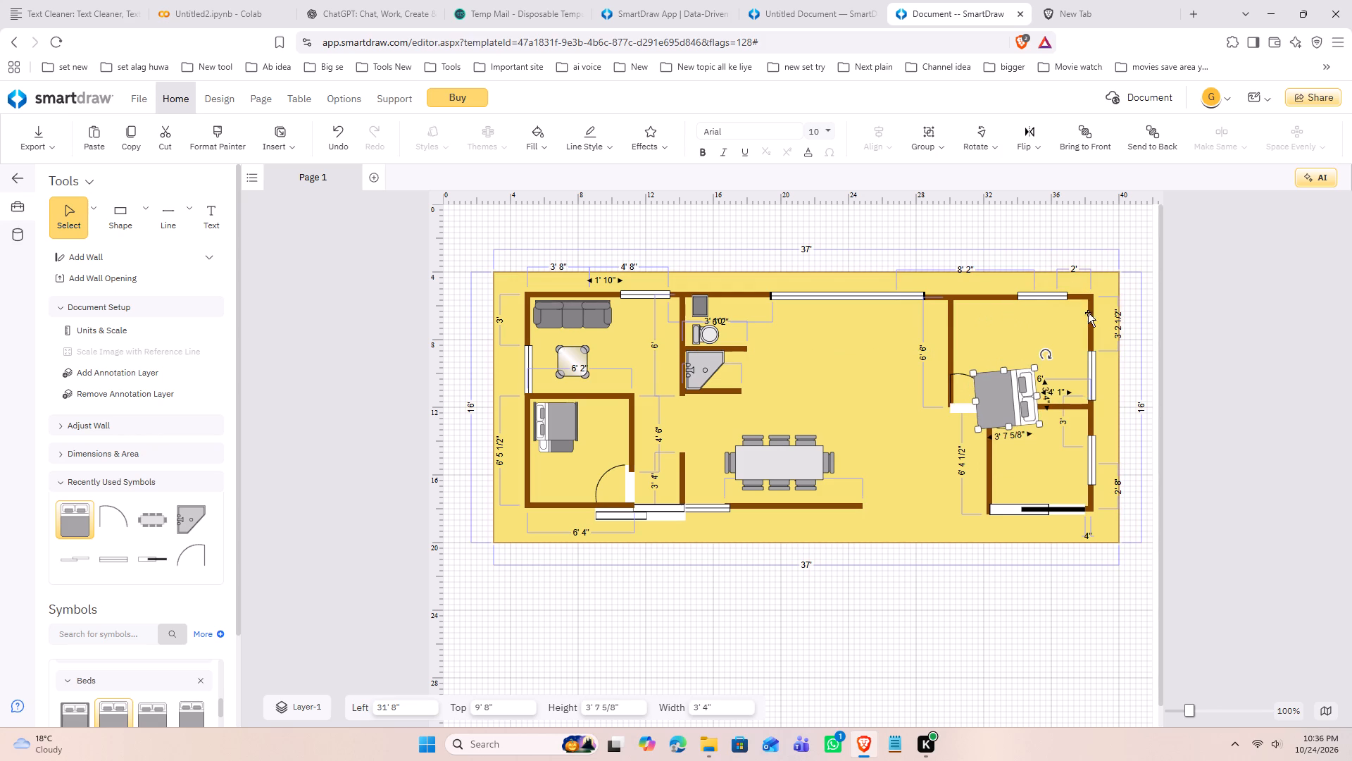
left_click_drag(1041, 354, 1050, 353)
left_click_drag(1008, 407, 1056, 343)
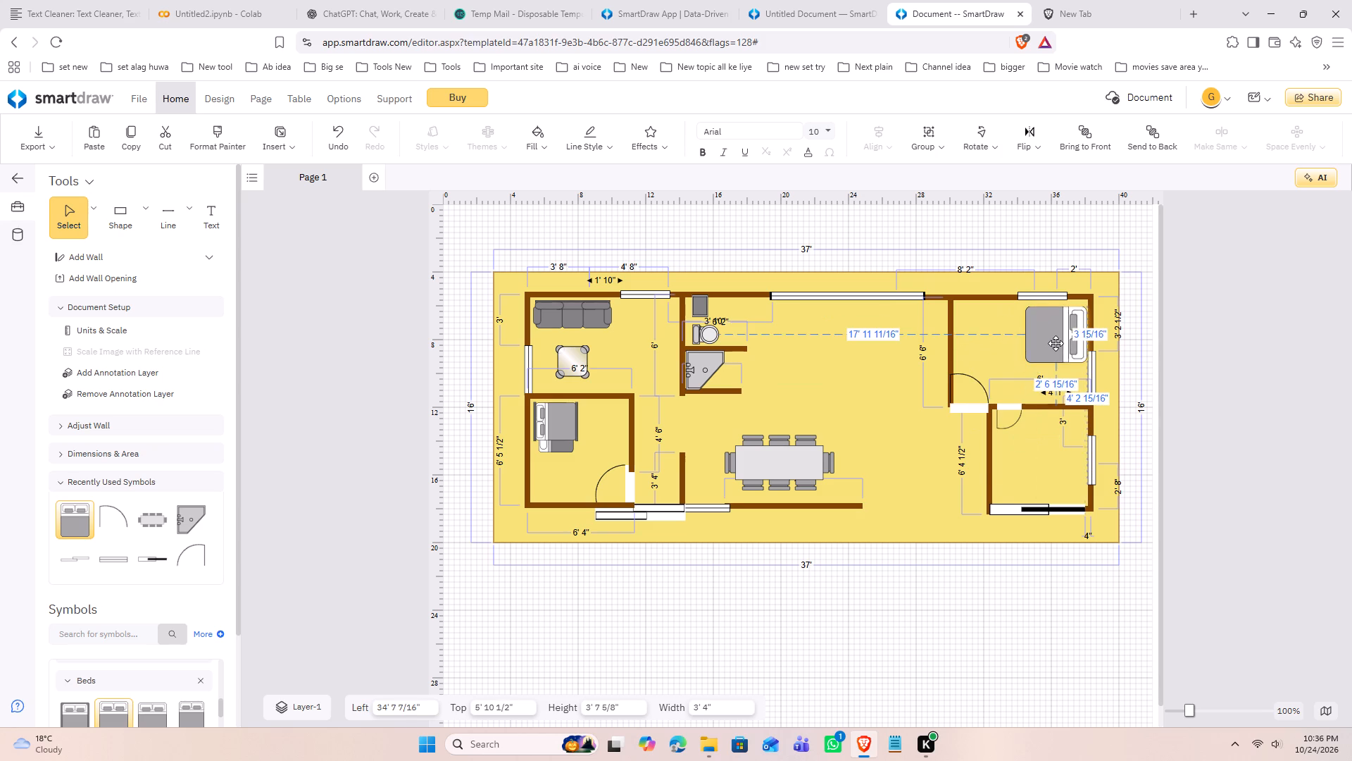
left_click_drag(1056, 343, 1056, 339)
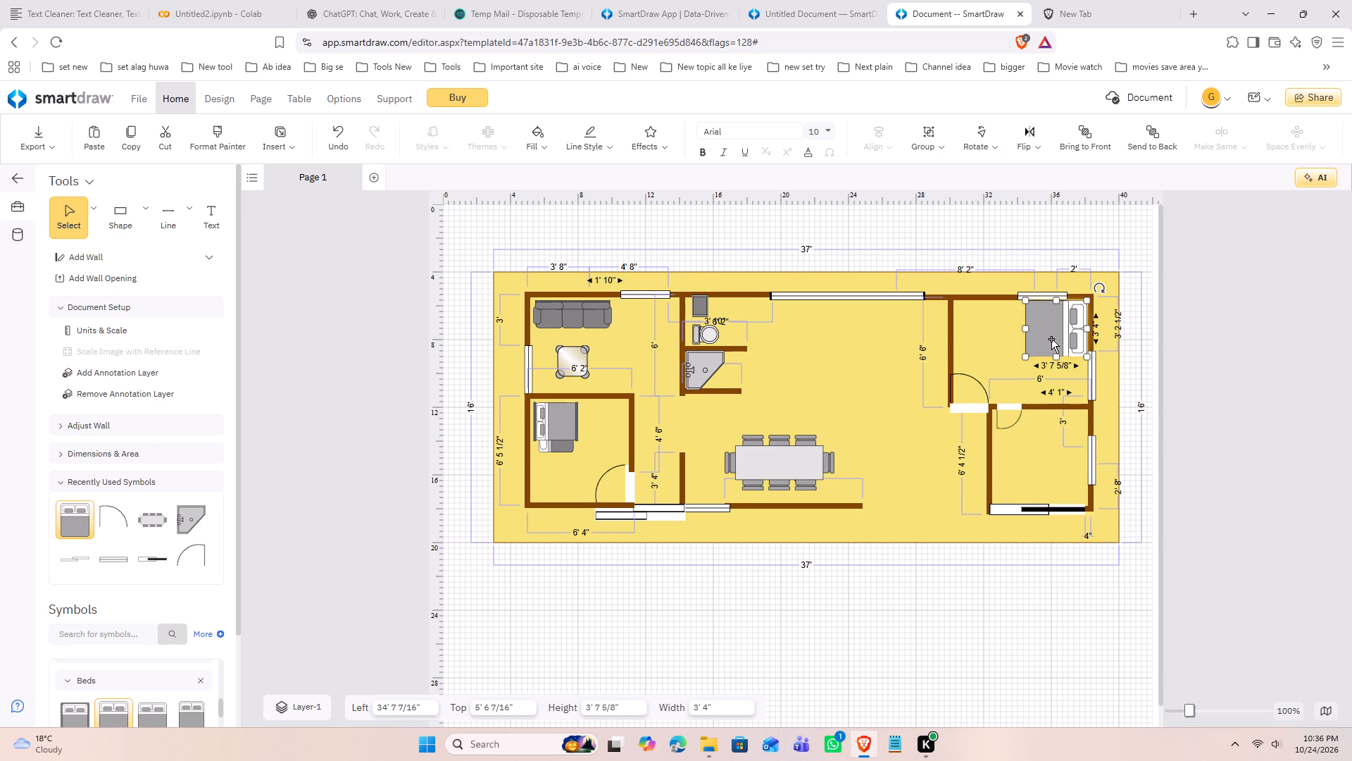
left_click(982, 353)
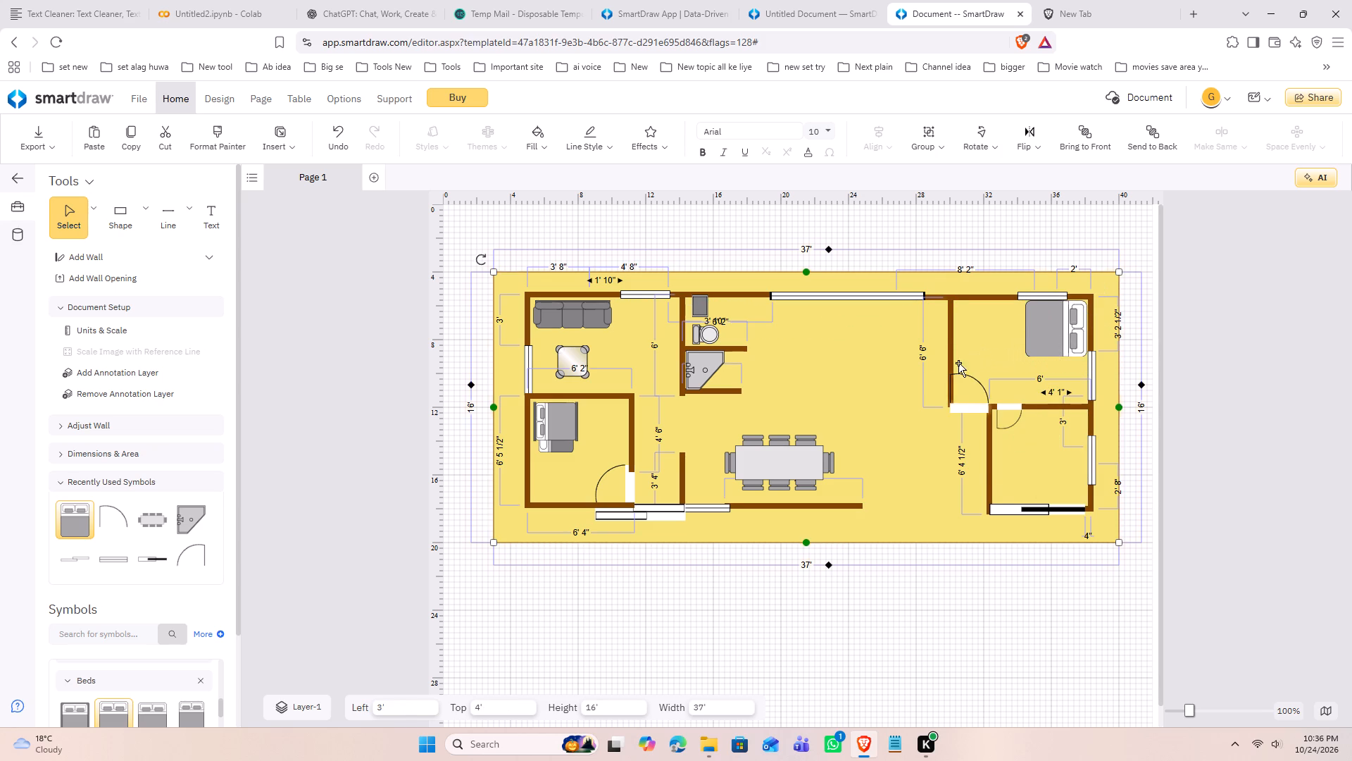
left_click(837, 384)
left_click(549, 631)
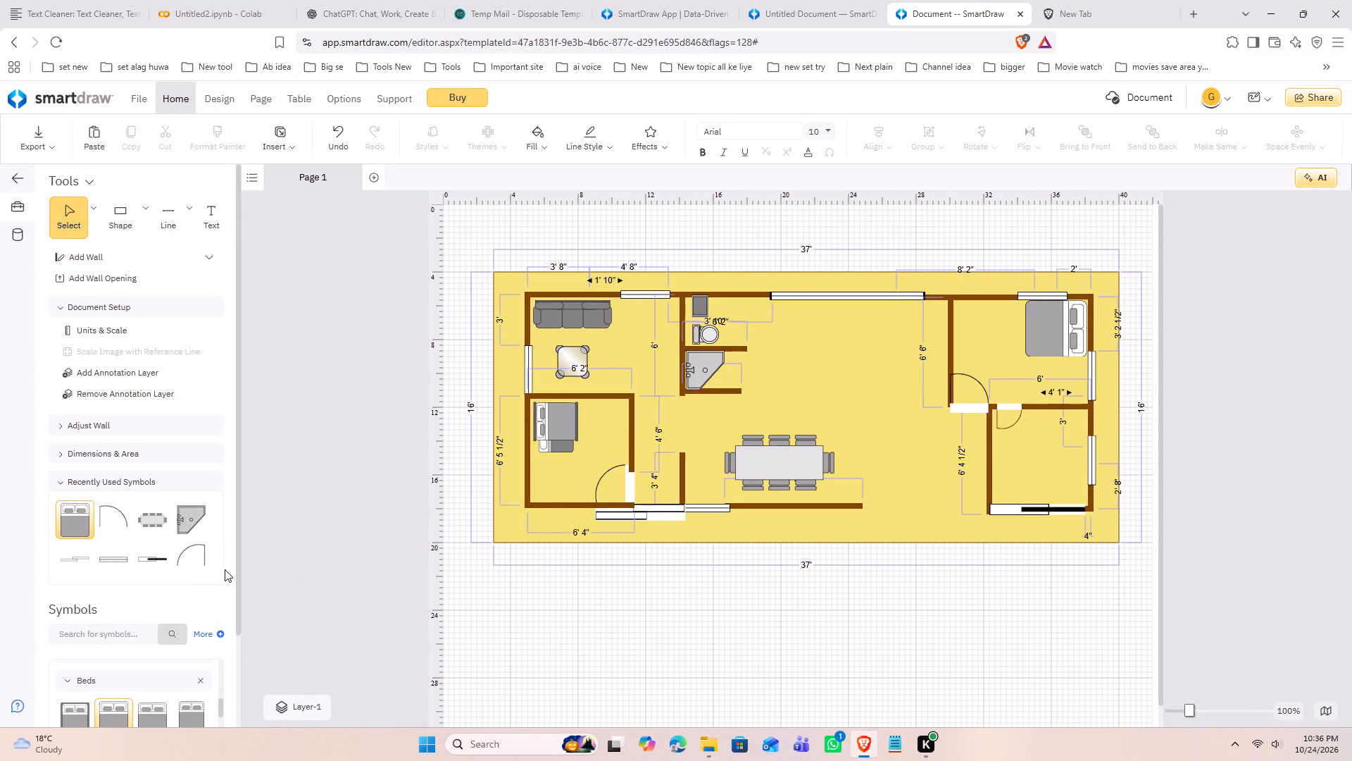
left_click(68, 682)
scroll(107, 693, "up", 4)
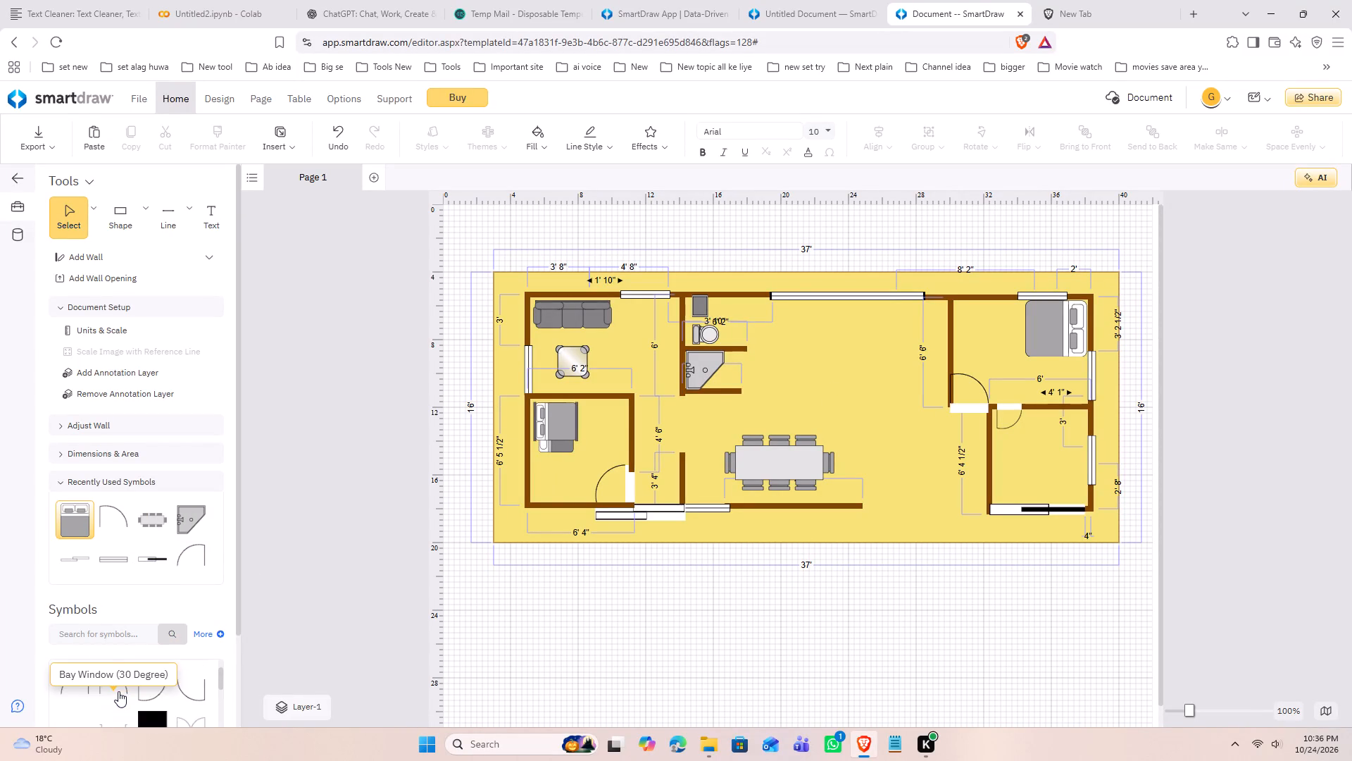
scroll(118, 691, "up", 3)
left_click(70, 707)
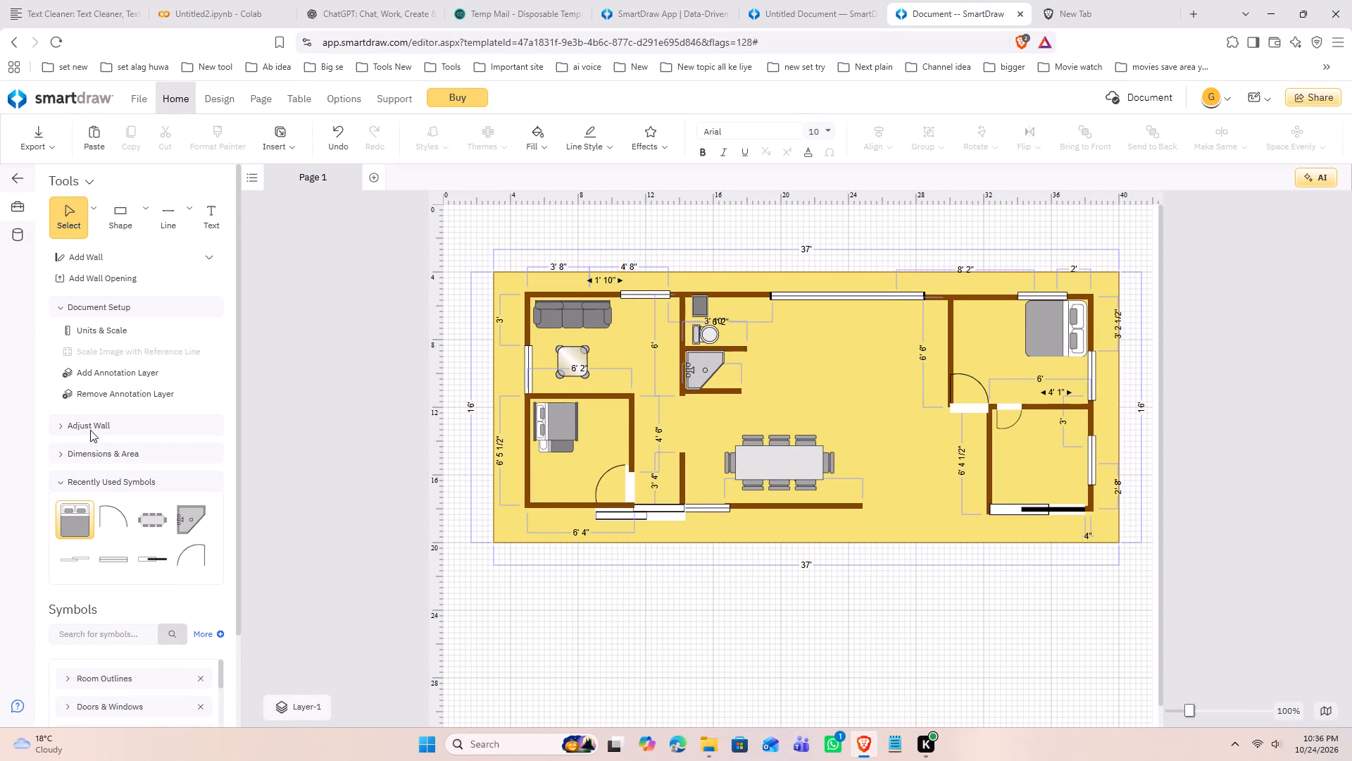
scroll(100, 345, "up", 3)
Add a 6' by 3' rectangle below the floor plan at left 20' 8", top 23', and fill it white.
left_click(144, 211)
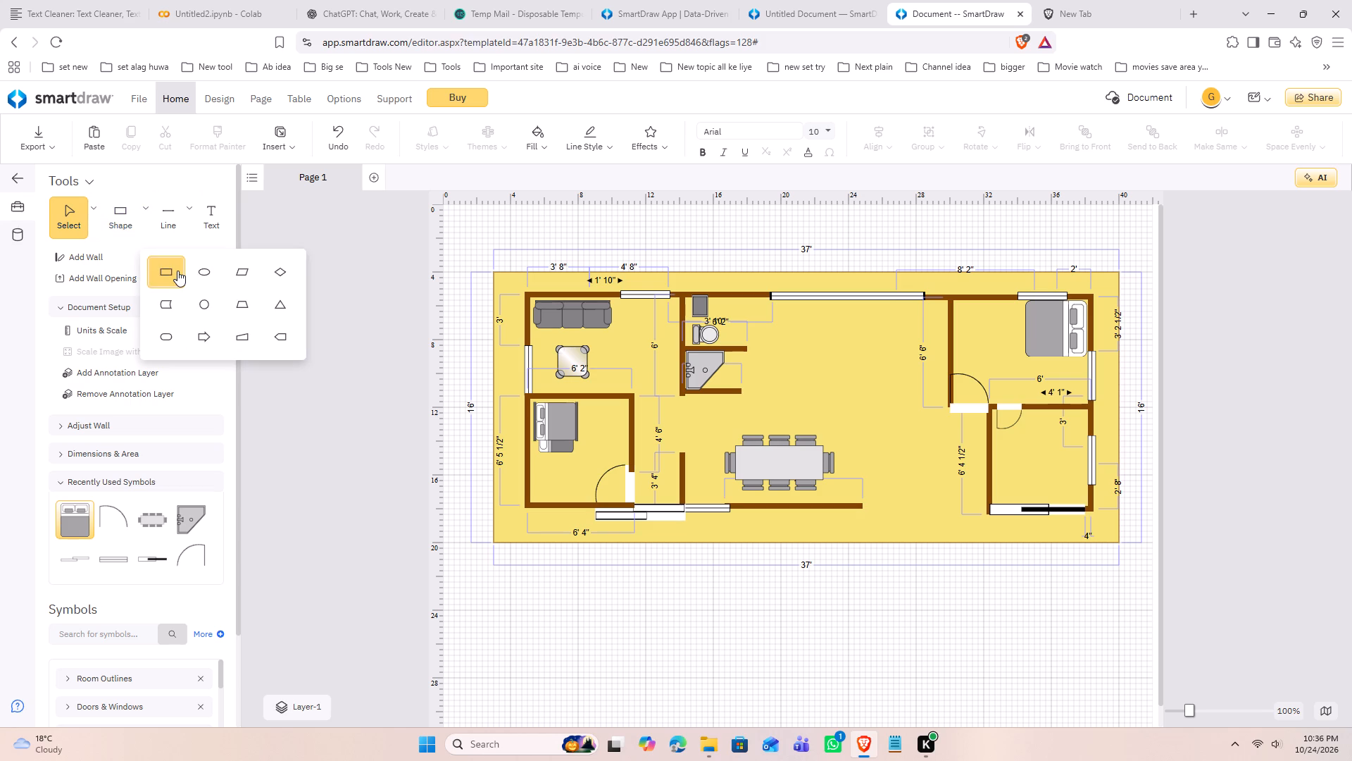
left_click(177, 271)
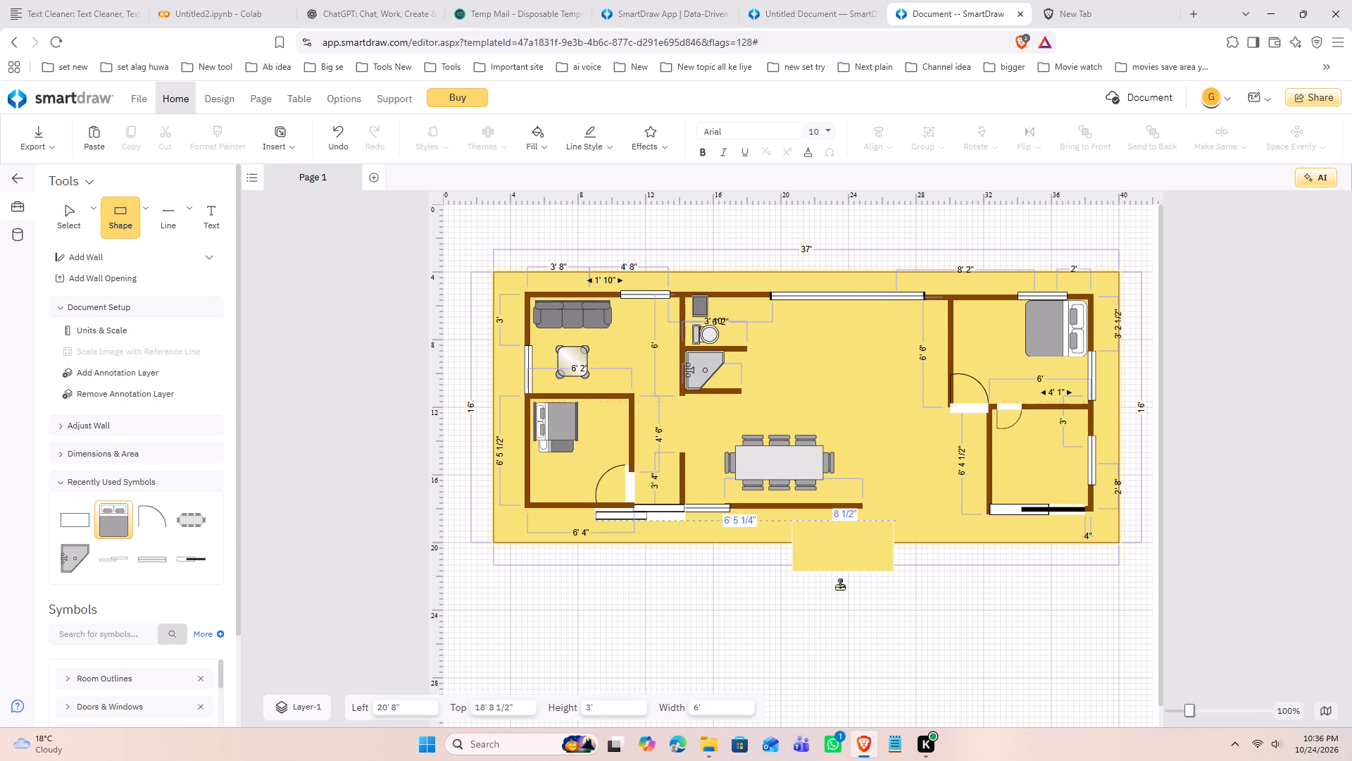
left_click(840, 617)
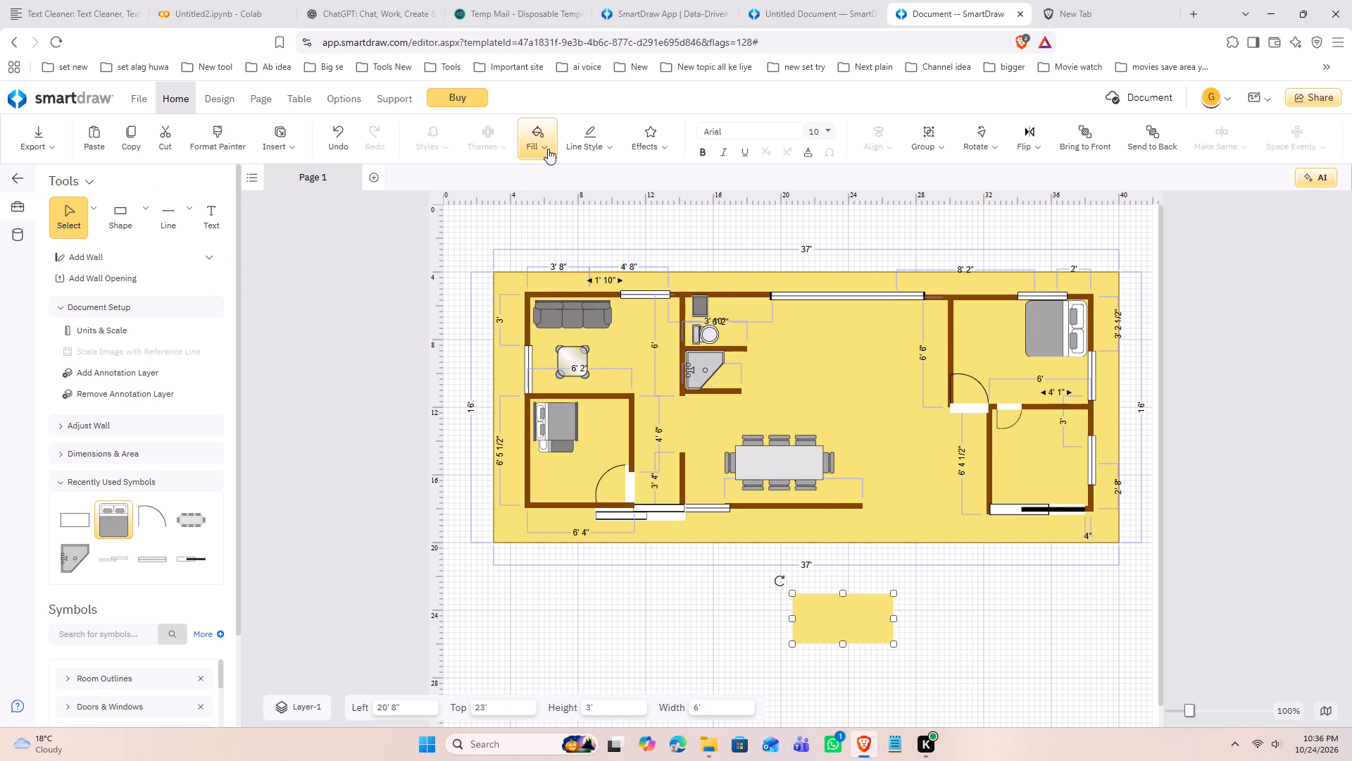
left_click(548, 149)
left_click(555, 206)
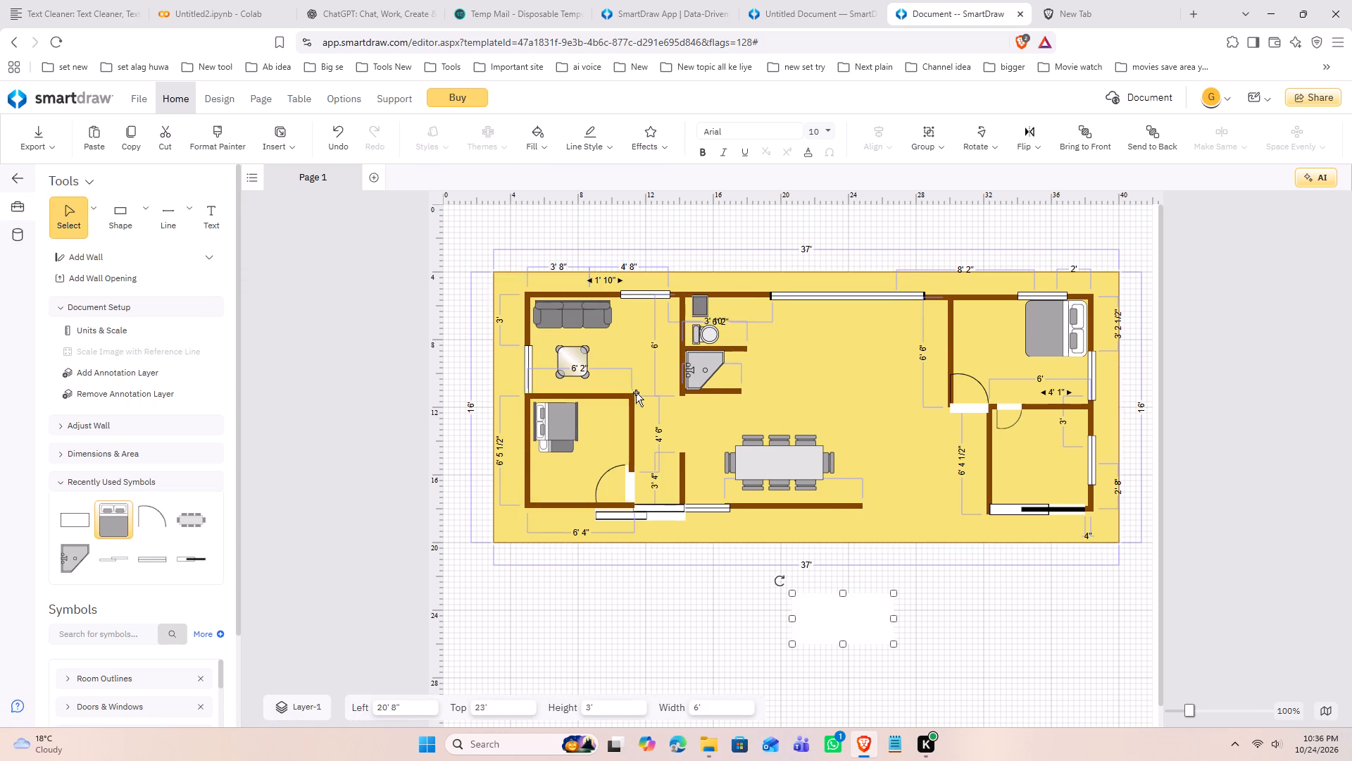
Shrink the white rectangle below the plan to 1' 4" wide by 1' 8" high.
left_click_drag(844, 645, 843, 624)
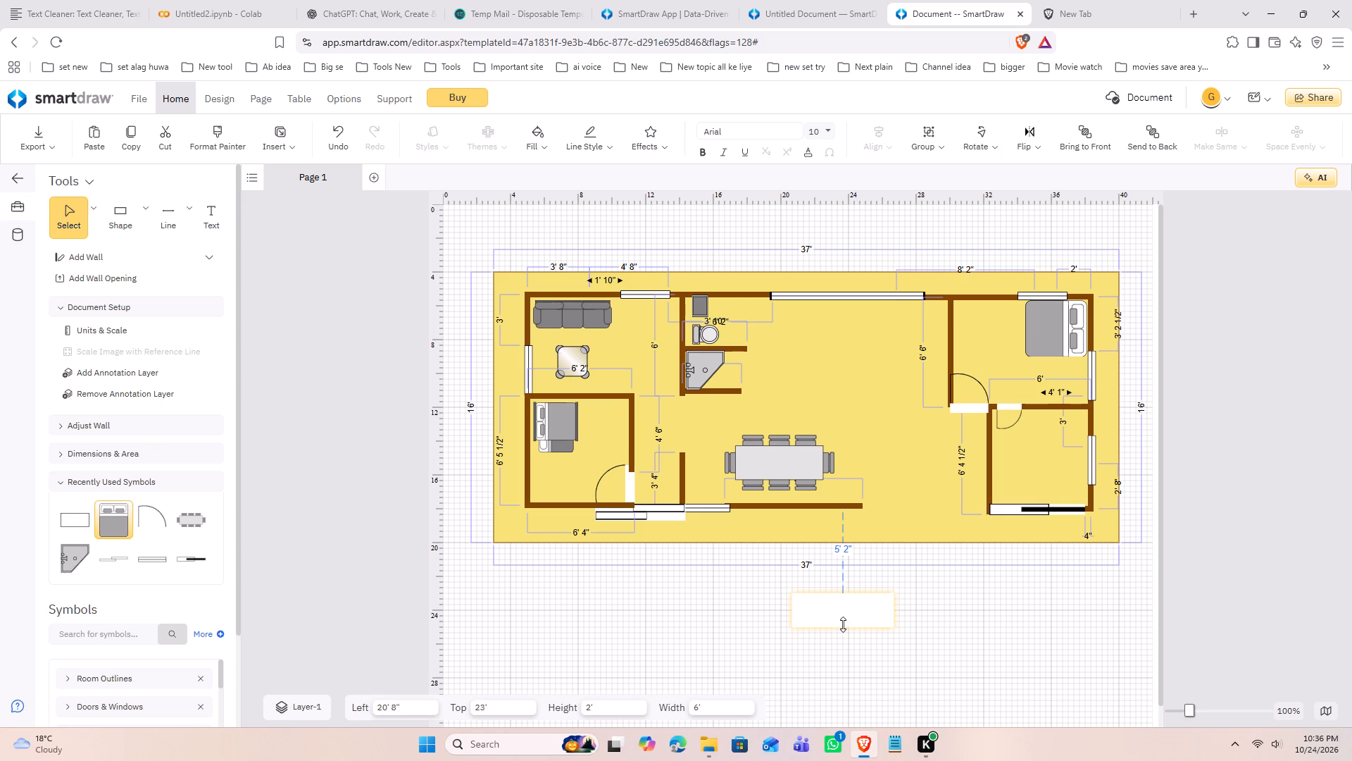
left_click_drag(843, 624, 843, 619)
left_click_drag(891, 607, 878, 608)
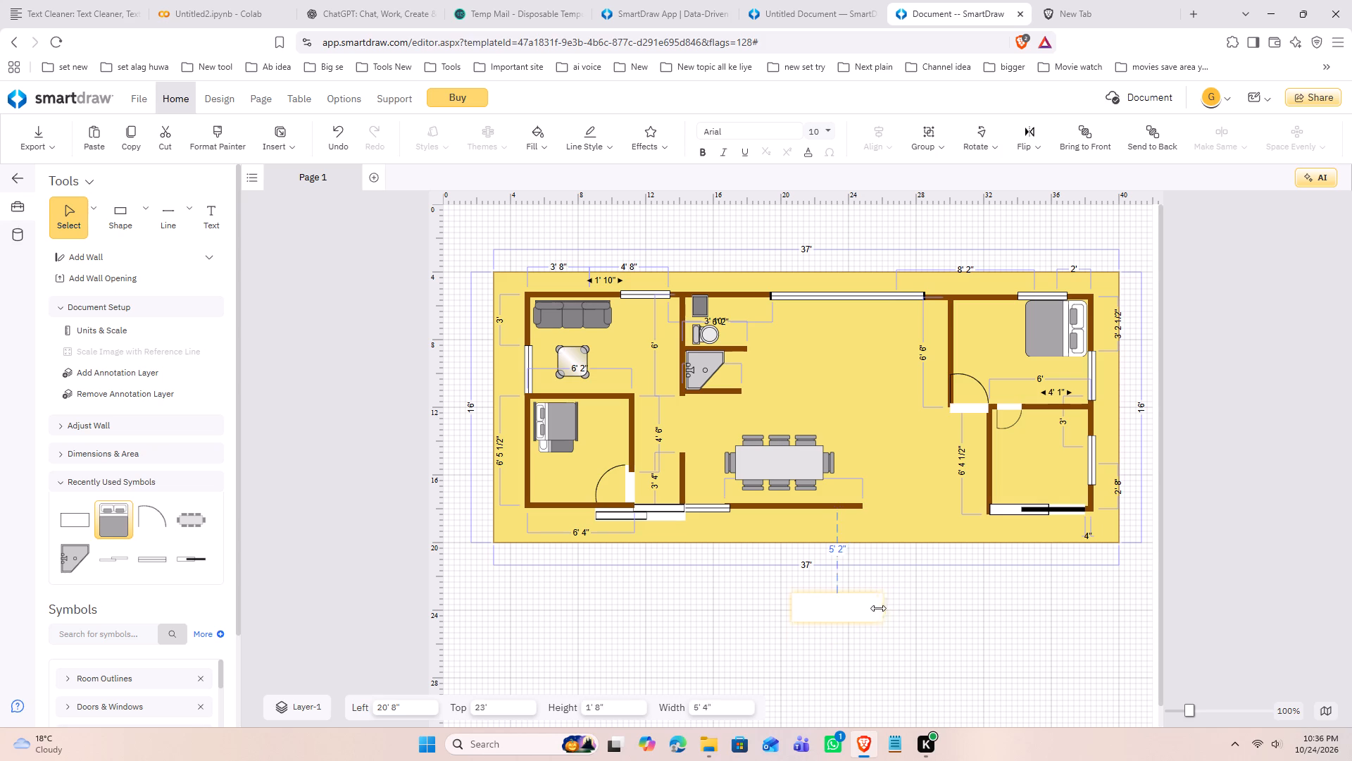
left_click_drag(878, 608, 817, 608)
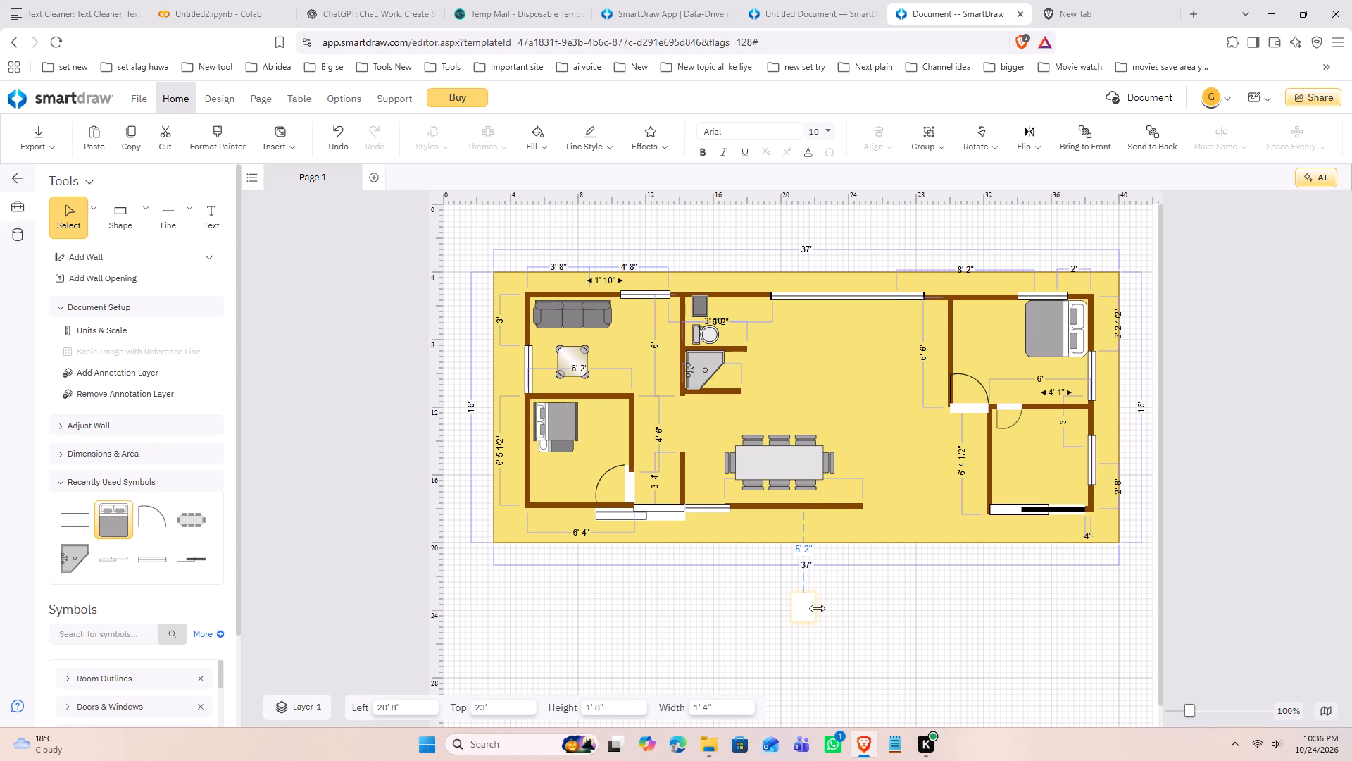
left_click_drag(817, 608, 815, 607)
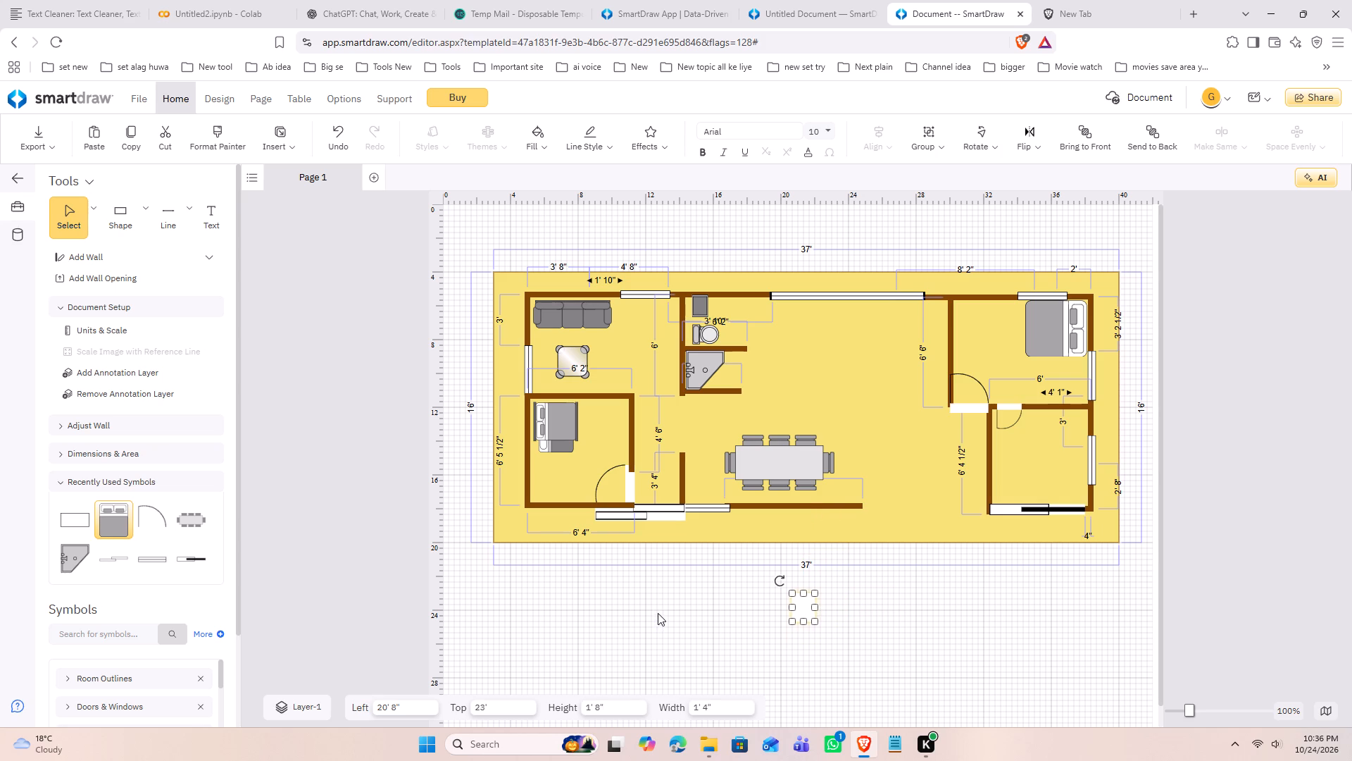
left_click(658, 613)
Look through the table and bed symbols for another furnishing.
scroll(117, 578, "down", 3)
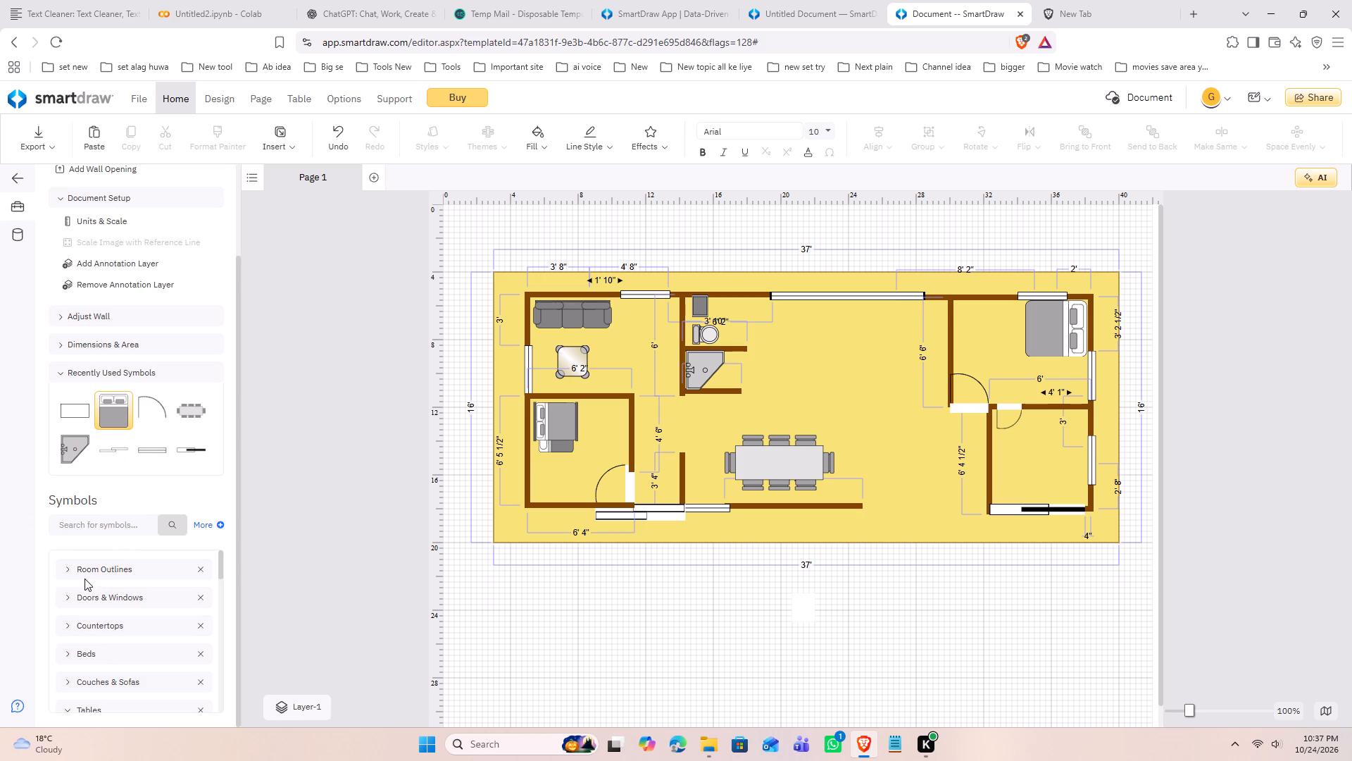
scroll(89, 580, "down", 3)
scroll(145, 606, "up", 3)
scroll(145, 609, "down", 3)
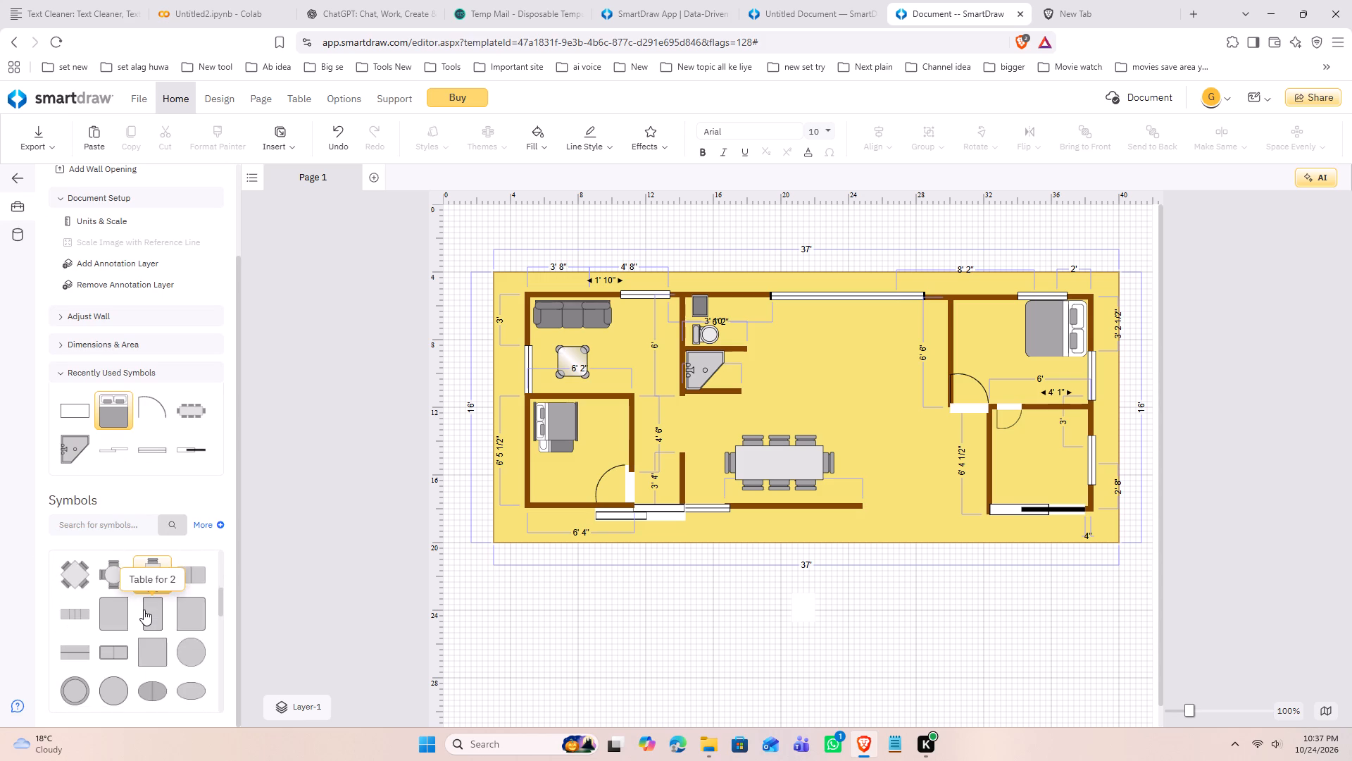
scroll(144, 610, "up", 2)
scroll(137, 636, "down", 1)
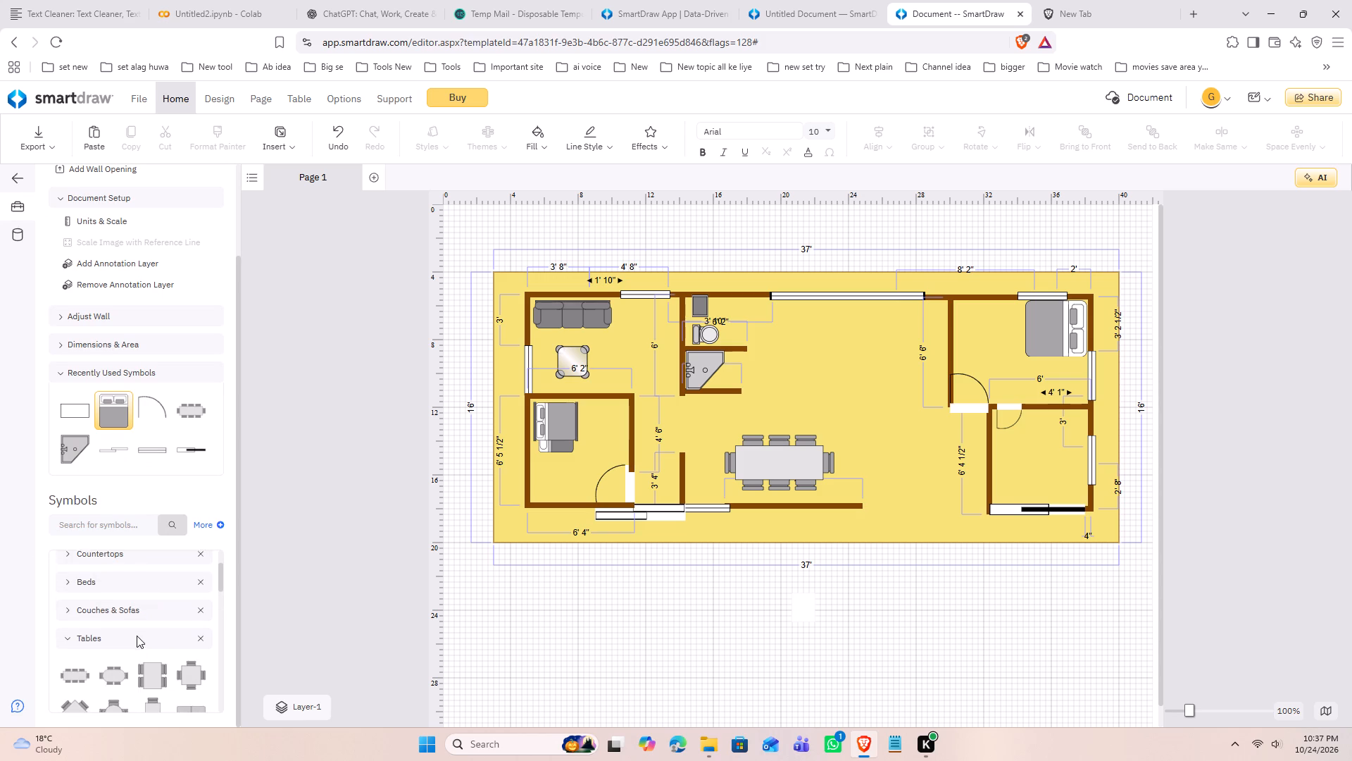
scroll(134, 645, "down", 2)
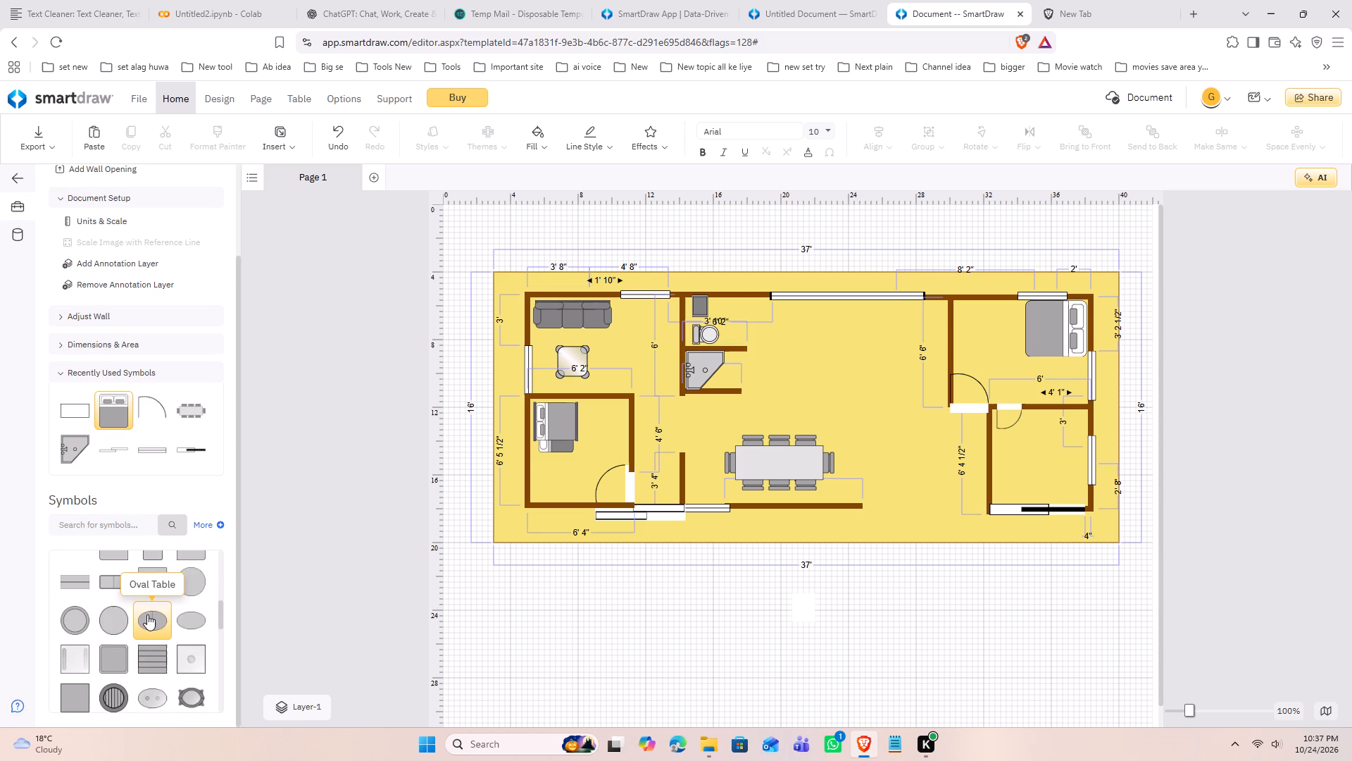
scroll(147, 614, "up", 2)
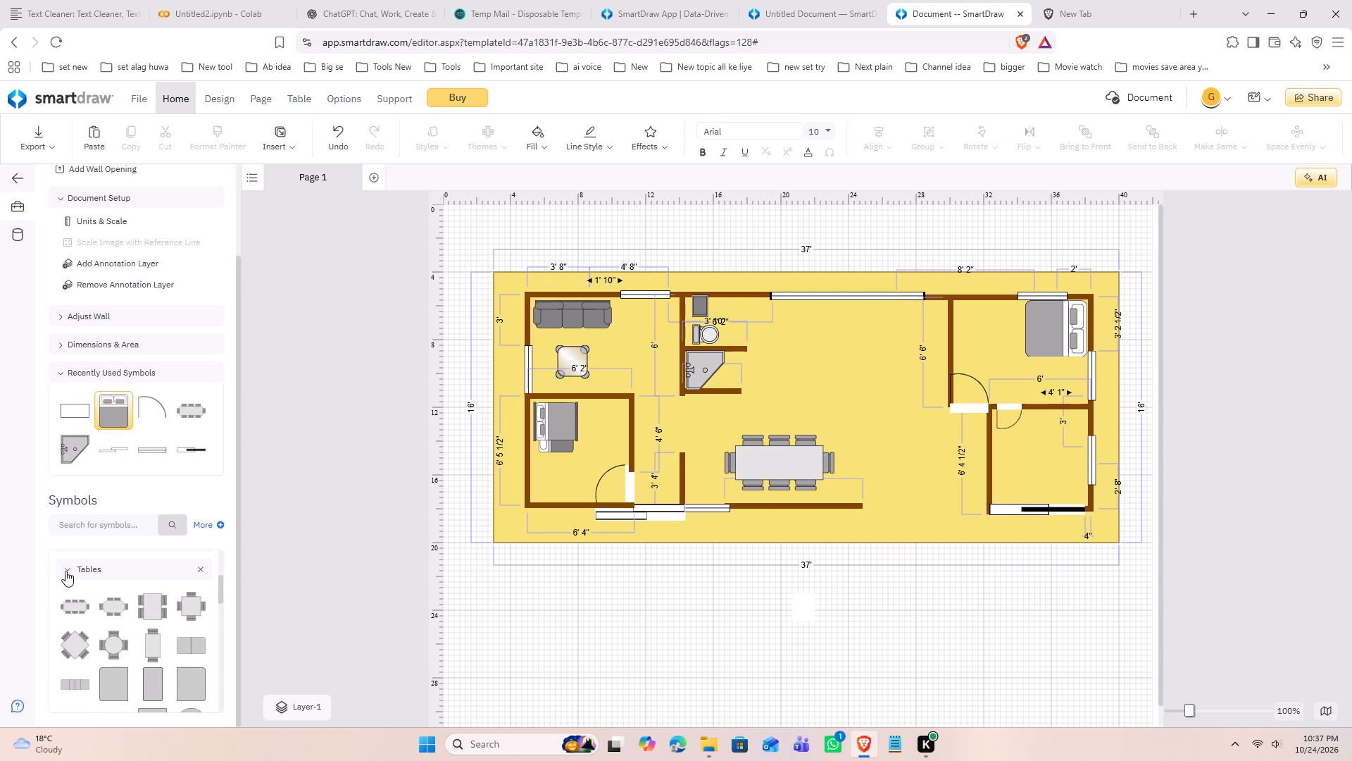
left_click(65, 571)
scroll(104, 595, "up", 1)
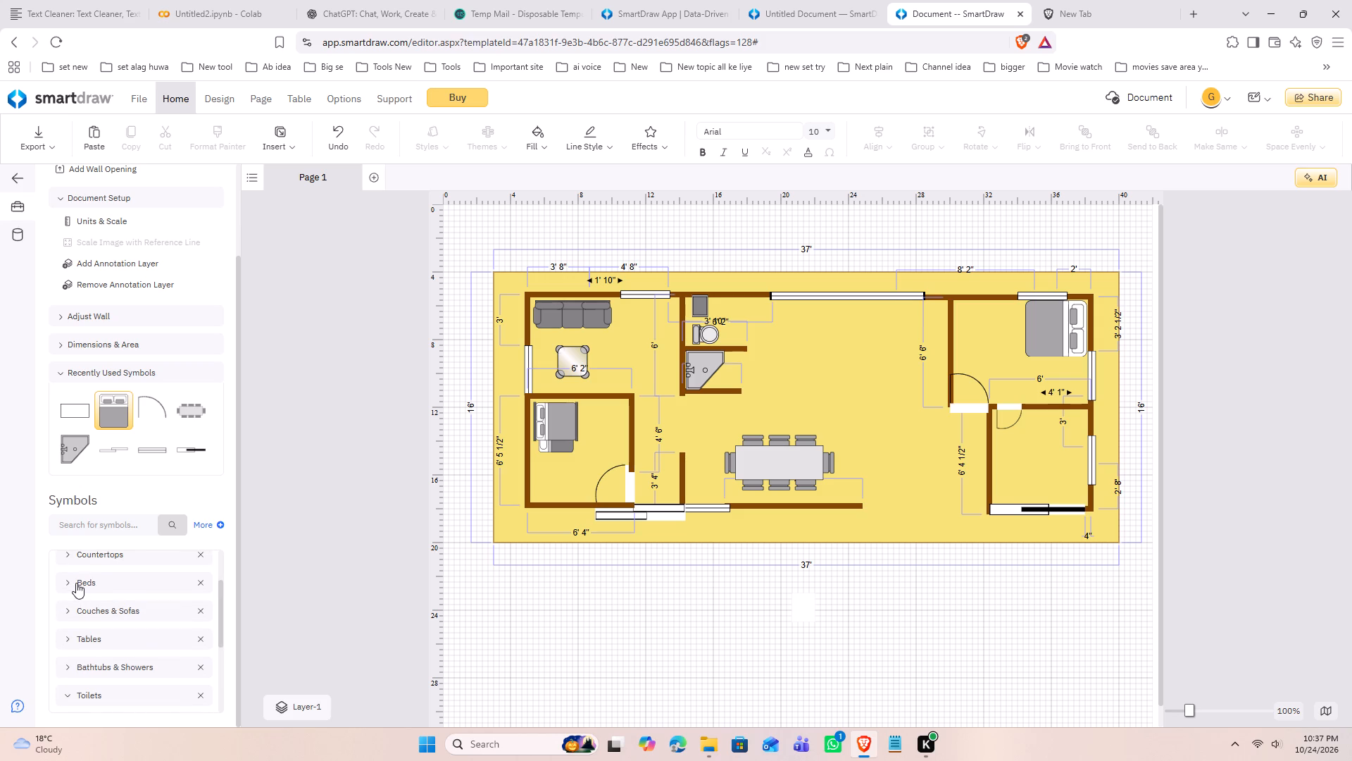
left_click(68, 581)
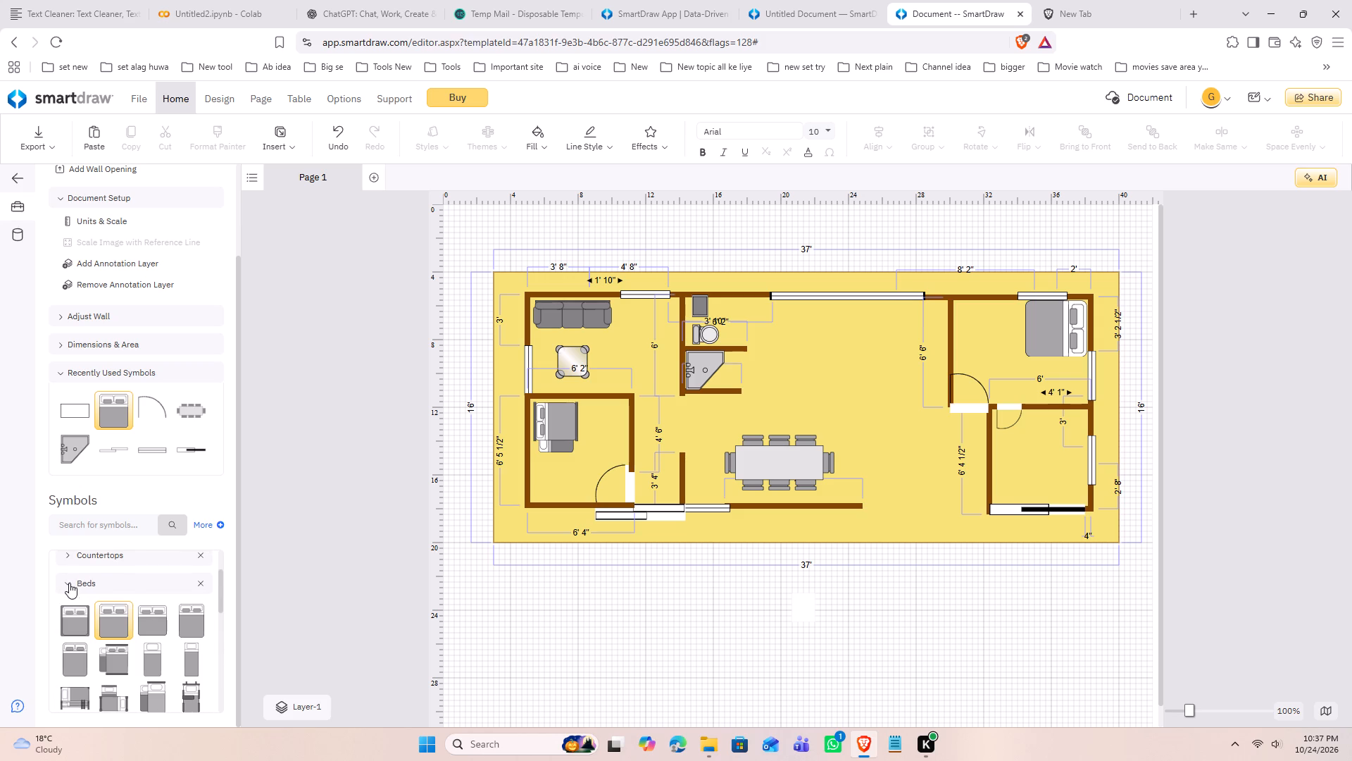
left_click(69, 583)
Place a sofa from Couches & Sofas in the middle room above the dining table and rotate it a quarter turn upright.
left_click(68, 614)
scroll(119, 621, "down", 1)
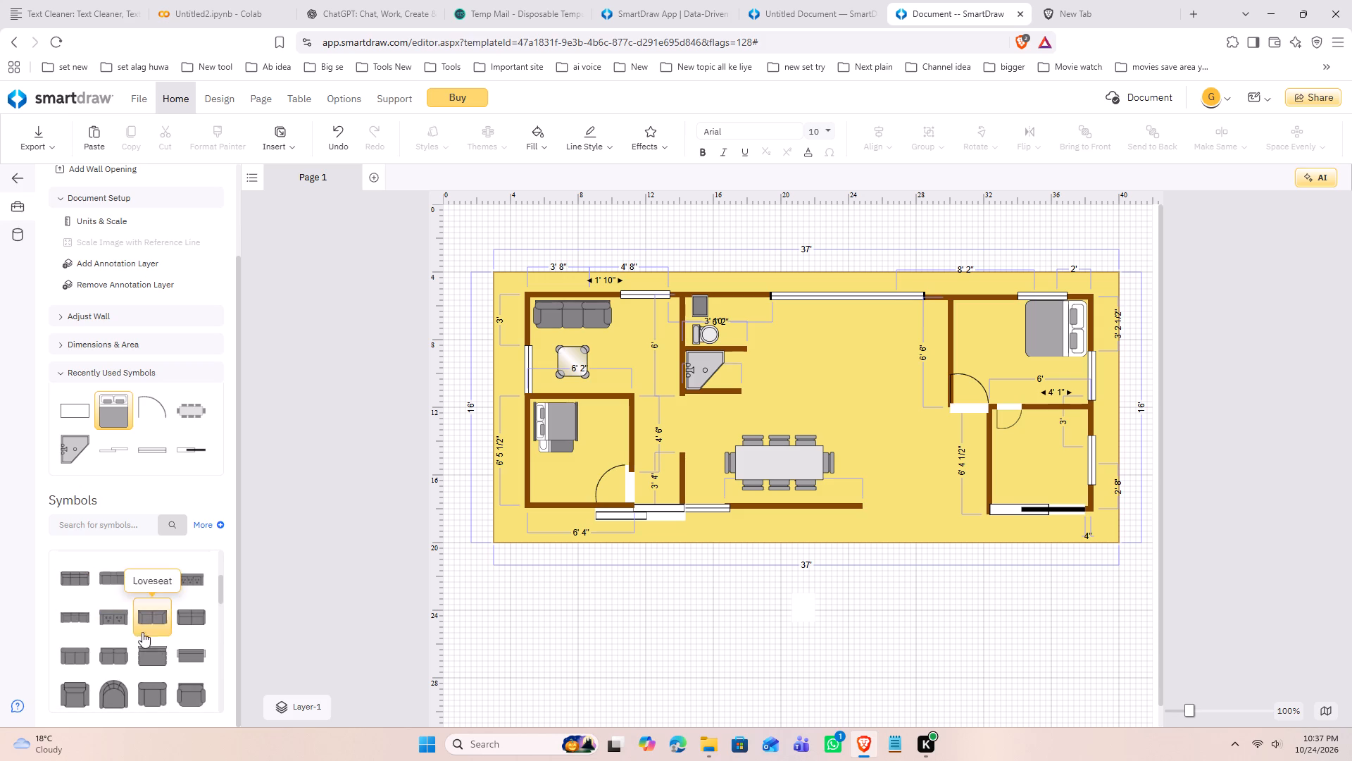
left_click_drag(197, 658, 698, 481)
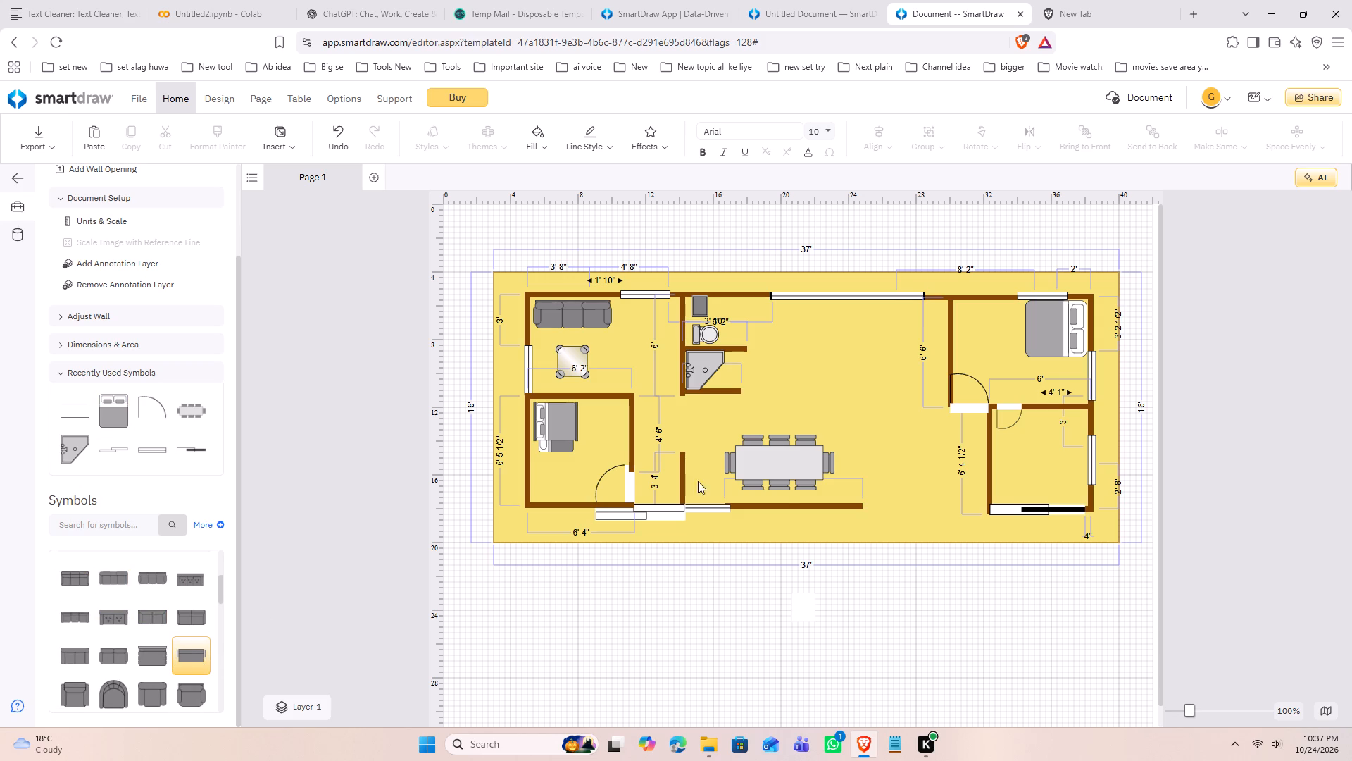
left_click_drag(698, 481, 839, 376)
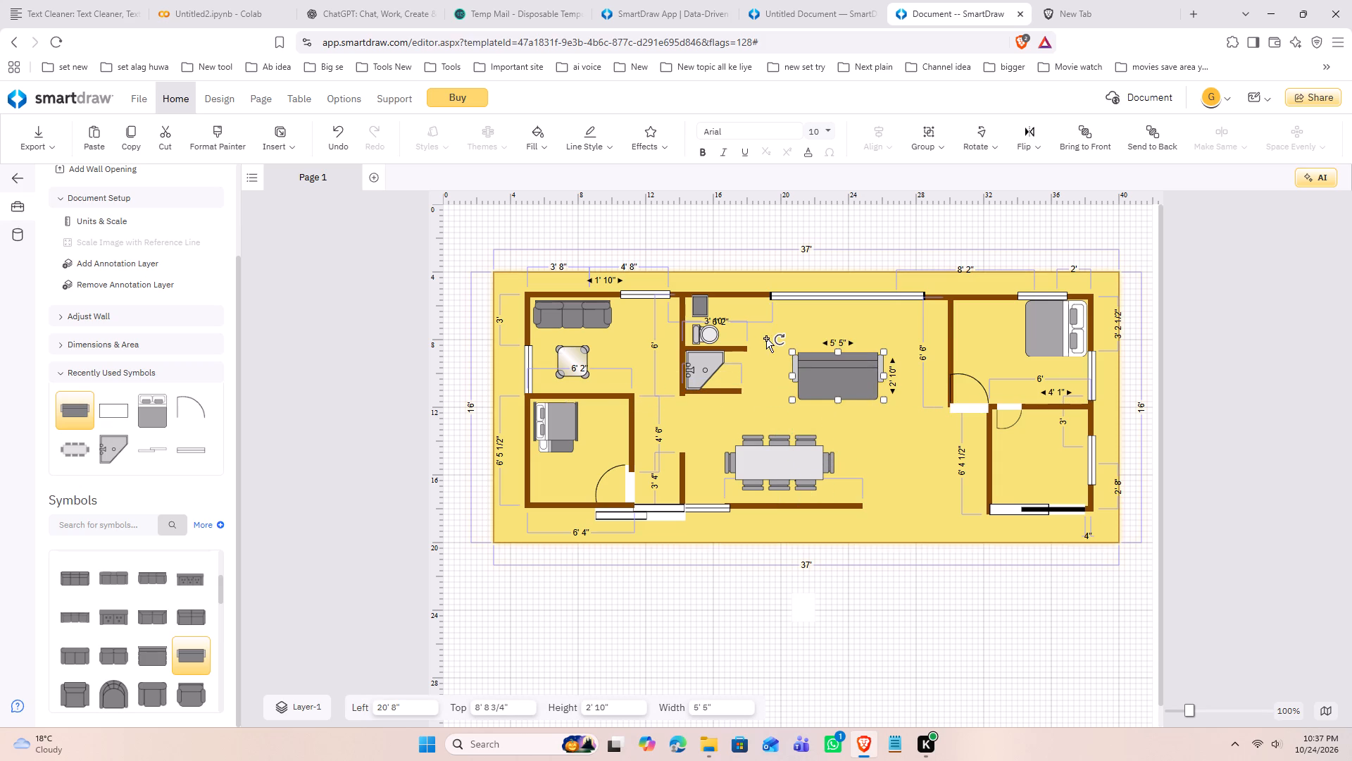
left_click_drag(777, 340, 808, 422)
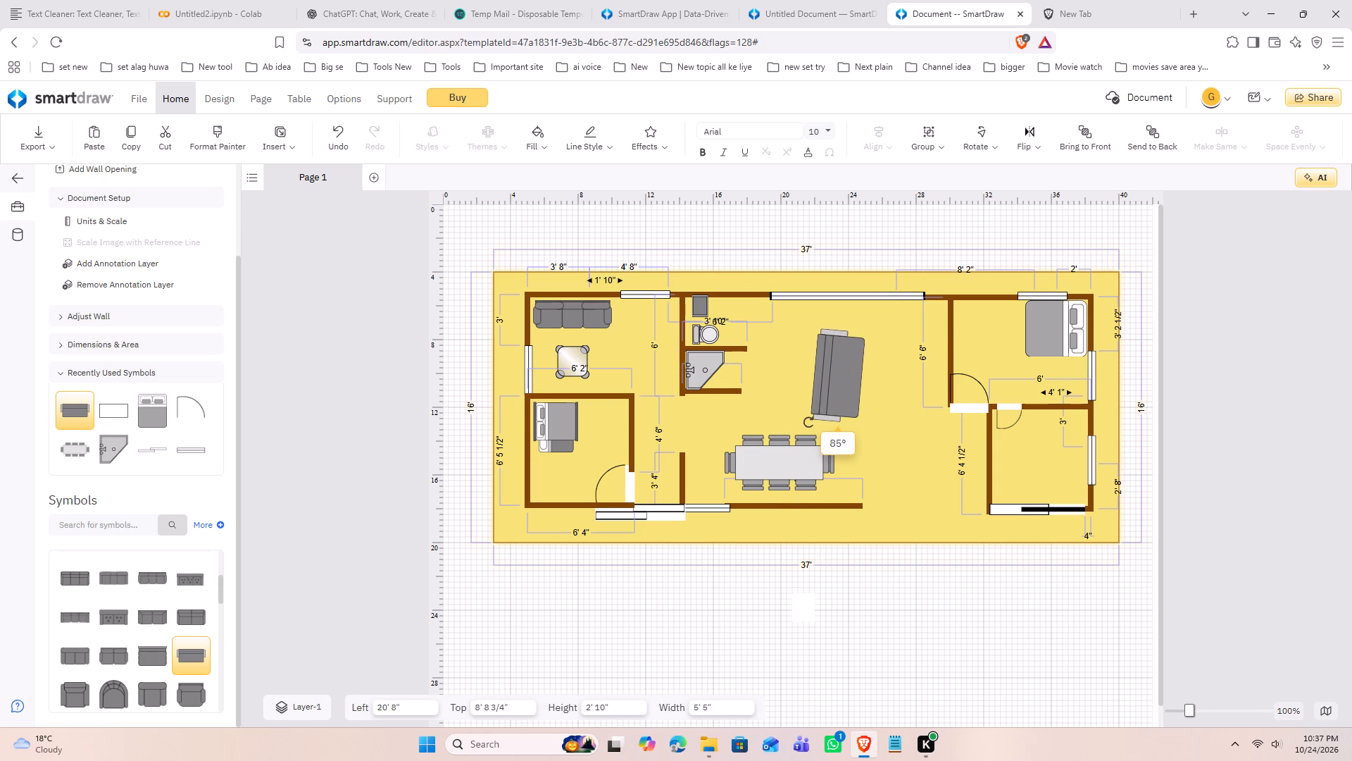
left_click_drag(808, 422, 812, 422)
Shrink the sofa to 1' 2 1/2" by 3' 9 3/4" and set it beside the upper-right room's 6' 6" wall, left 29' 9/16", top 6' 11 13/16".
left_click_drag(861, 327, 839, 352)
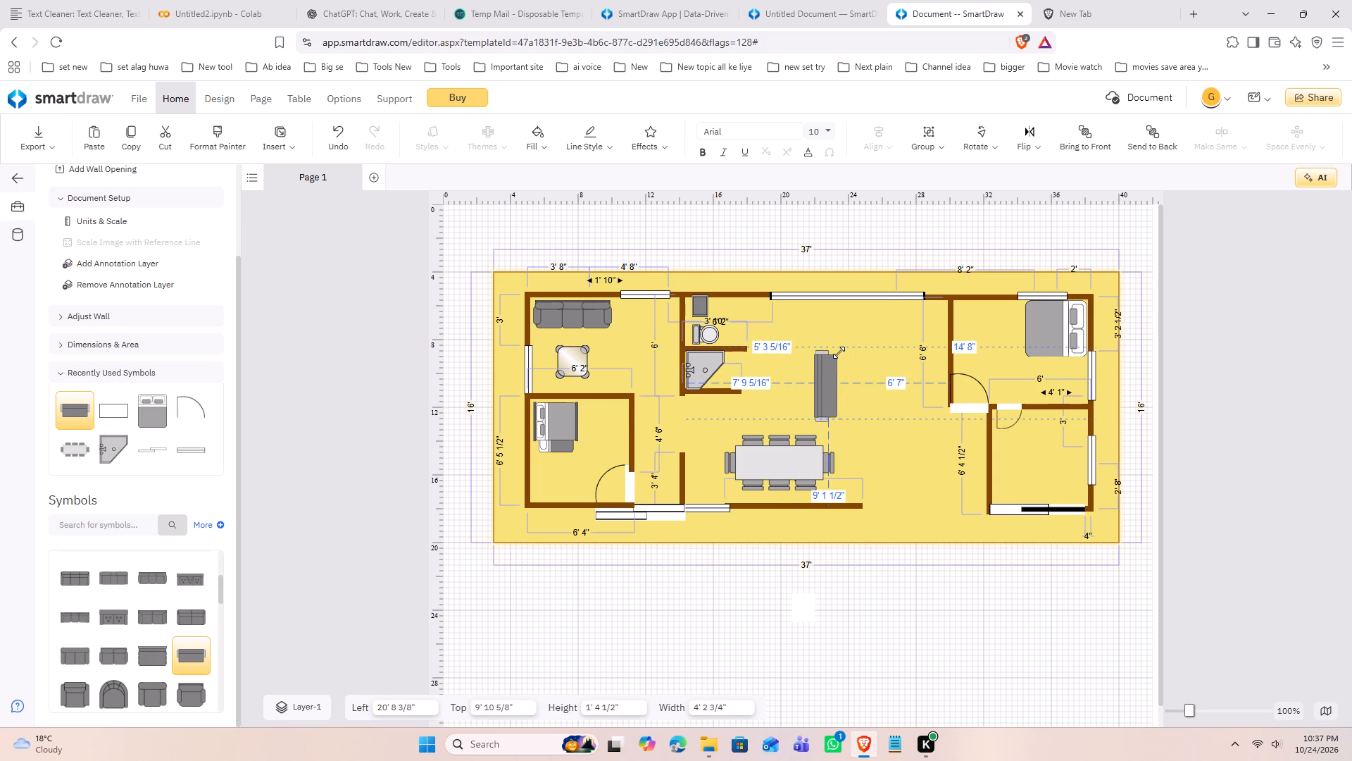
left_click_drag(839, 352, 837, 357)
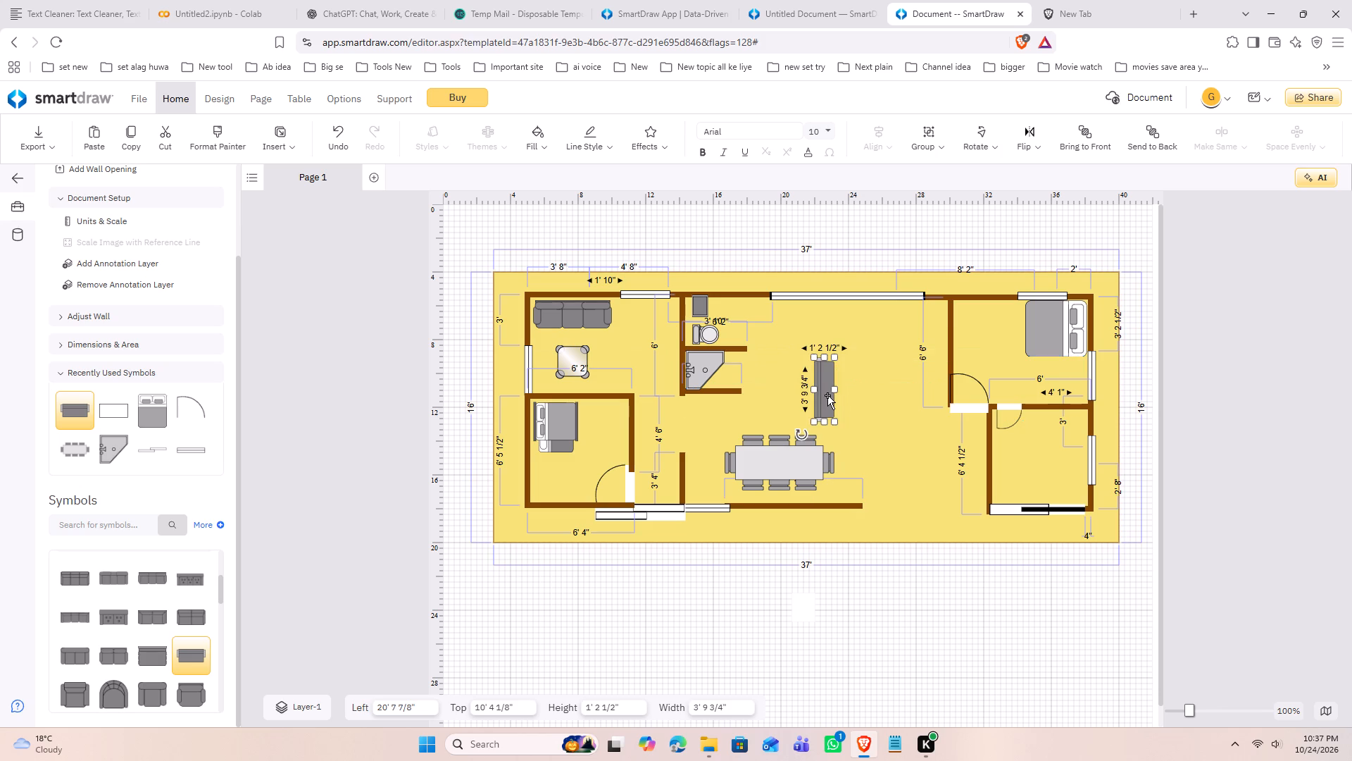
left_click_drag(827, 395, 965, 341)
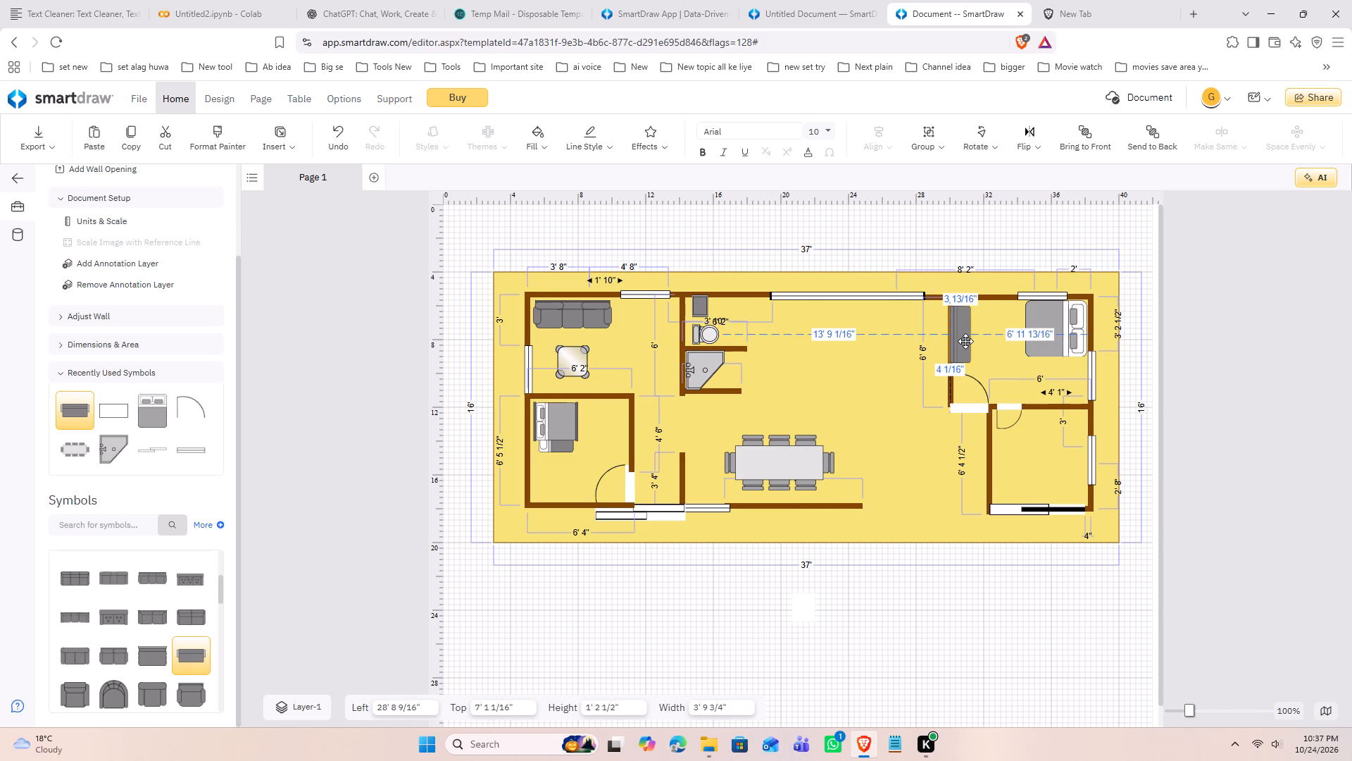
left_click_drag(965, 341, 968, 338)
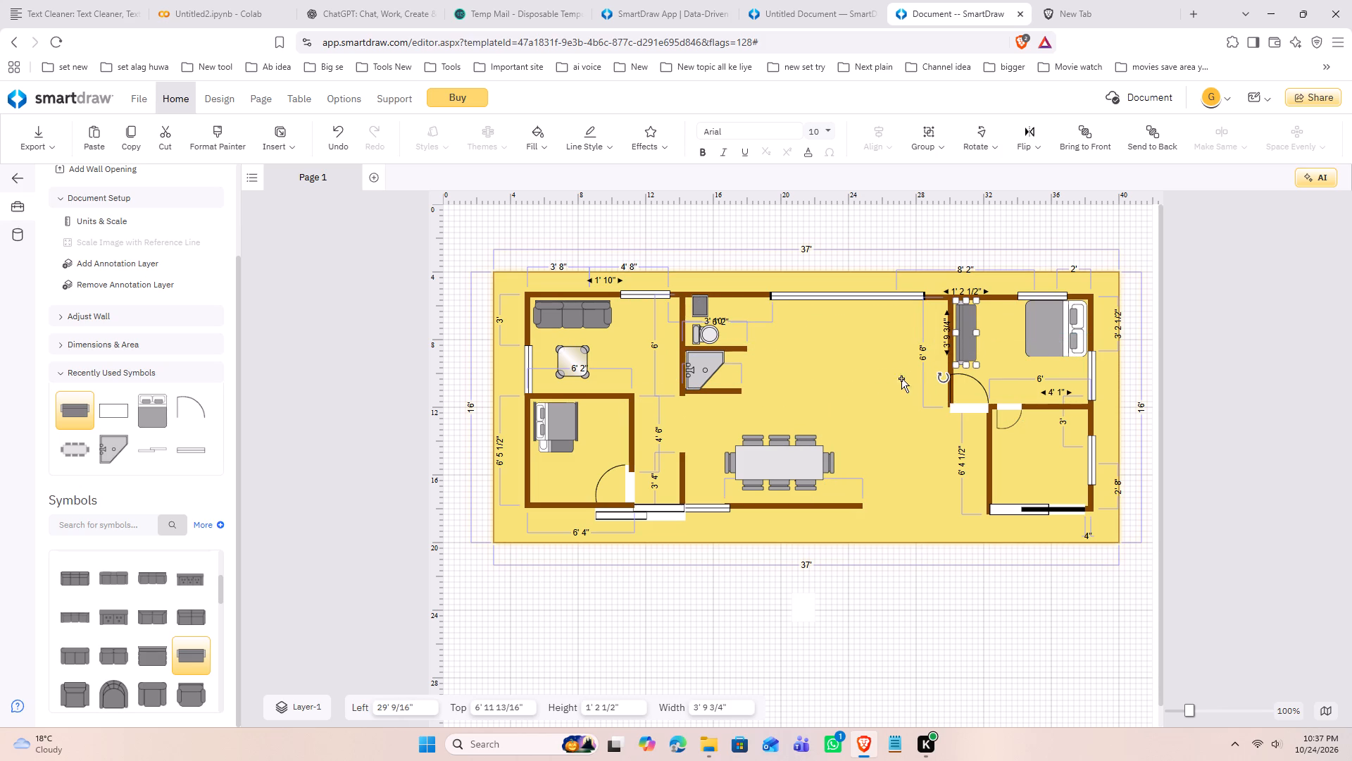
Place a Corner Counter (54" x 51") above the dining table and rotate it a quarter turn so its corner faces upper right.
scroll(177, 603, "down", 2)
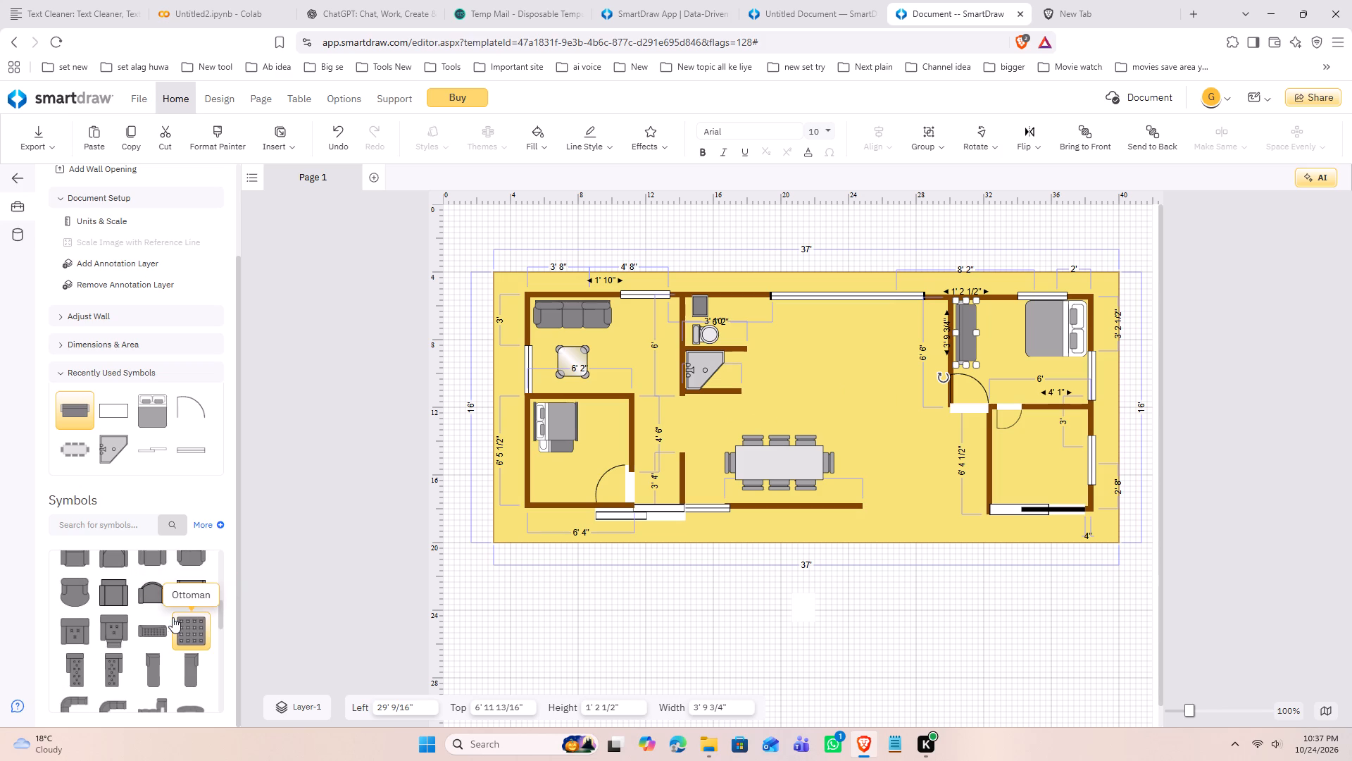
scroll(172, 624, "down", 6)
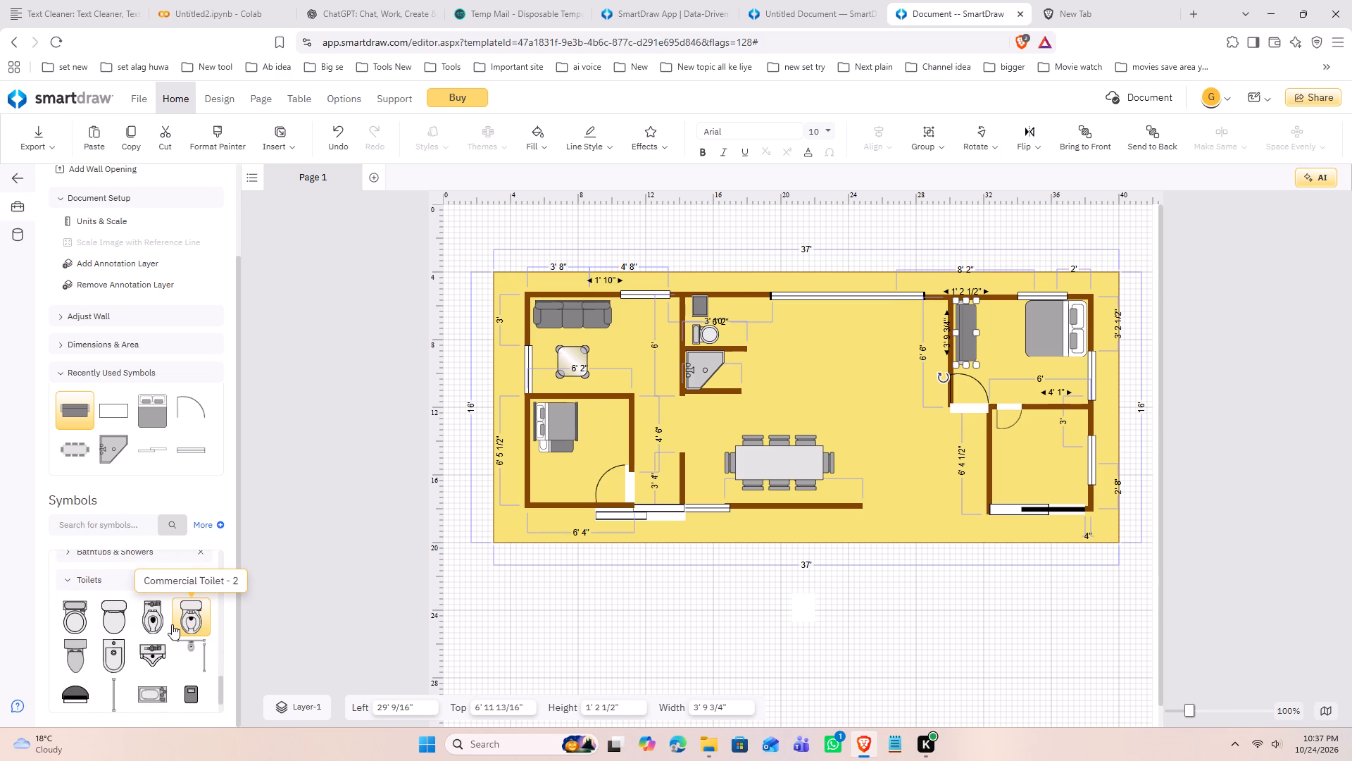
scroll(172, 624, "down", 5)
scroll(172, 622, "up", 9)
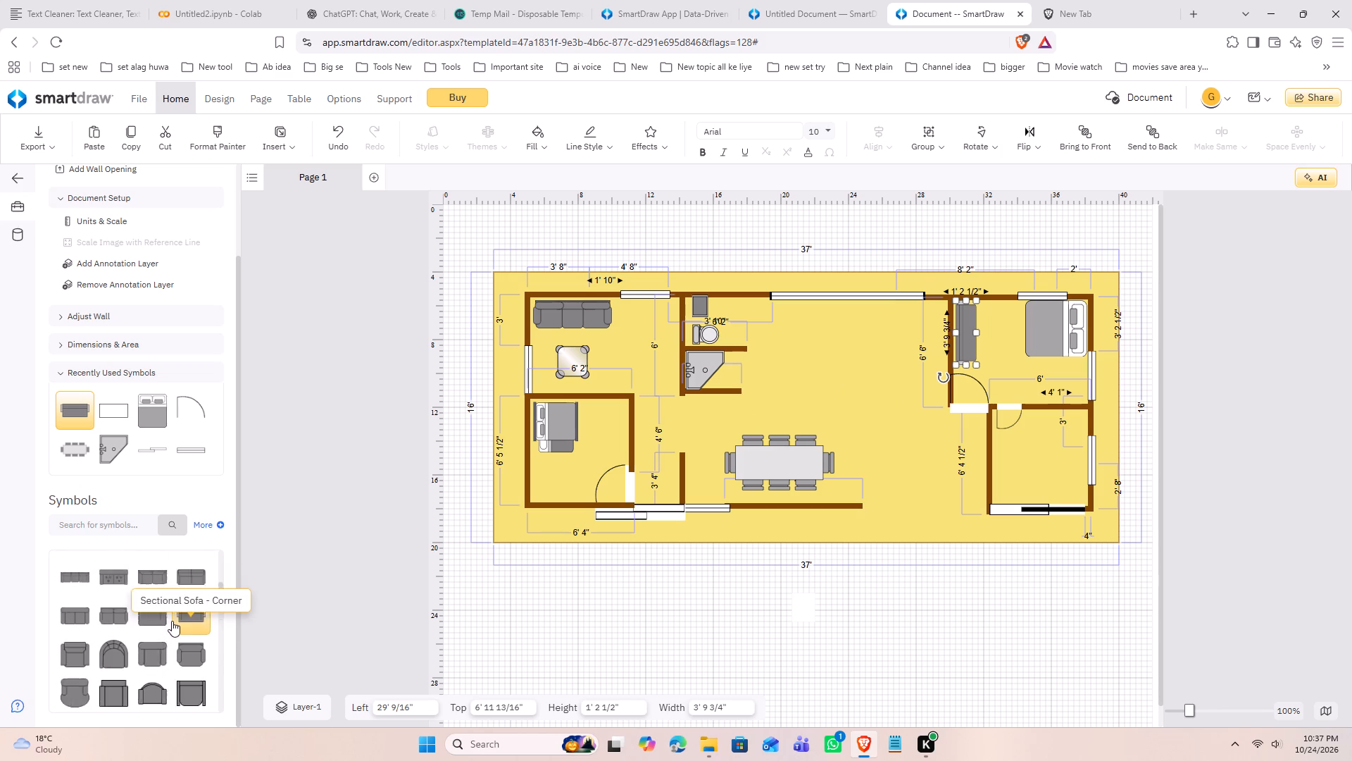
scroll(172, 621, "up", 4)
left_click(70, 625)
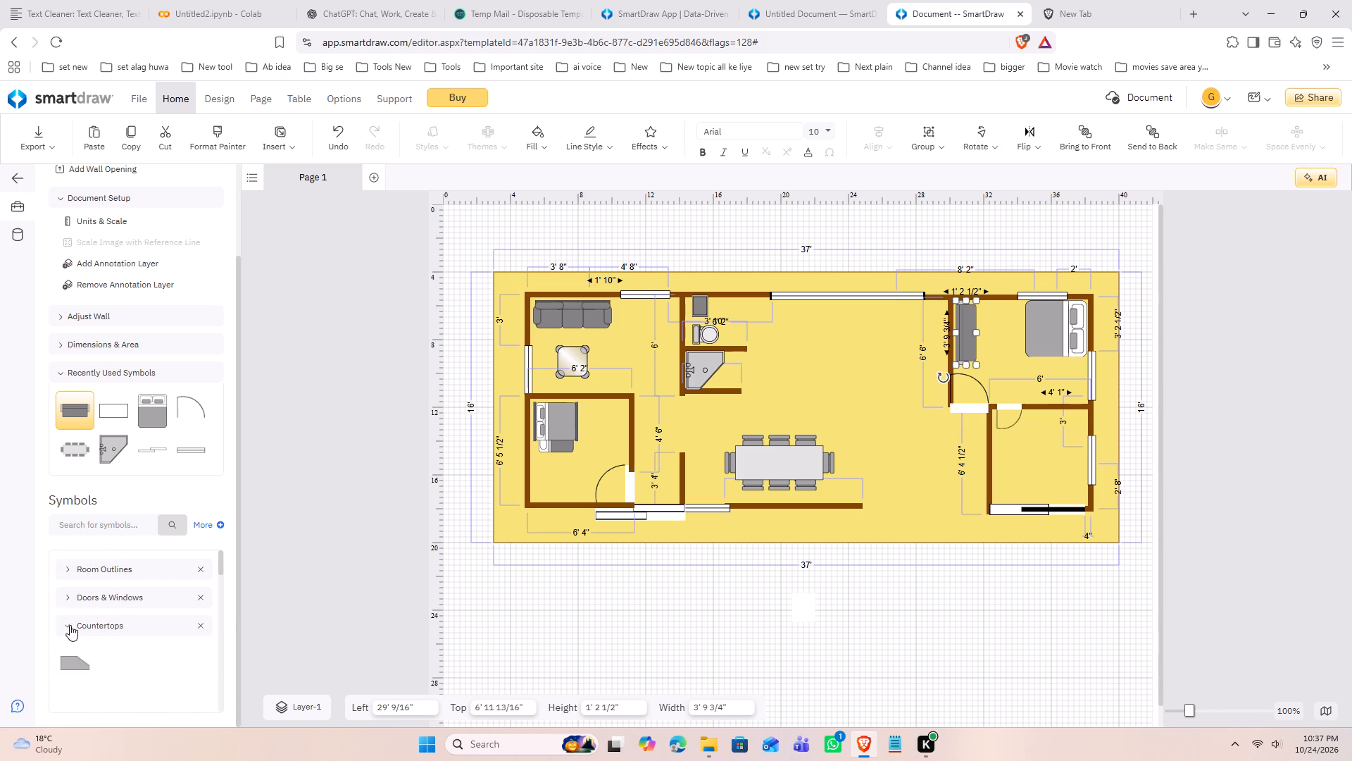
scroll(148, 626, "down", 1)
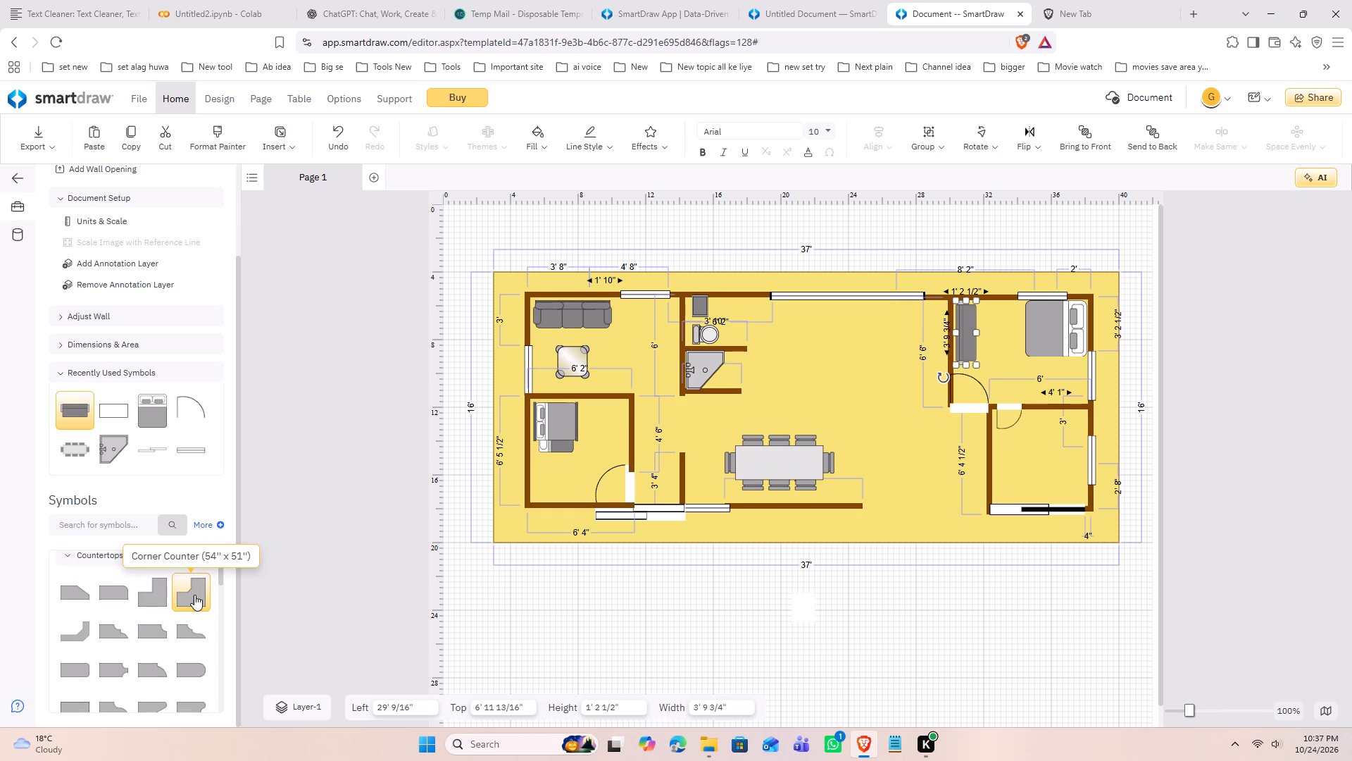
left_click_drag(196, 599, 799, 364)
left_click_drag(192, 598, 828, 381)
left_click_drag(780, 335, 813, 396)
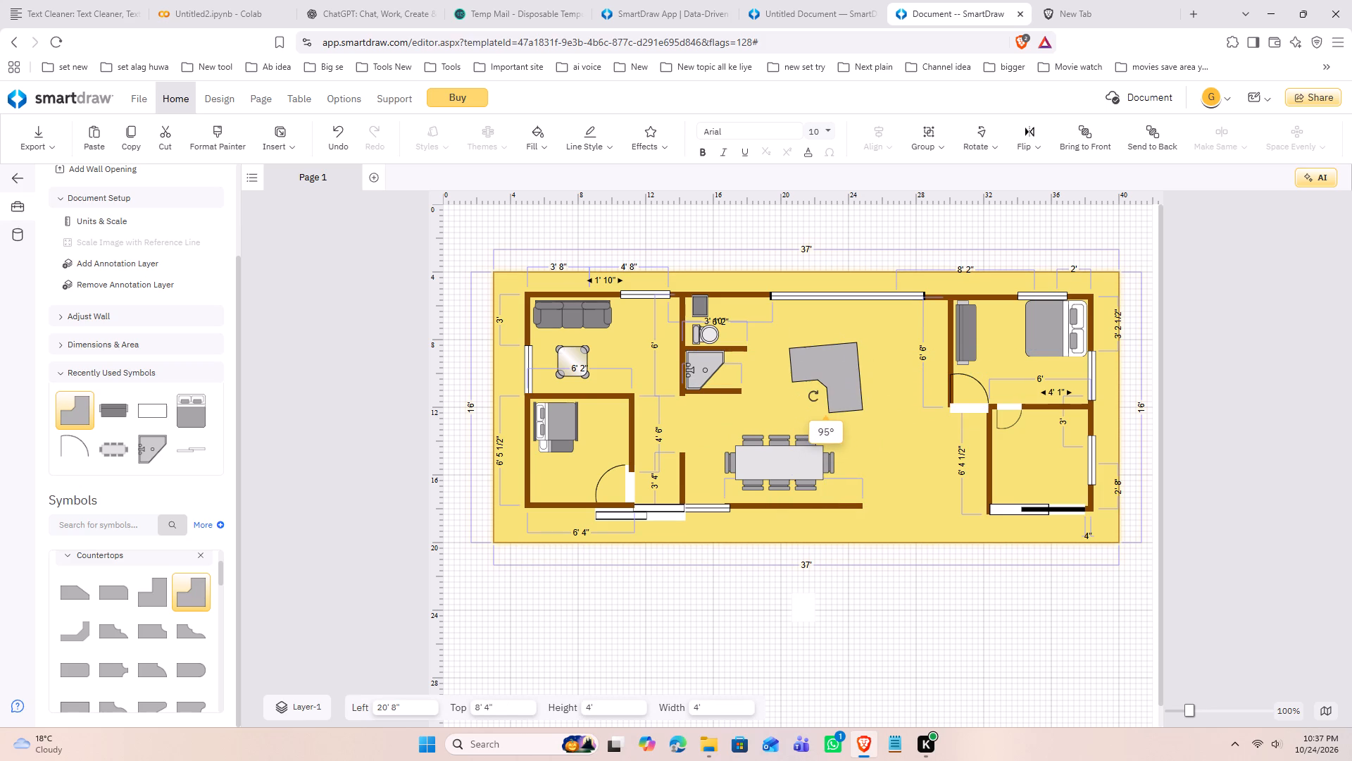
left_click_drag(813, 396, 810, 397)
Move the corner counter into the middle room's upper-right corner against the 6' 6" wall and lengthen its top side to 5' 7 11/16".
left_click_drag(843, 376, 929, 334)
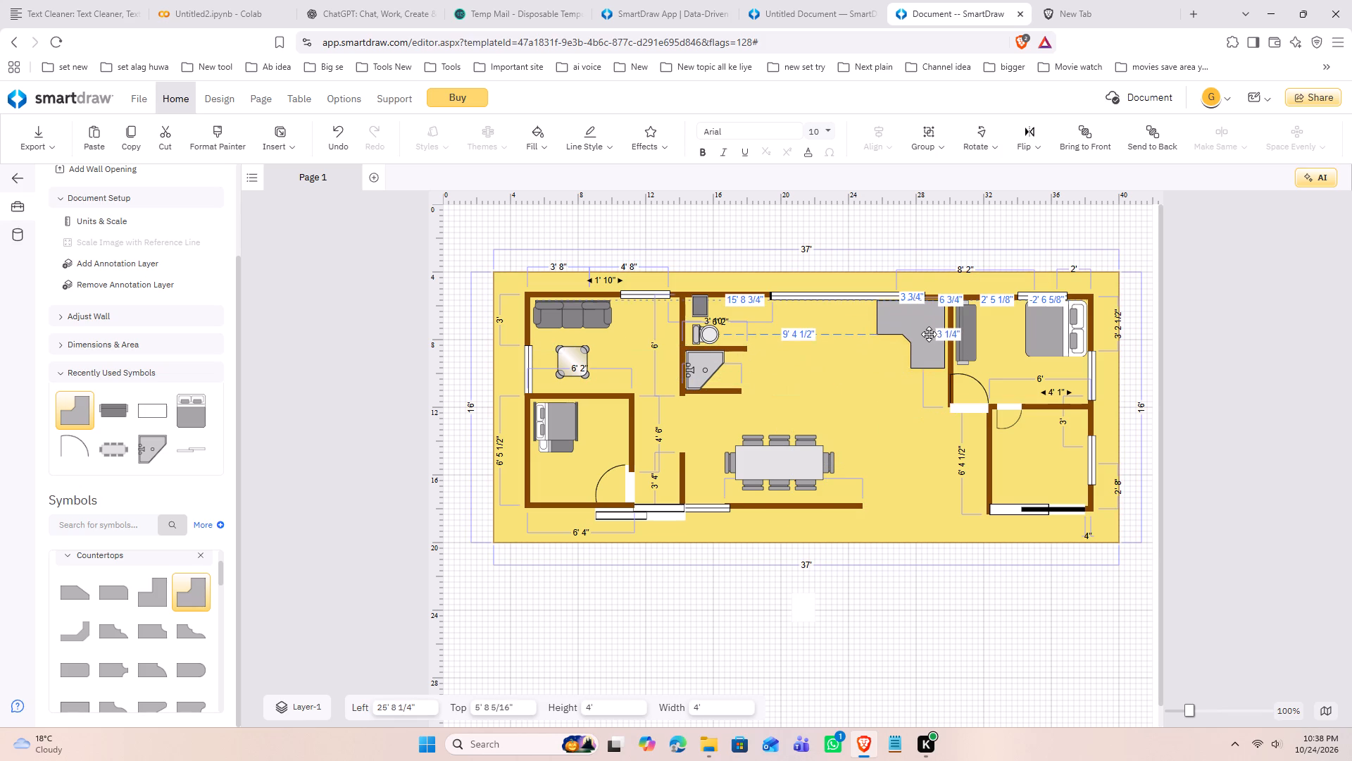
left_click_drag(929, 334, 931, 332)
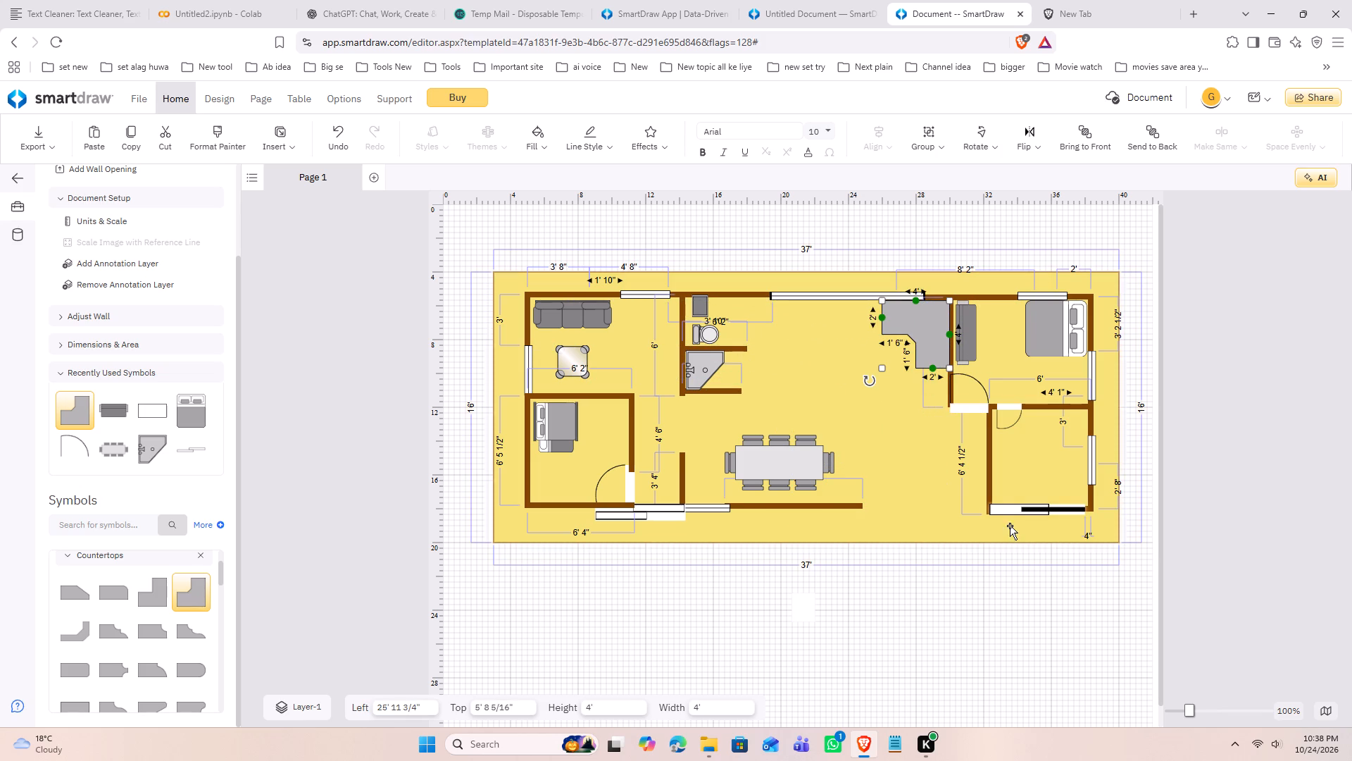
left_click(1083, 600)
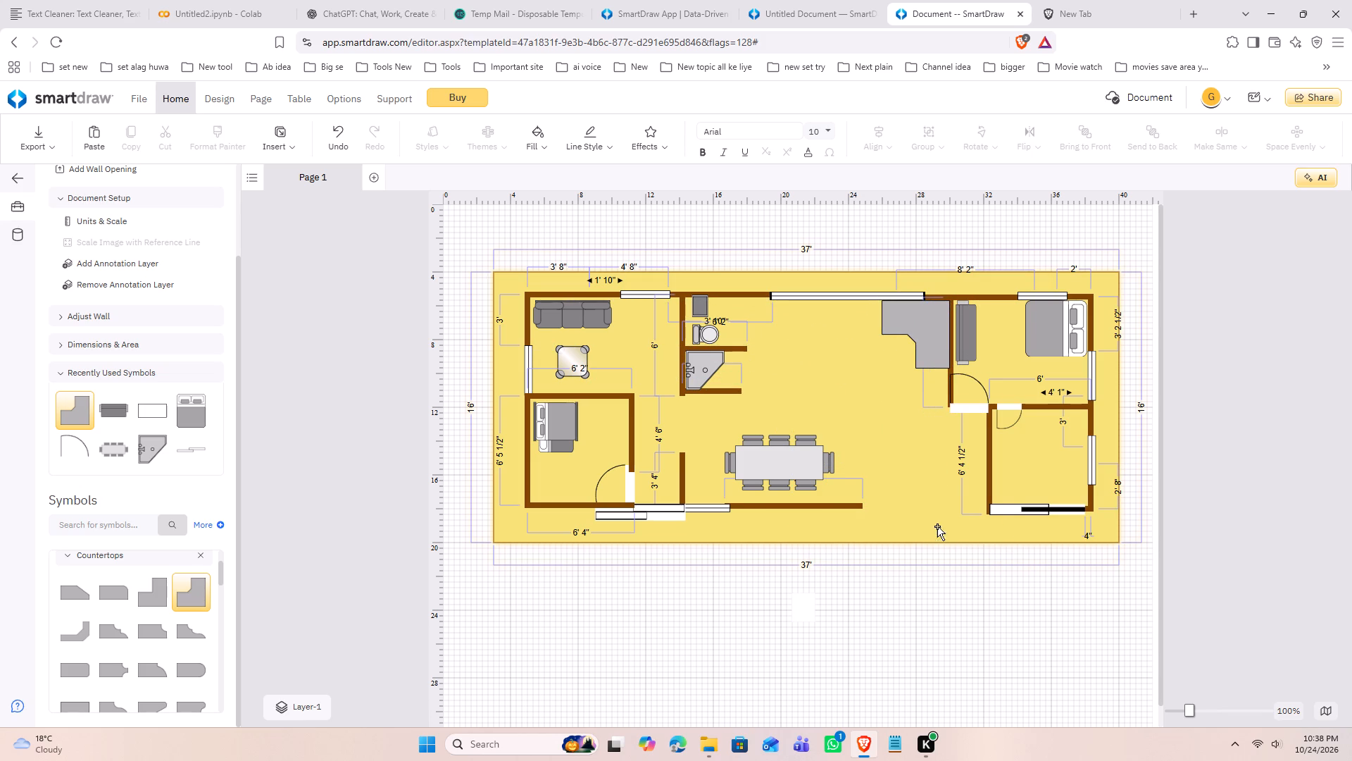
left_click(893, 321)
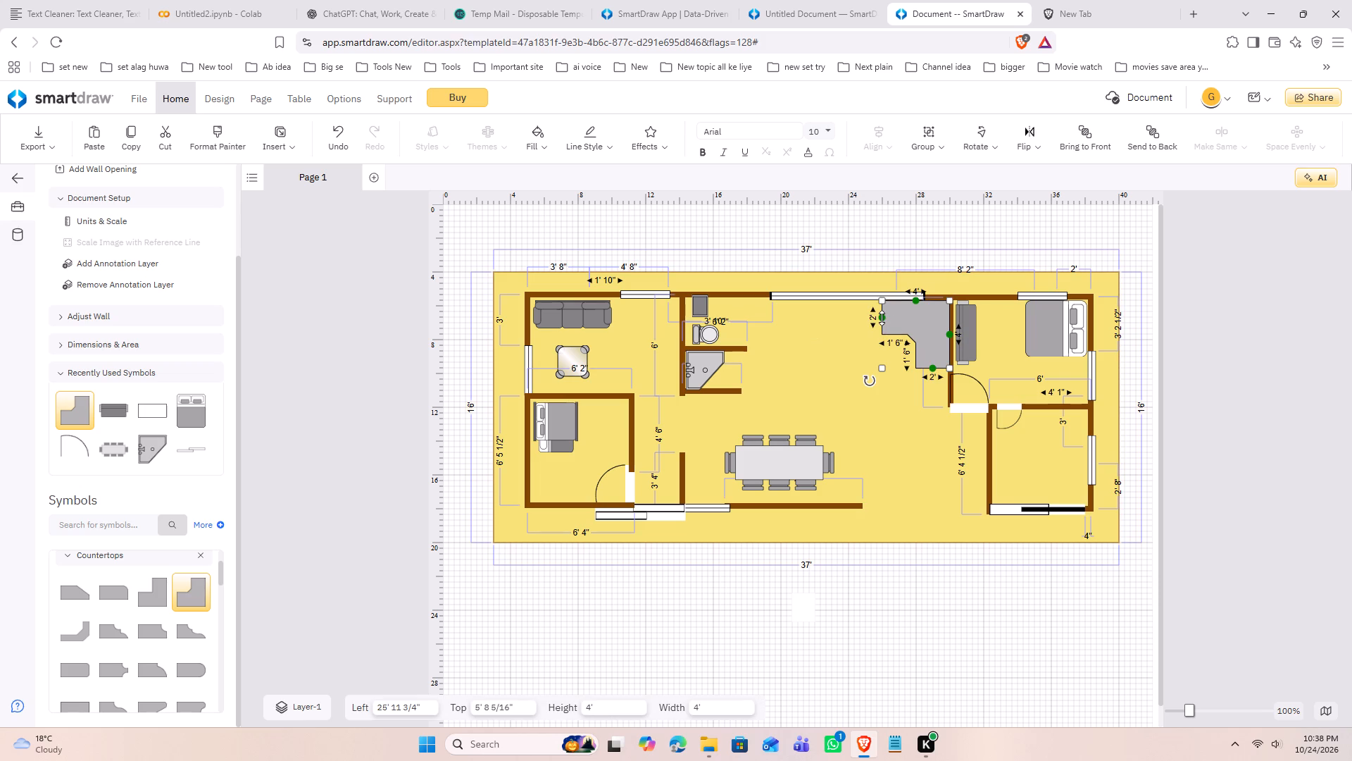
left_click_drag(883, 317, 852, 316)
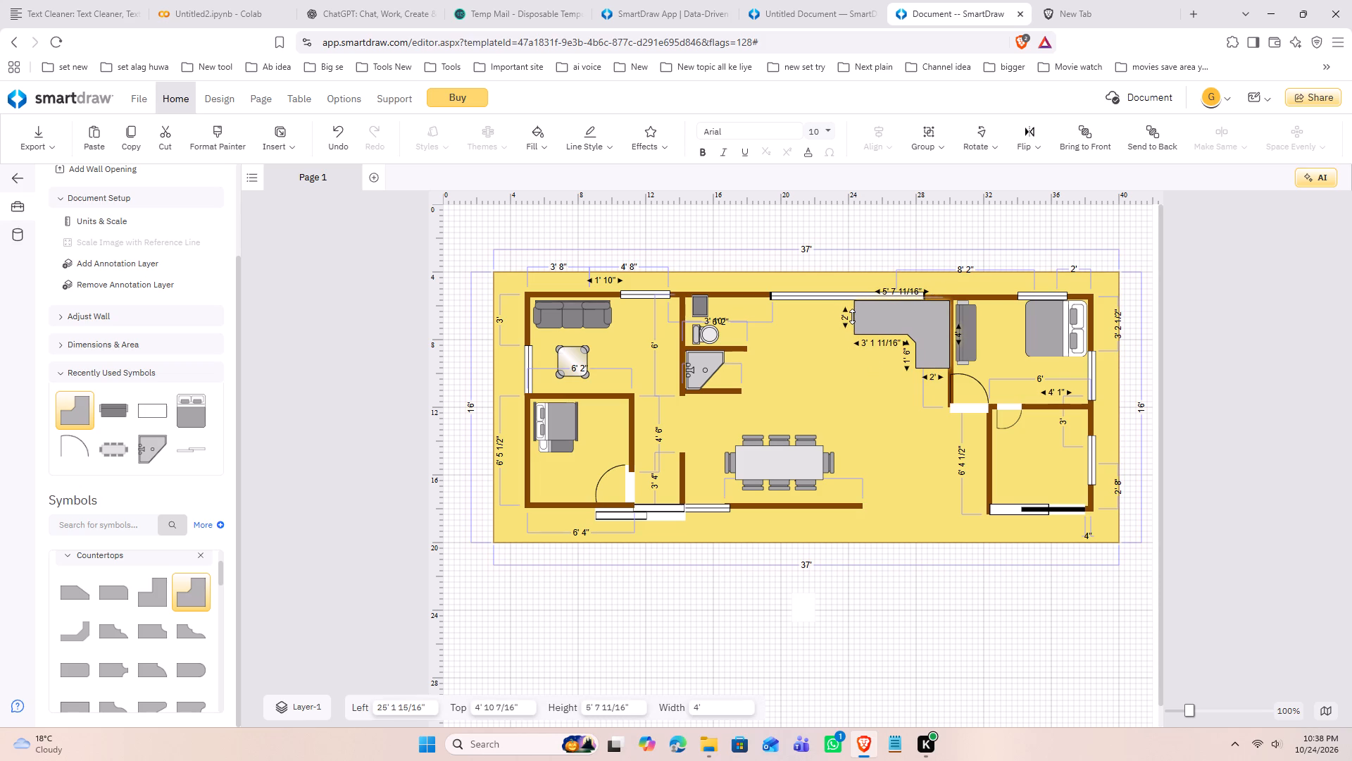
left_click_drag(852, 316, 851, 316)
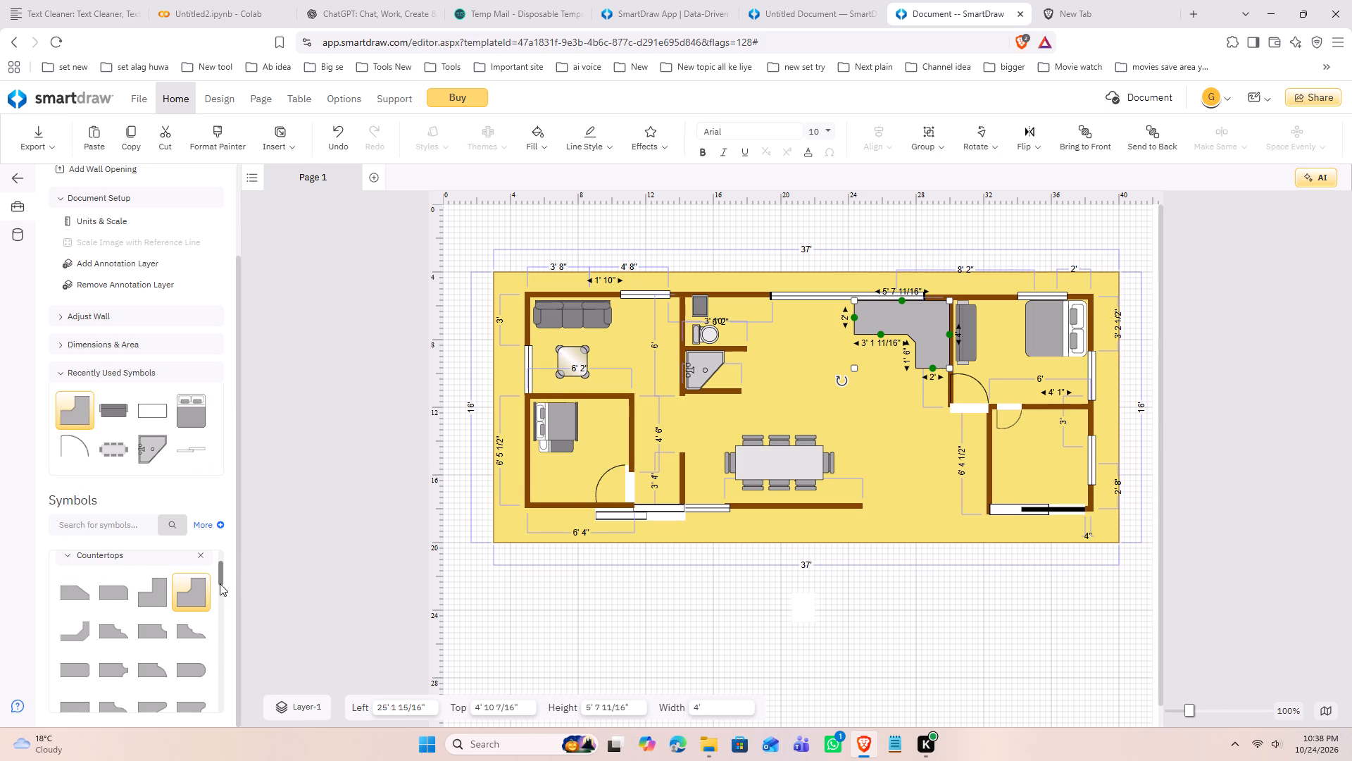
Add a vertical 6' 4" wall along the corner counter's left end, with left 24' 2" and top 5' 8".
left_click_drag(220, 582, 219, 599)
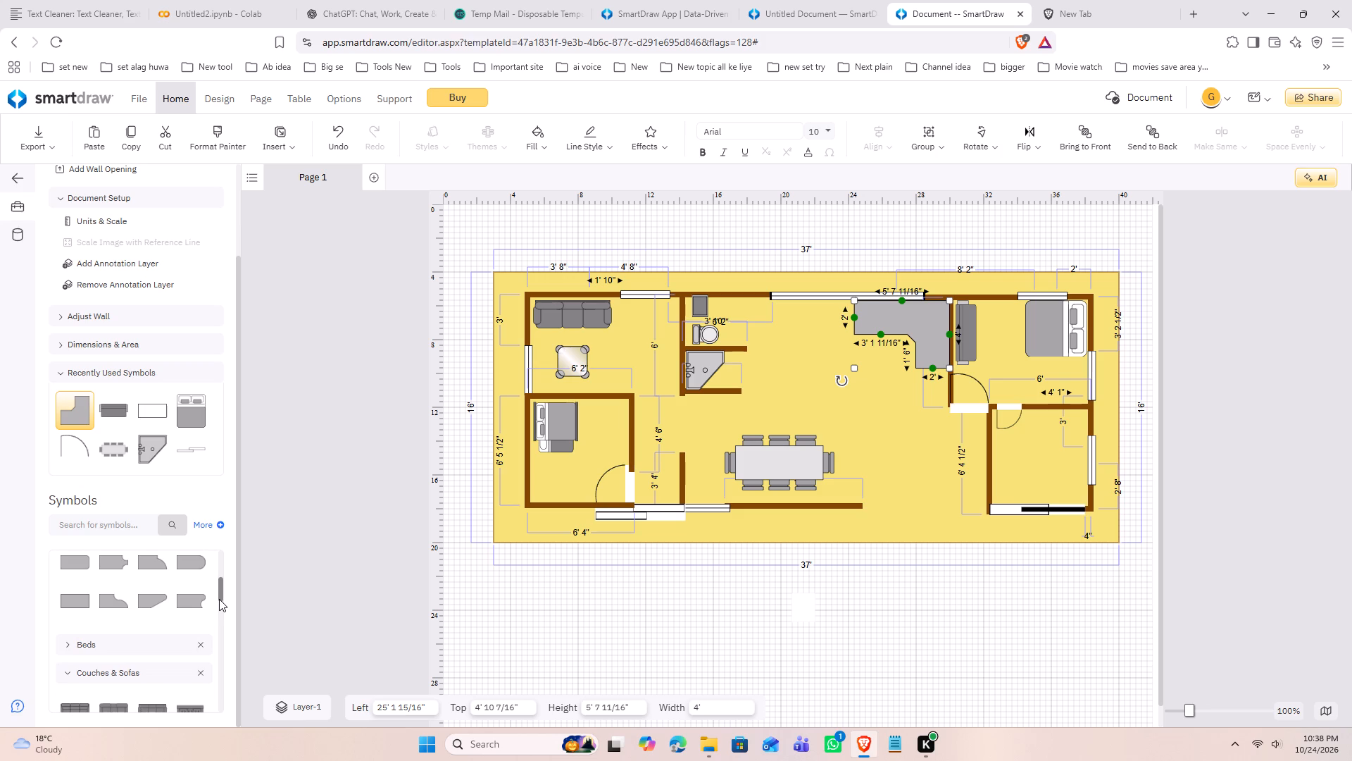
left_click_drag(219, 599, 222, 574)
scroll(130, 297, "up", 6)
left_click(99, 248)
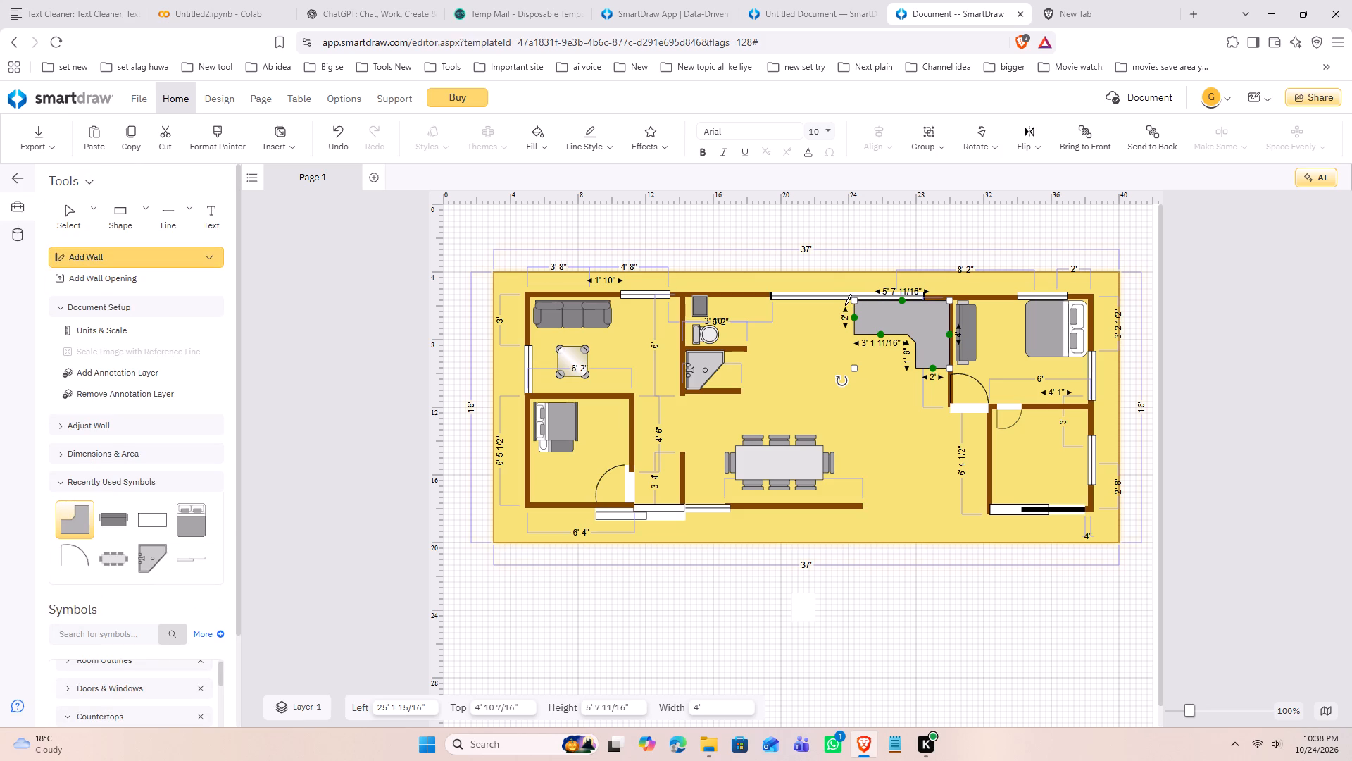
left_click_drag(844, 301, 844, 390)
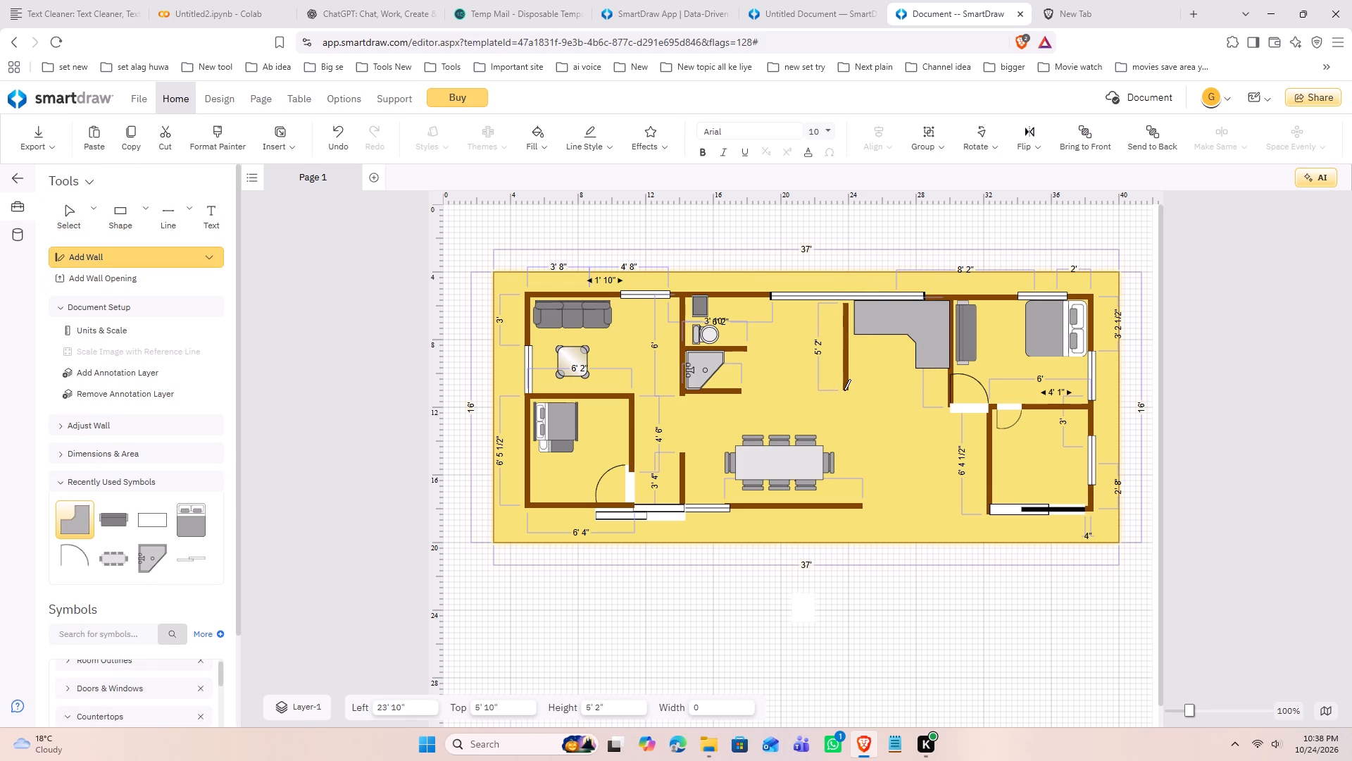
left_click_drag(844, 390, 844, 402)
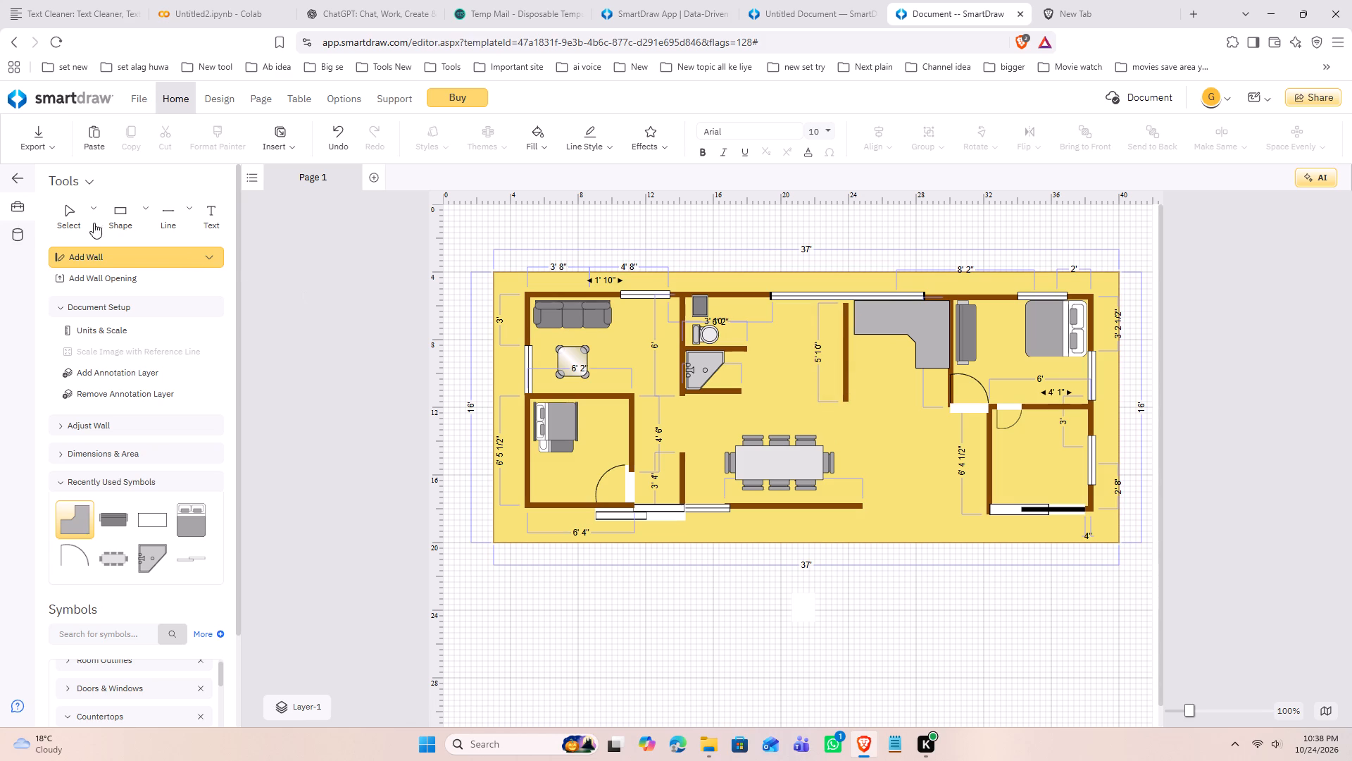
left_click(62, 209)
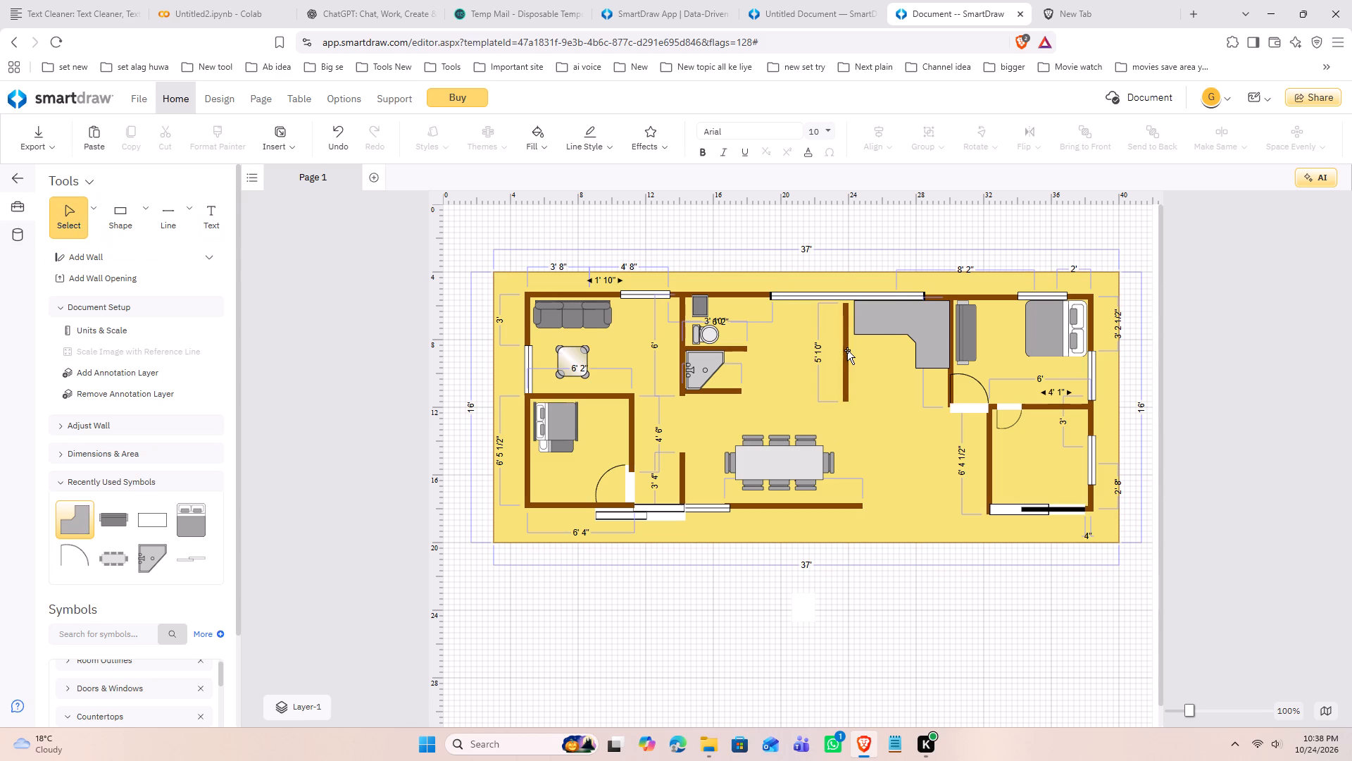
left_click(845, 349)
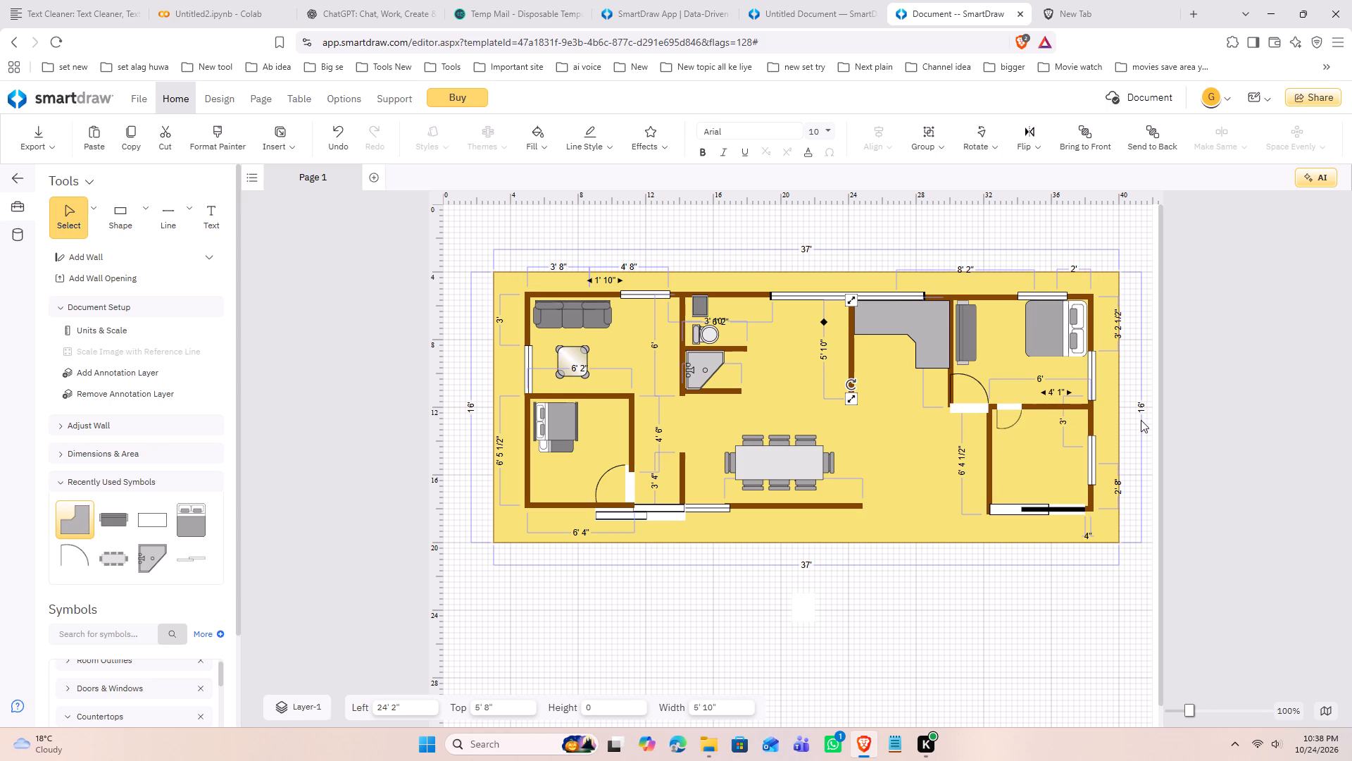
left_click(850, 404)
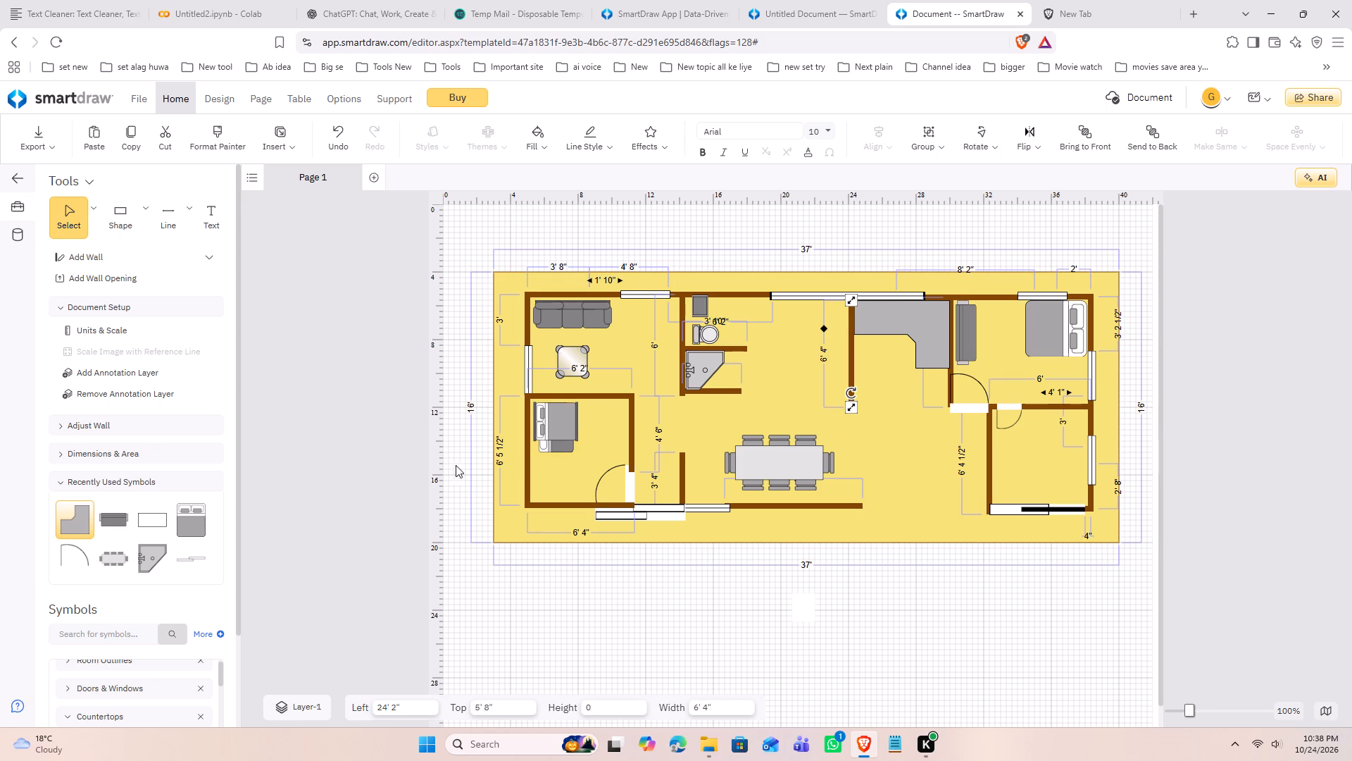
left_click(590, 601)
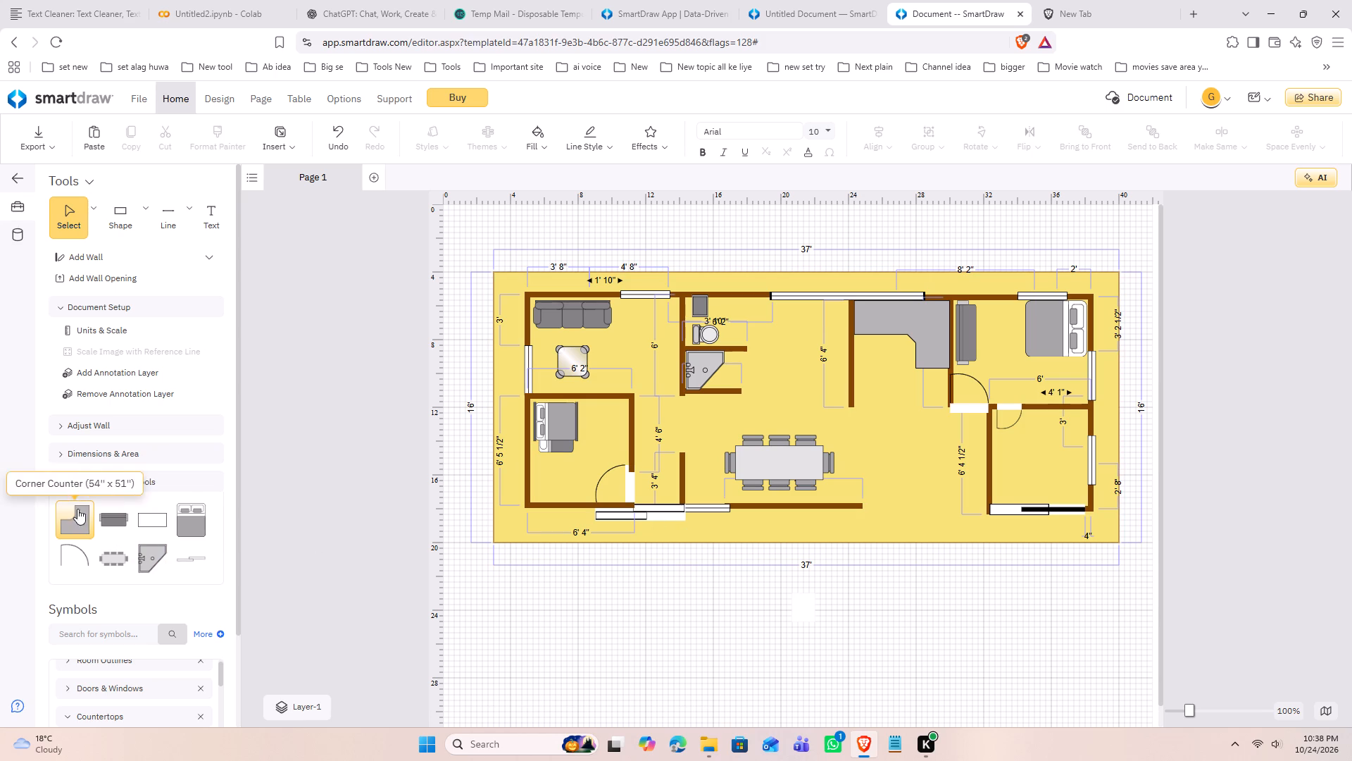
Place a Barn Door below the corner counter, 6' wide at left 24' and top 11' 4 1/4", spanning the gap between the two vertical walls.
scroll(140, 538, "down", 3)
scroll(145, 602, "down", 2)
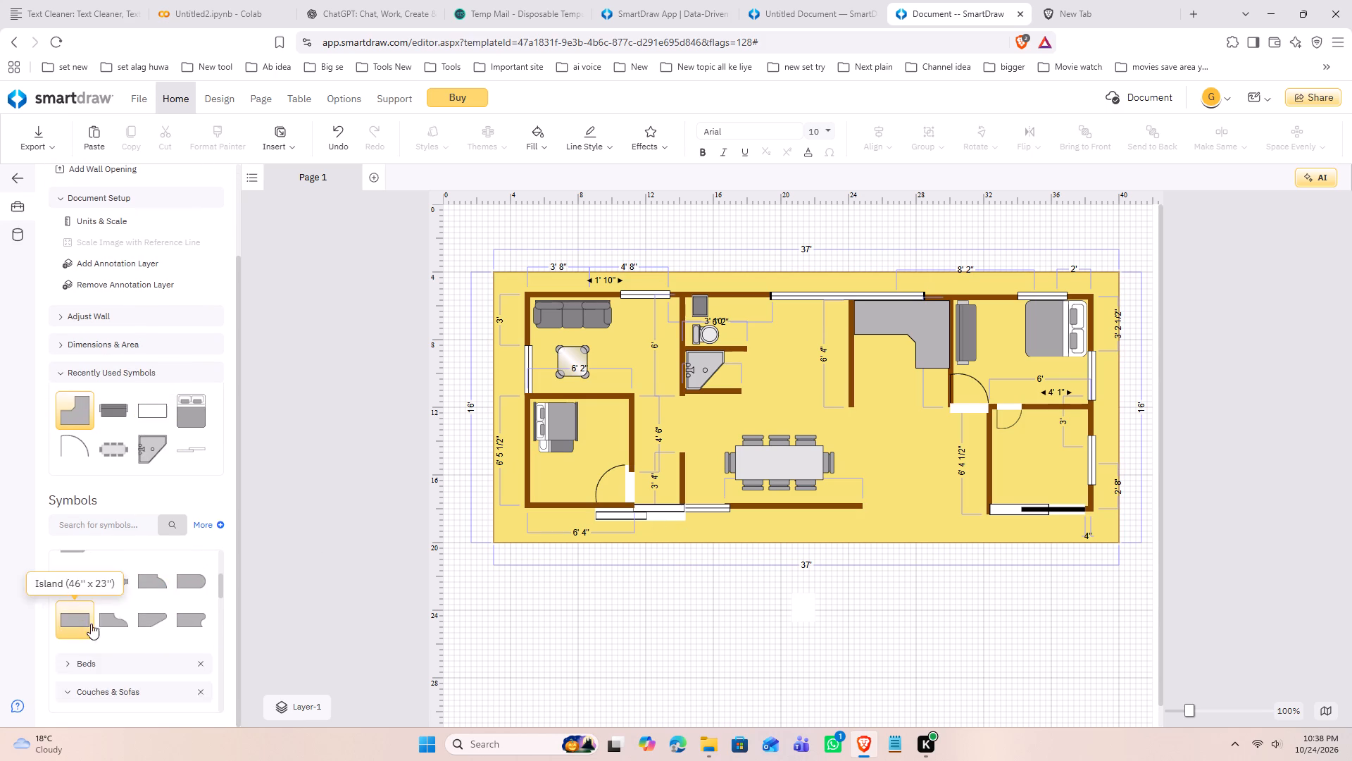
scroll(149, 632, "up", 5)
left_click(66, 598)
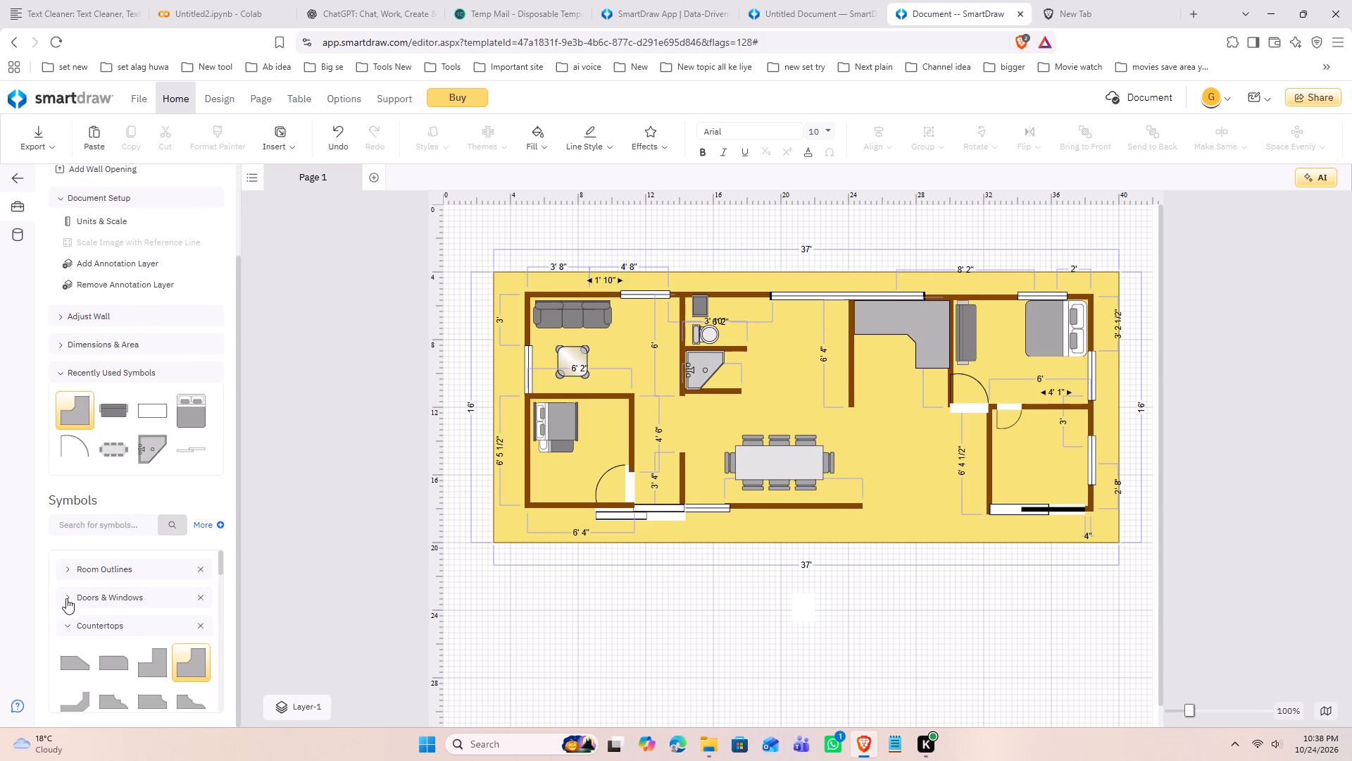
scroll(126, 608, "down", 2)
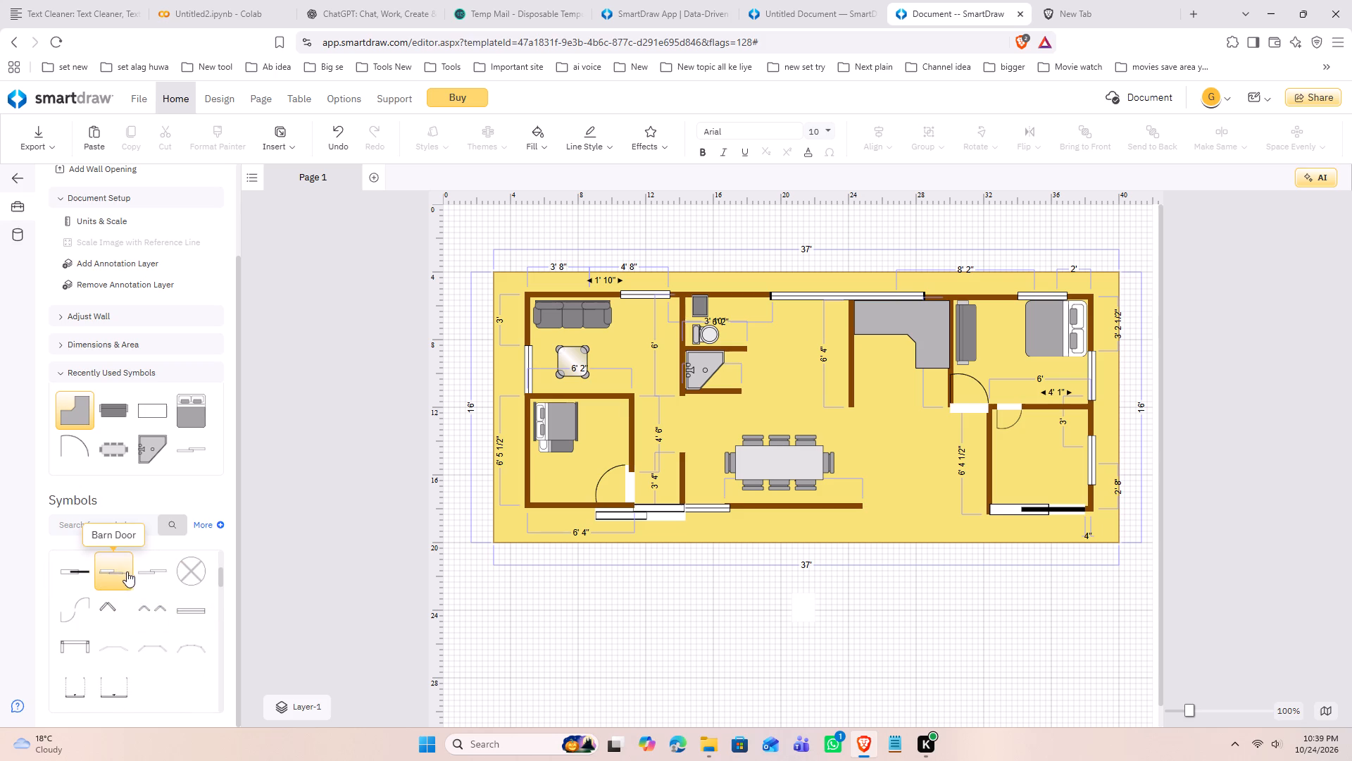
left_click_drag(114, 571, 915, 408)
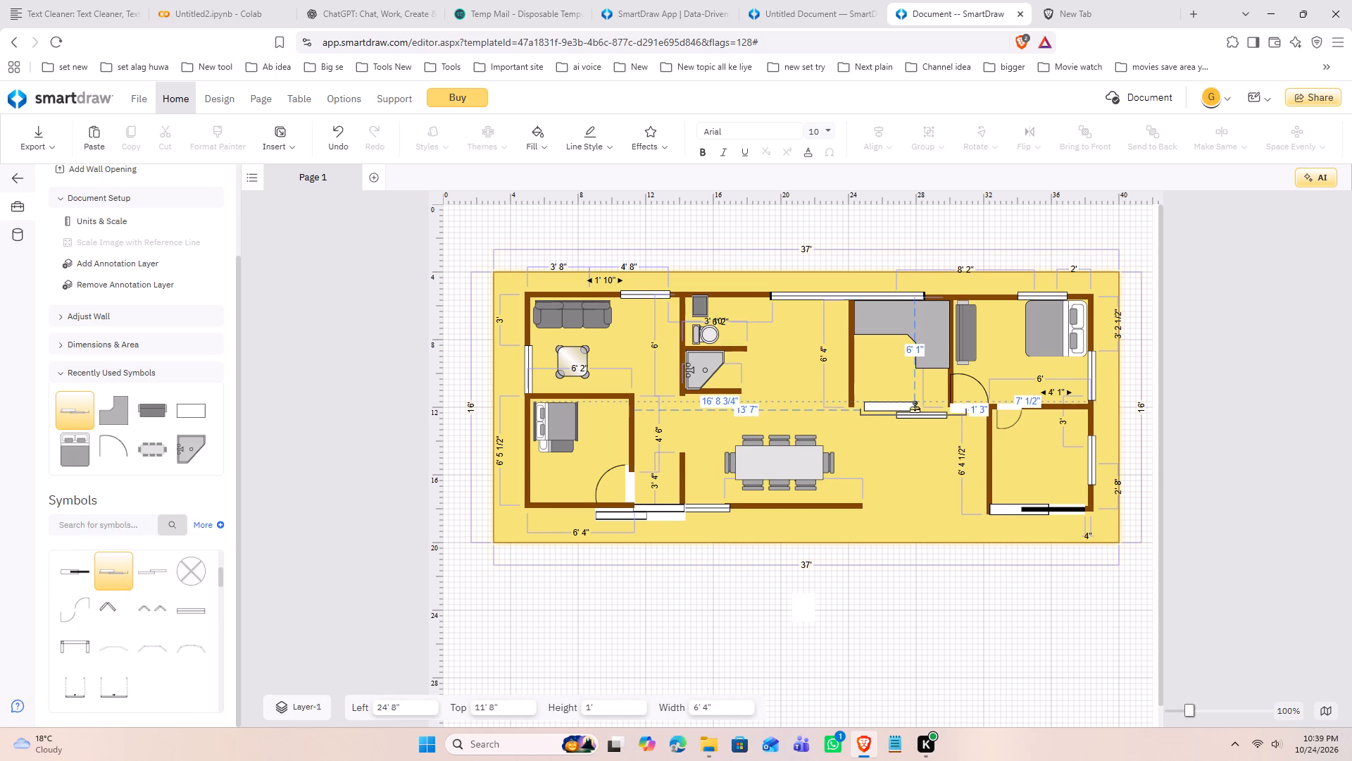
left_click_drag(915, 408, 905, 403)
left_click_drag(963, 405, 958, 404)
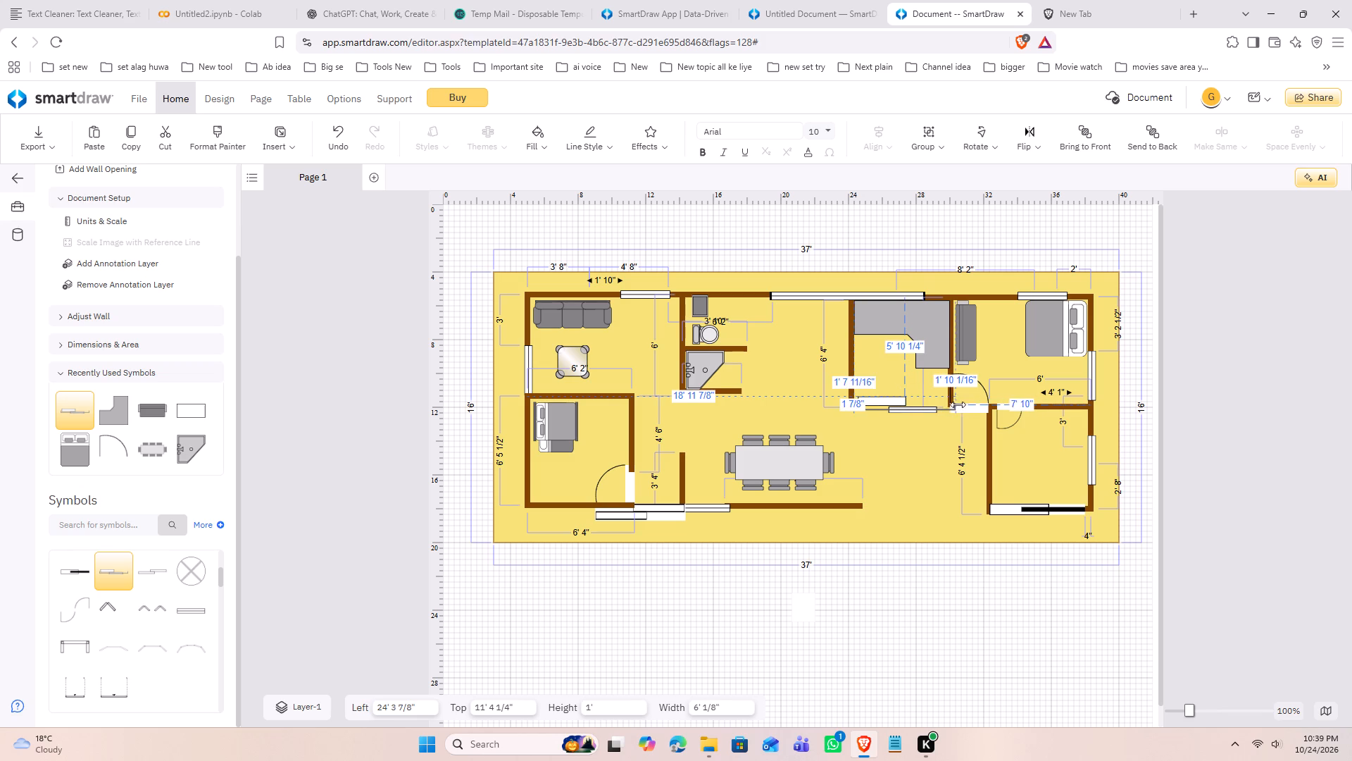
left_click_drag(958, 404, 951, 404)
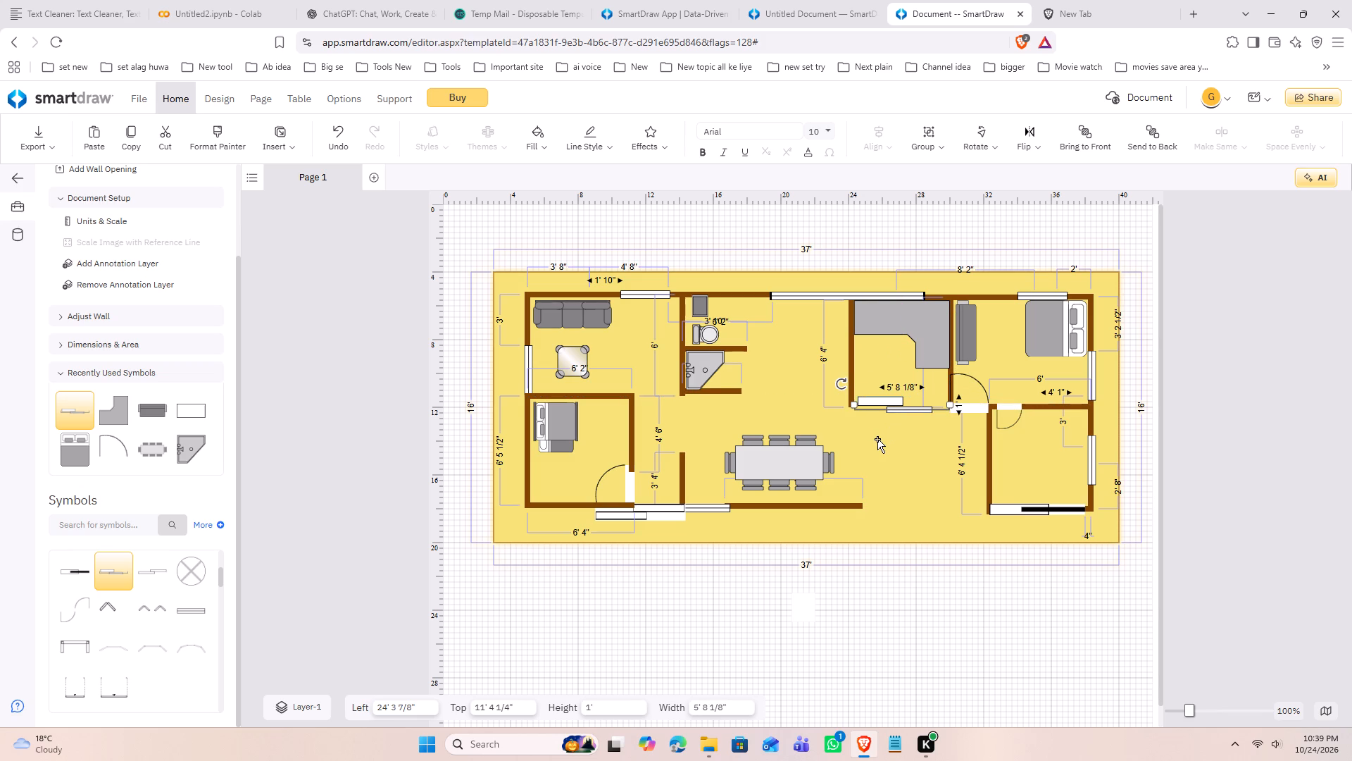
left_click(890, 458)
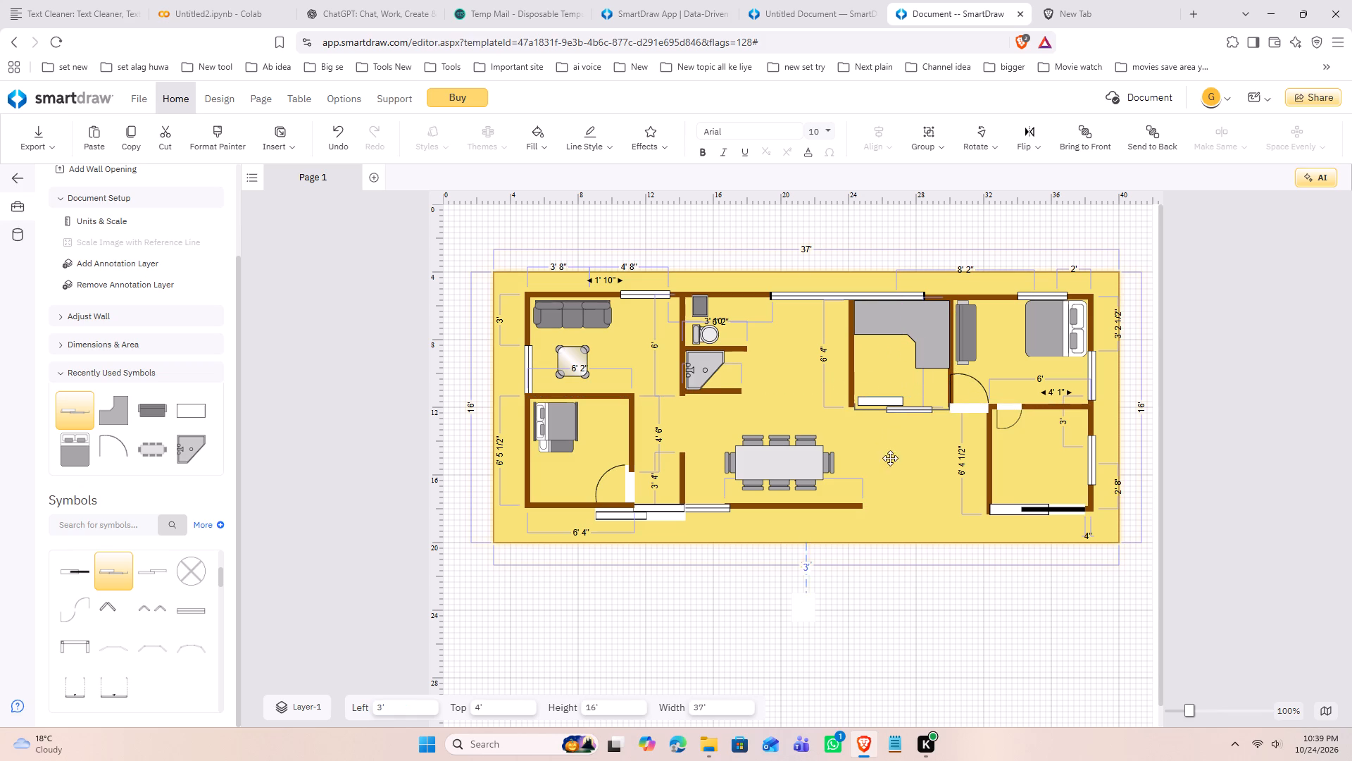
left_click(868, 412)
left_click(852, 404)
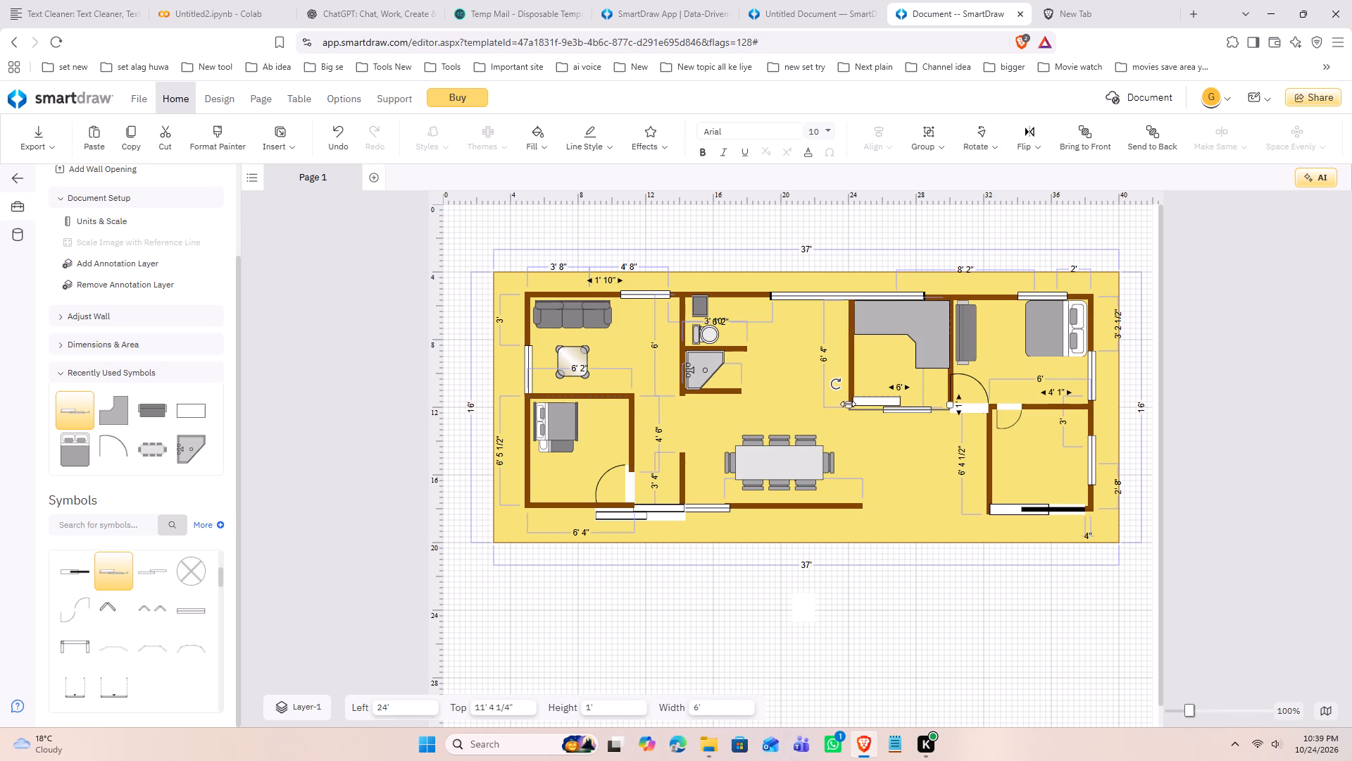
left_click(874, 440)
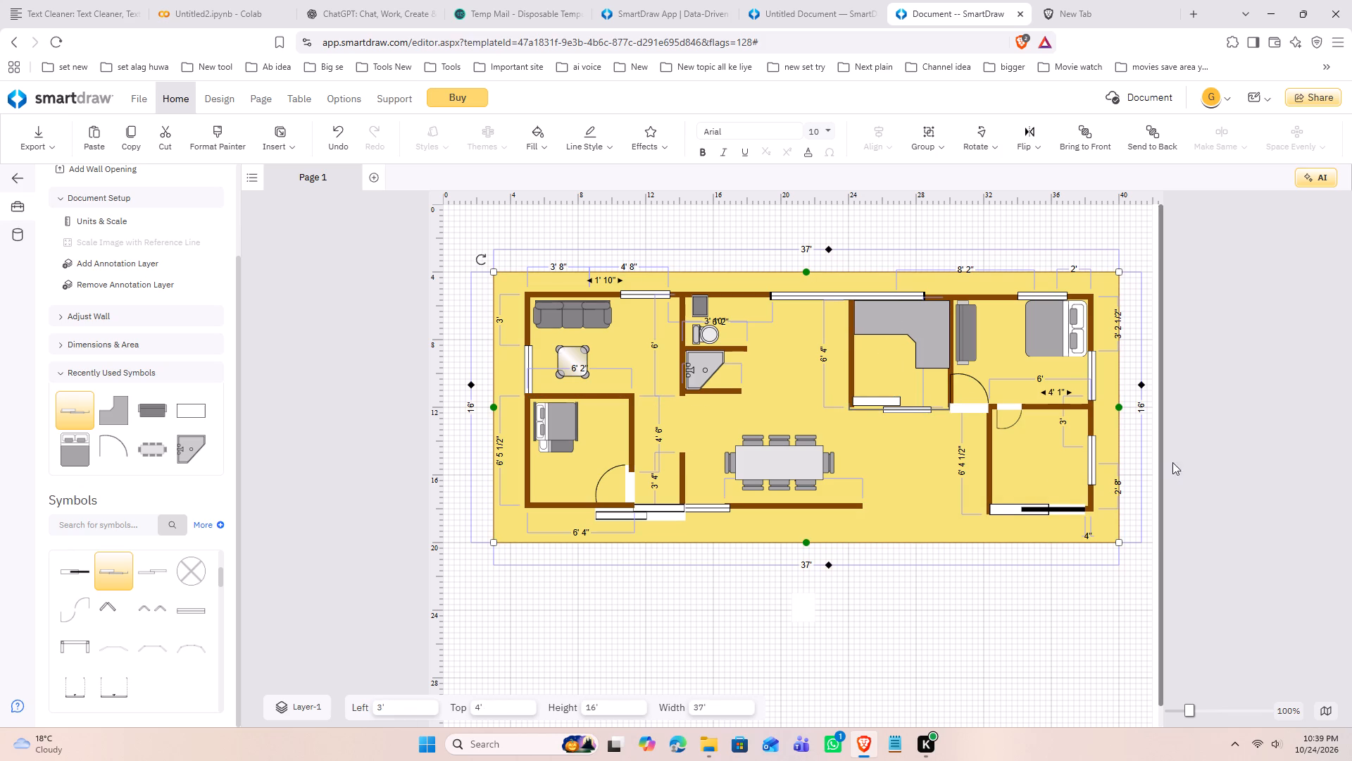
left_click(1215, 504)
left_click(934, 607)
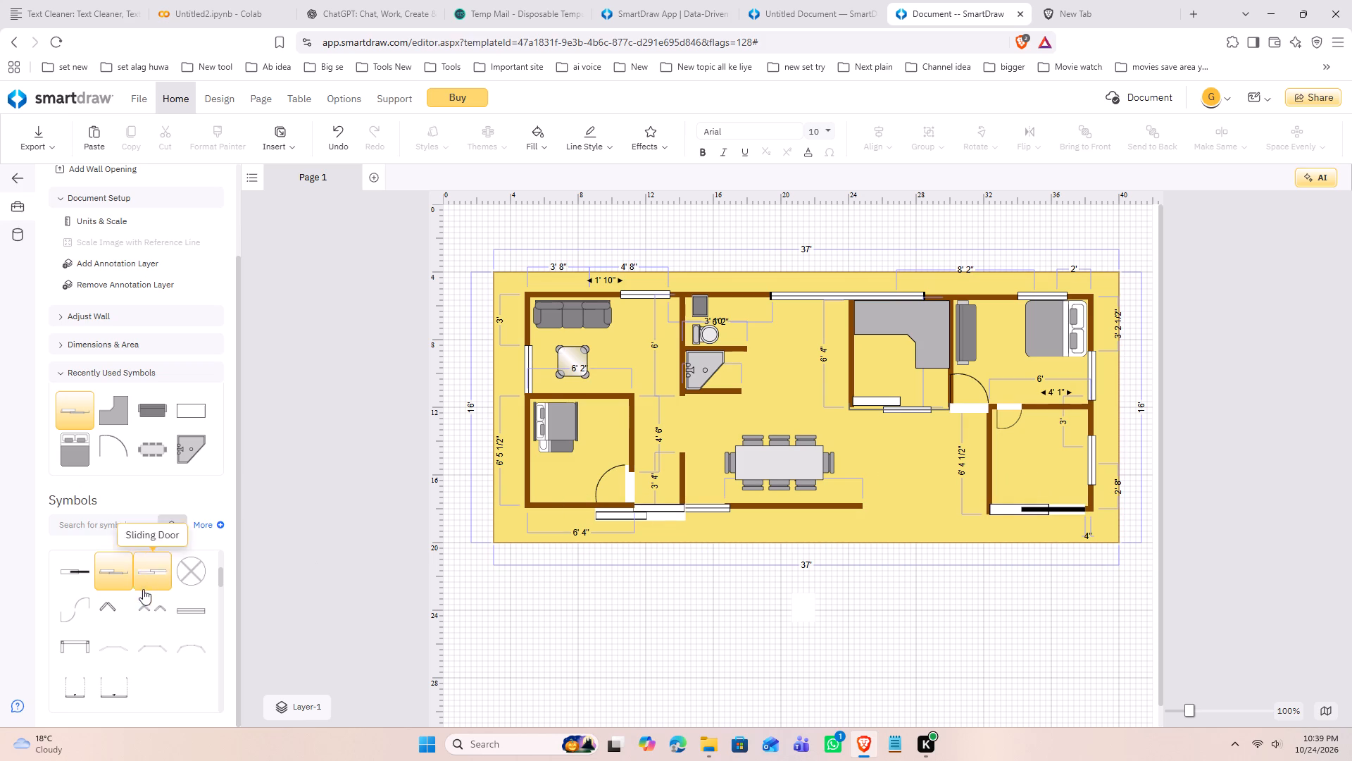
Look through the symbol categories from Room Outlines down to Toilets, collapsing the expanded ones.
scroll(144, 595, "up", 5)
left_click(69, 571)
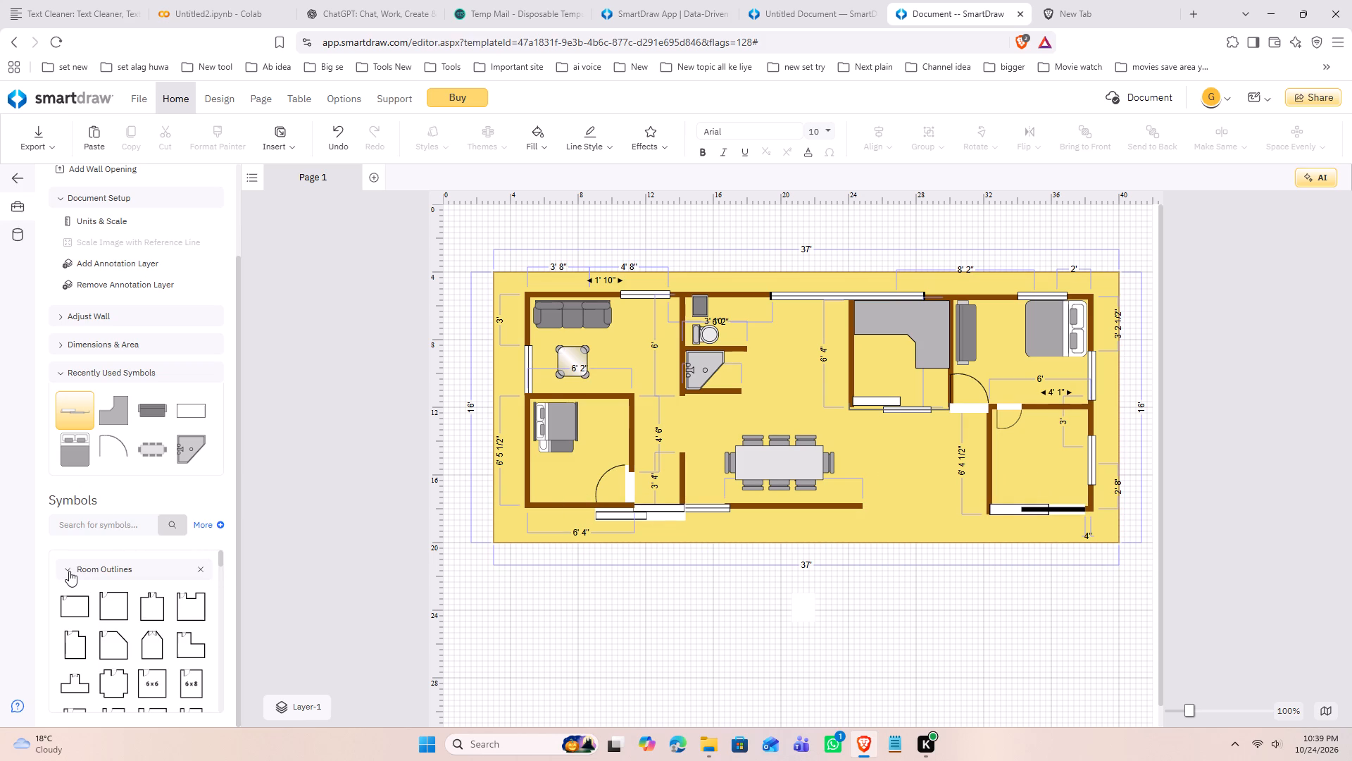
left_click(69, 571)
left_click(66, 597)
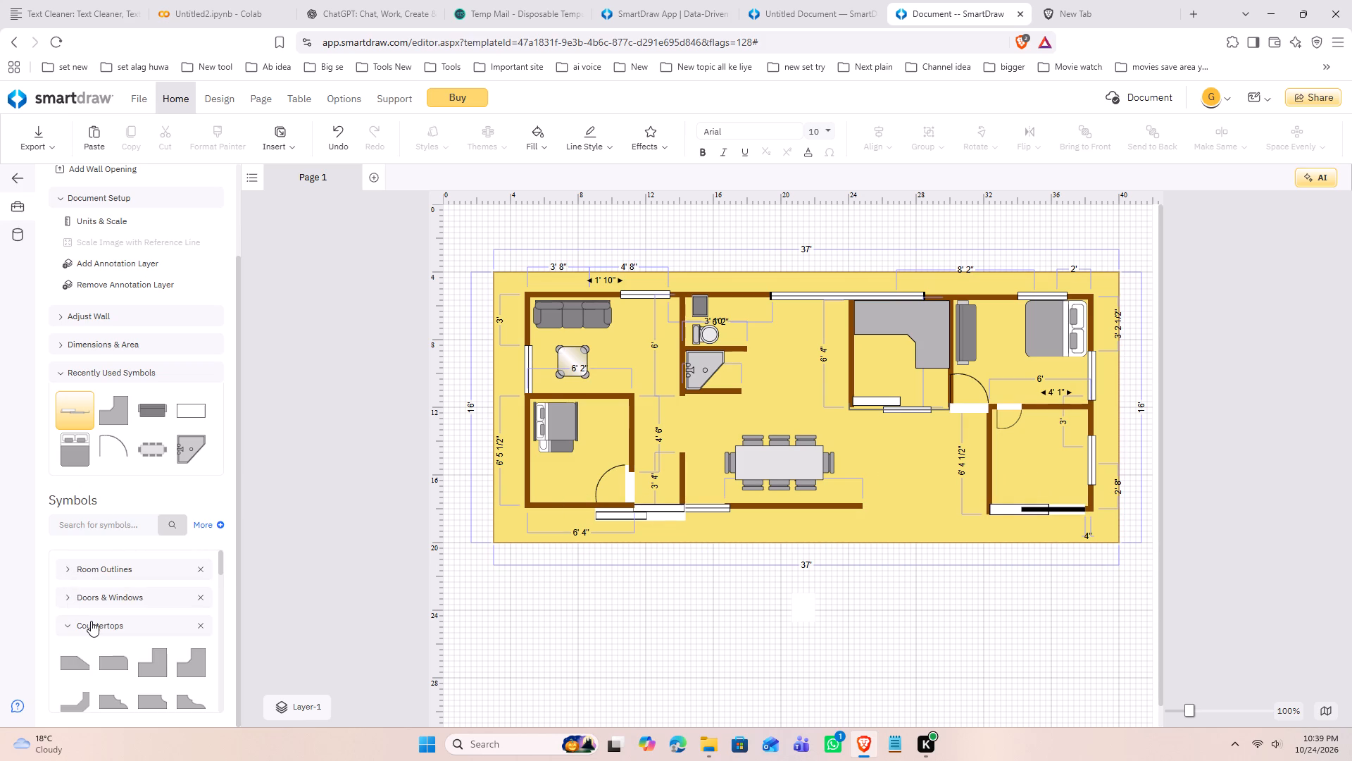
left_click(70, 626)
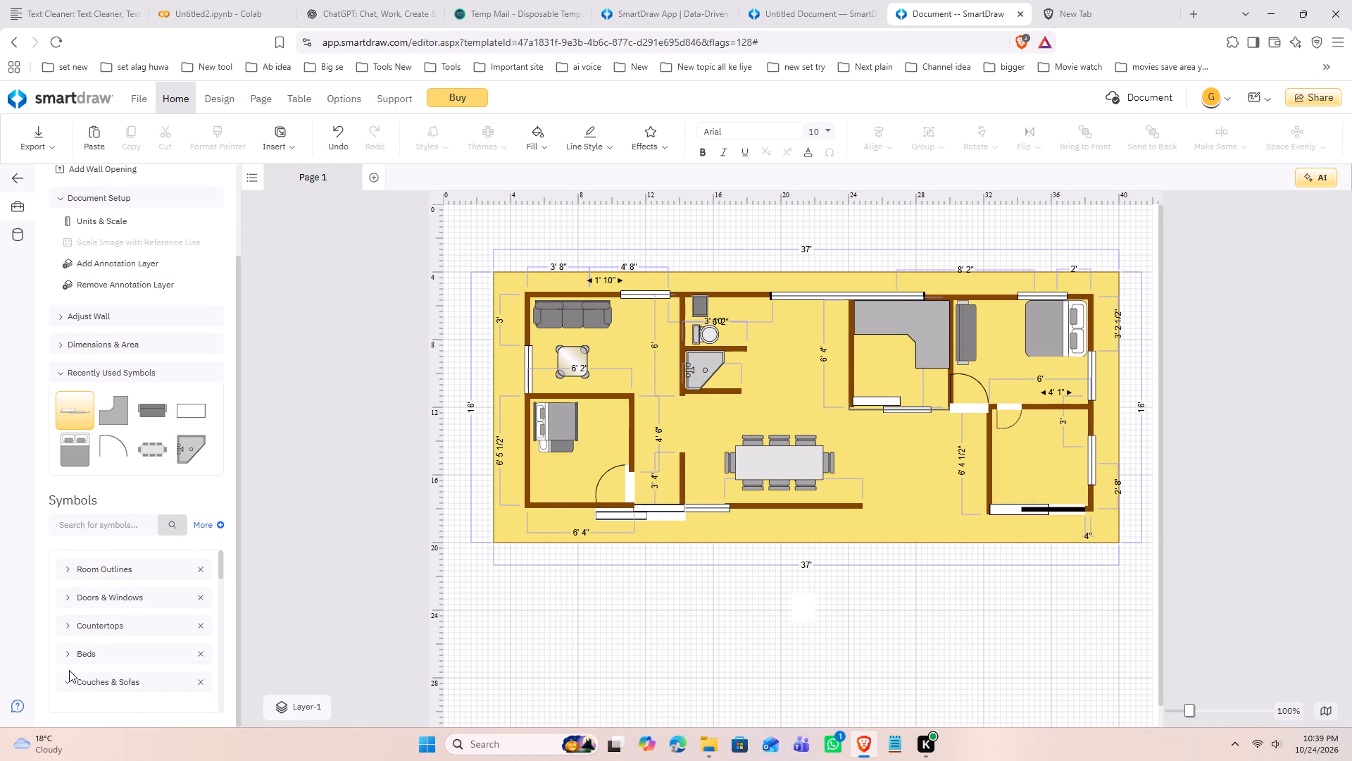
left_click(69, 683)
scroll(111, 654, "down", 3)
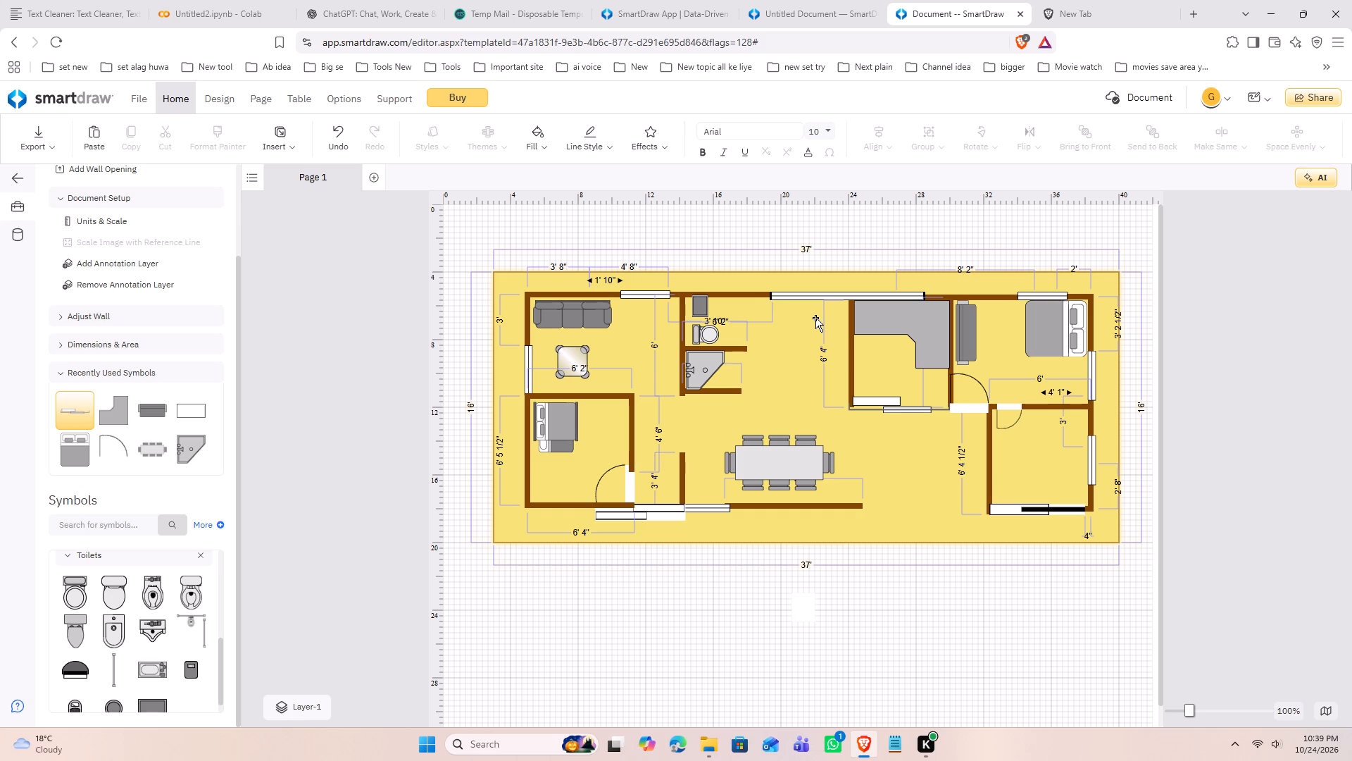
Shorten the horizontal wall between the toilet and the corner fixture so its free end lines up with the wall below.
left_click(745, 349)
left_click_drag(751, 349, 743, 349)
left_click(783, 361)
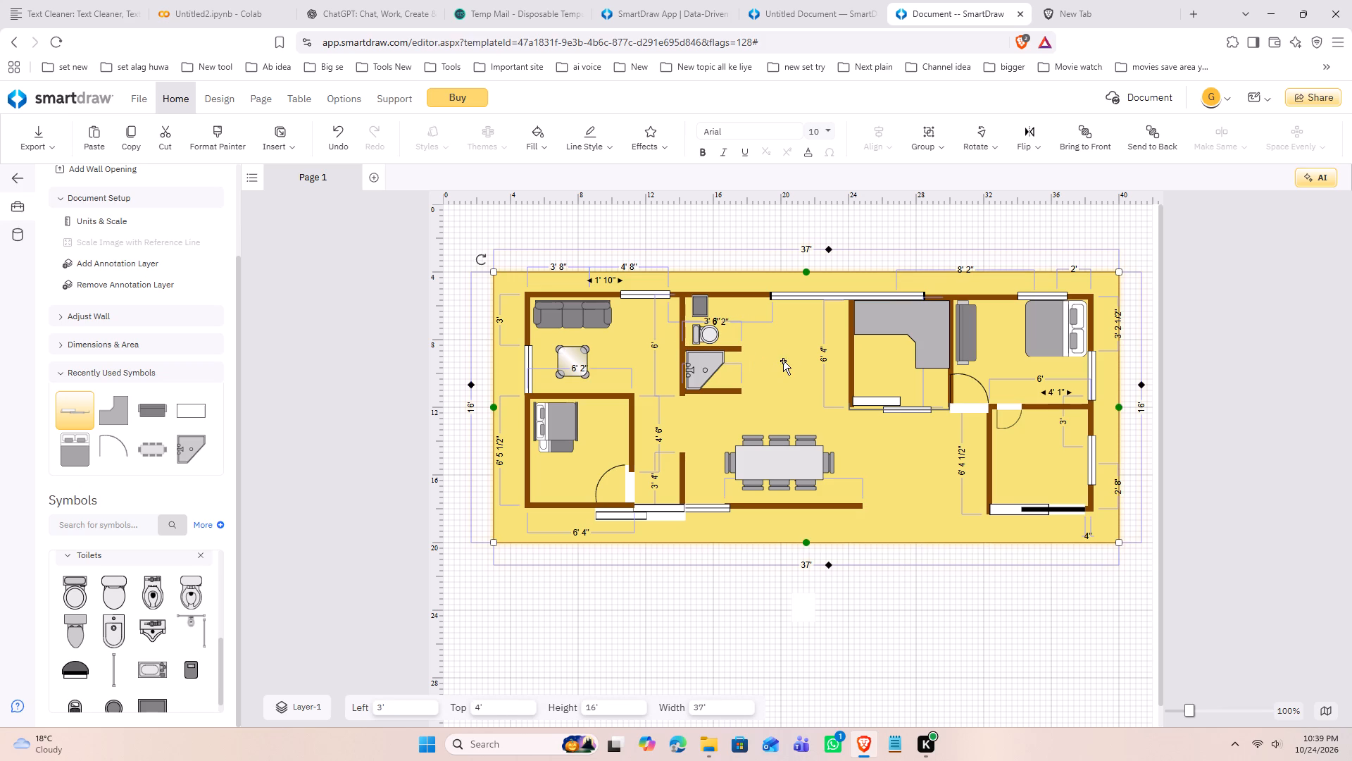
left_click(897, 621)
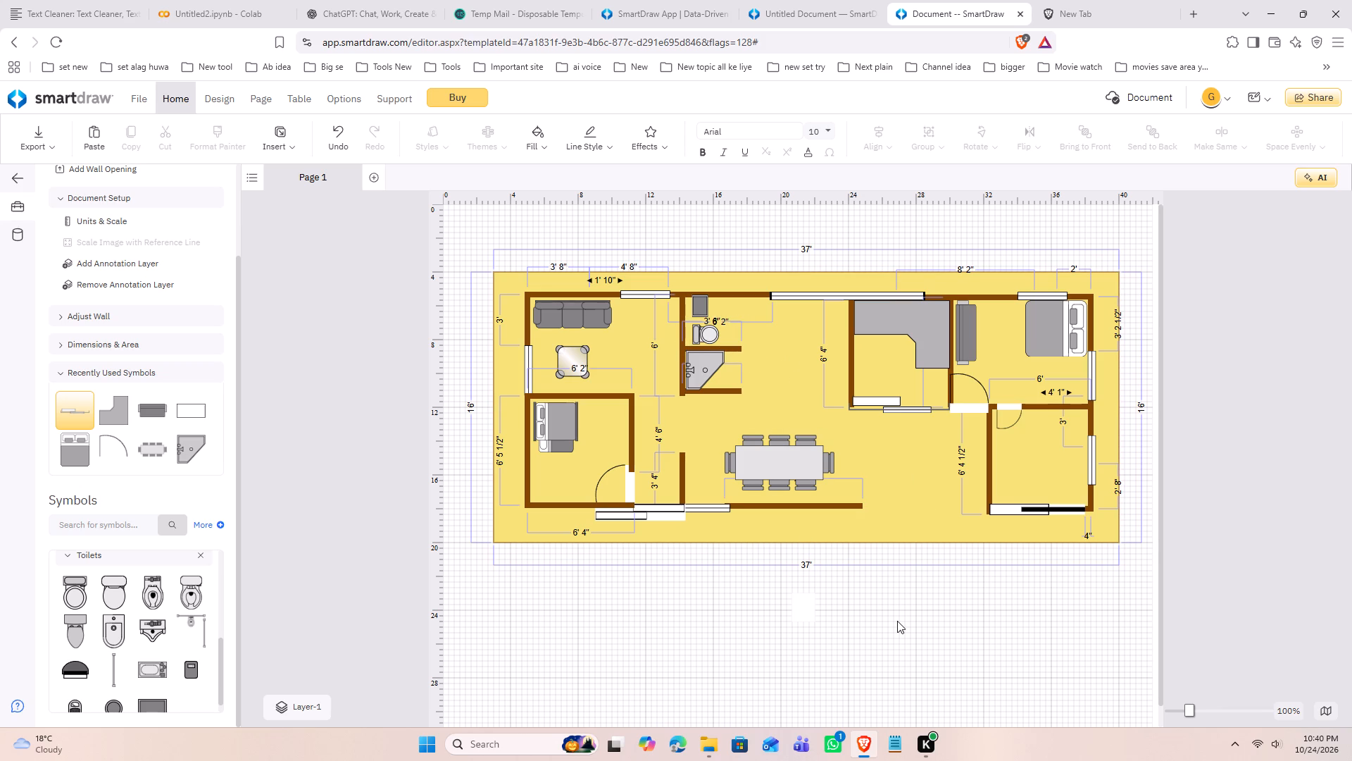